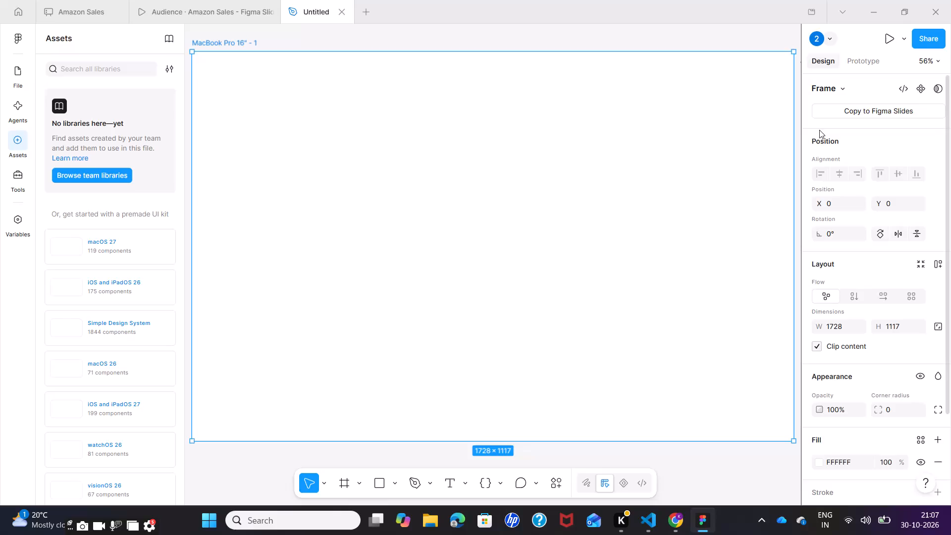
Set the MacBook Pro 16" frame's fill to the mint green 94D9C4.
scroll(622, 249, down, 1)
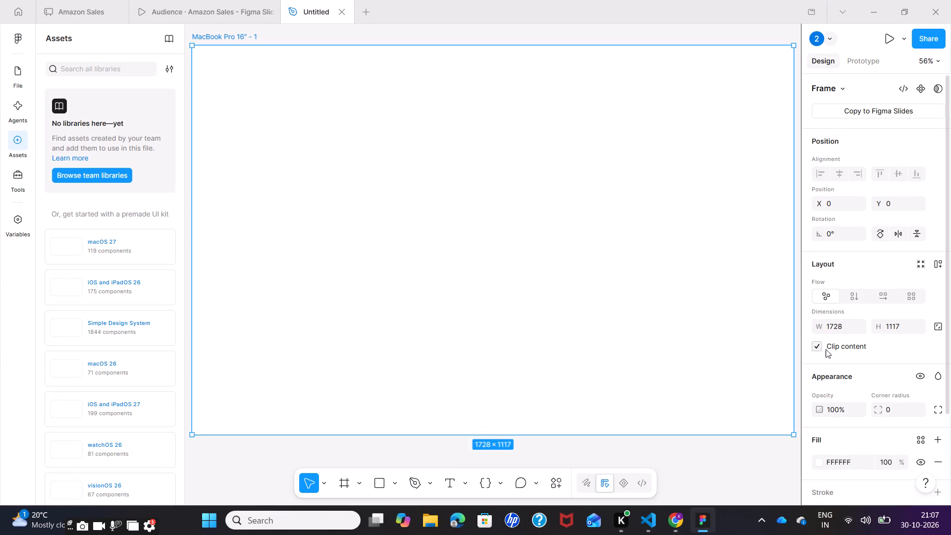
click(817, 461)
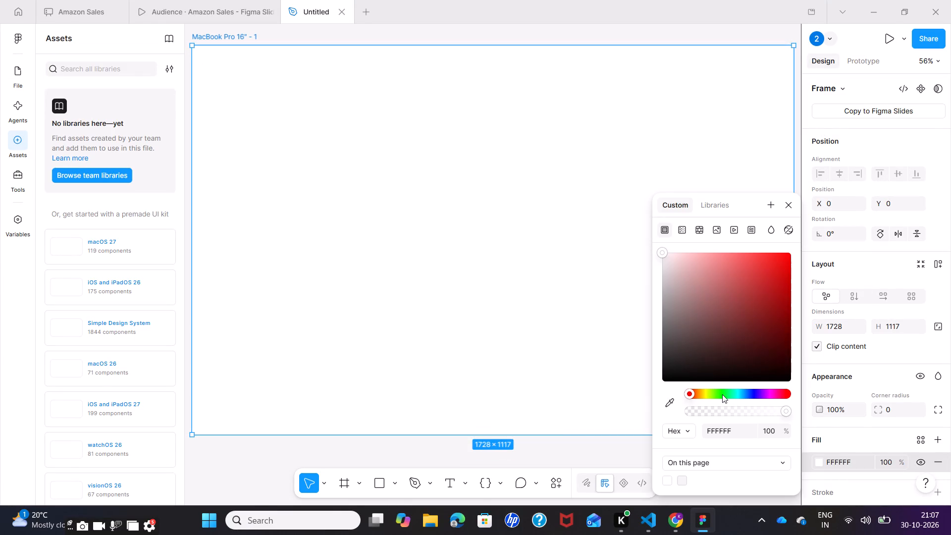
drag(722, 394, 733, 395)
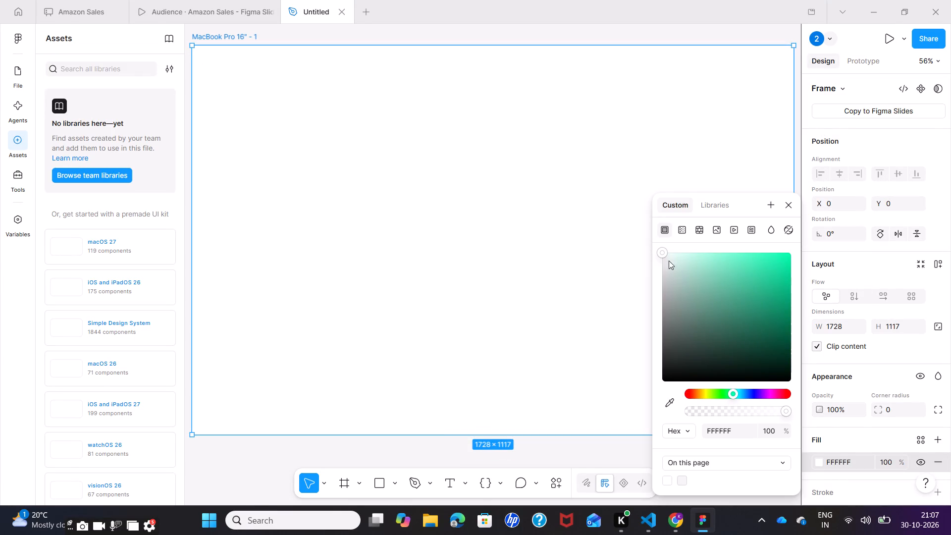
drag(661, 255, 694, 272)
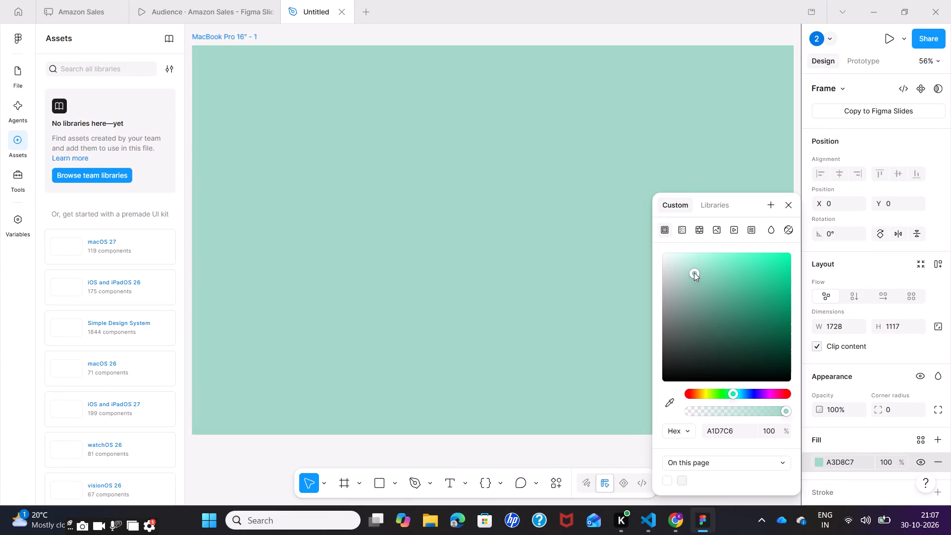
drag(694, 272, 703, 272)
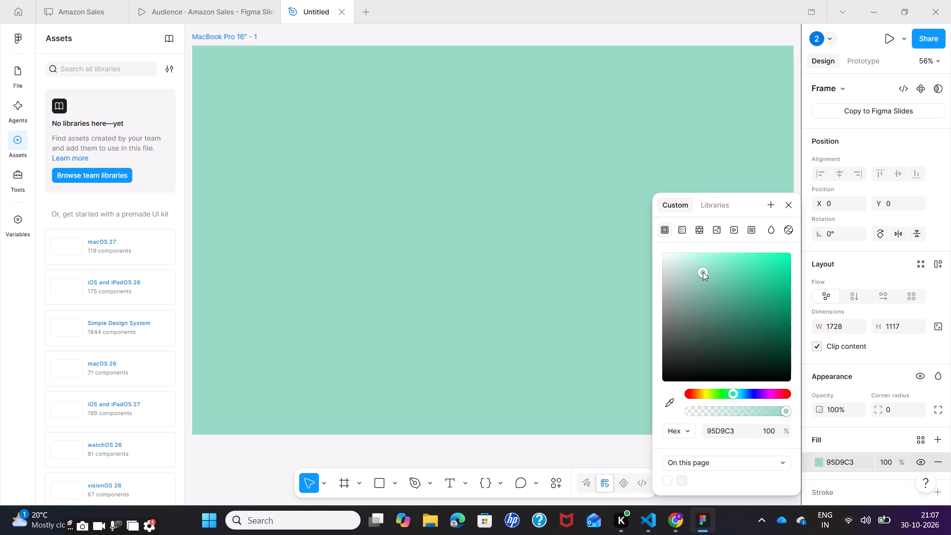
drag(703, 272, 703, 271)
click(455, 235)
click(234, 93)
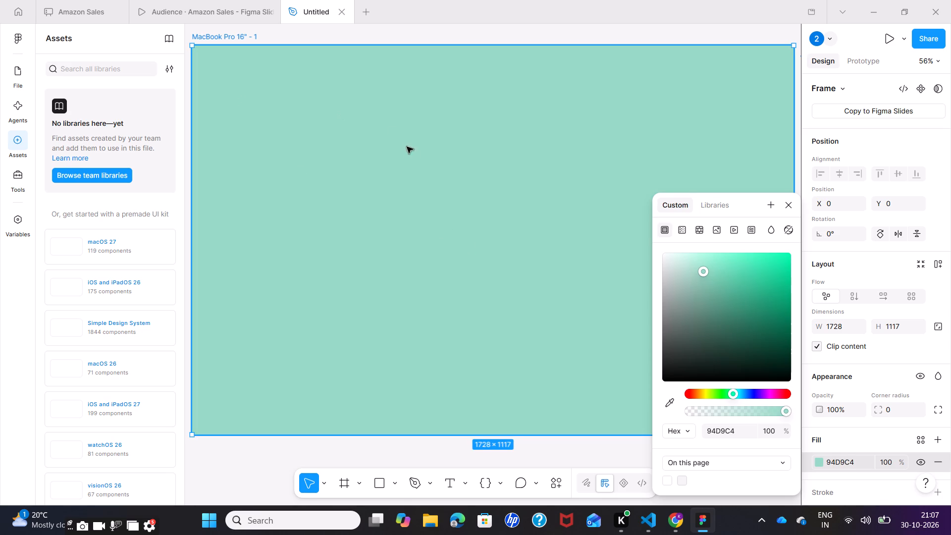
click(783, 206)
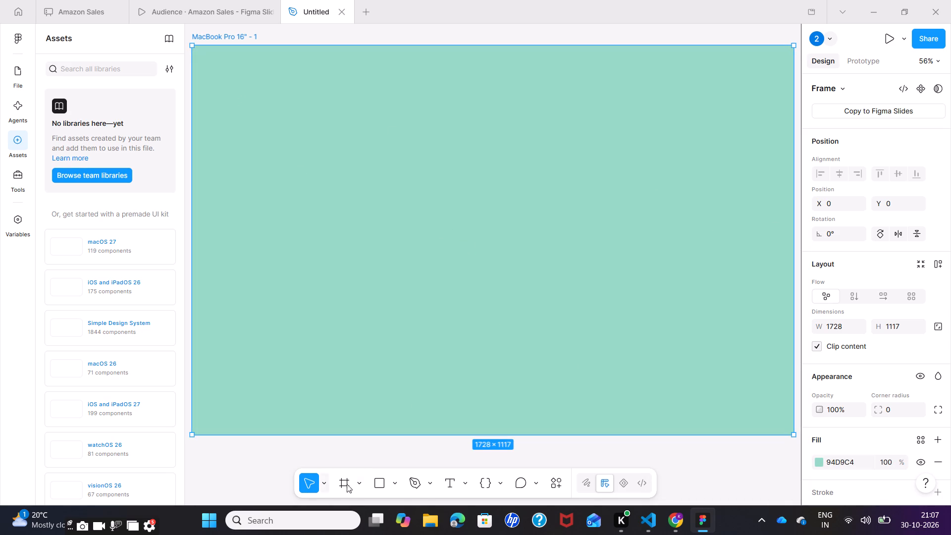
Draw a rectangle about 287 × 137 in the frame's top-left corner, at about X 28, Y 30.
click(360, 482)
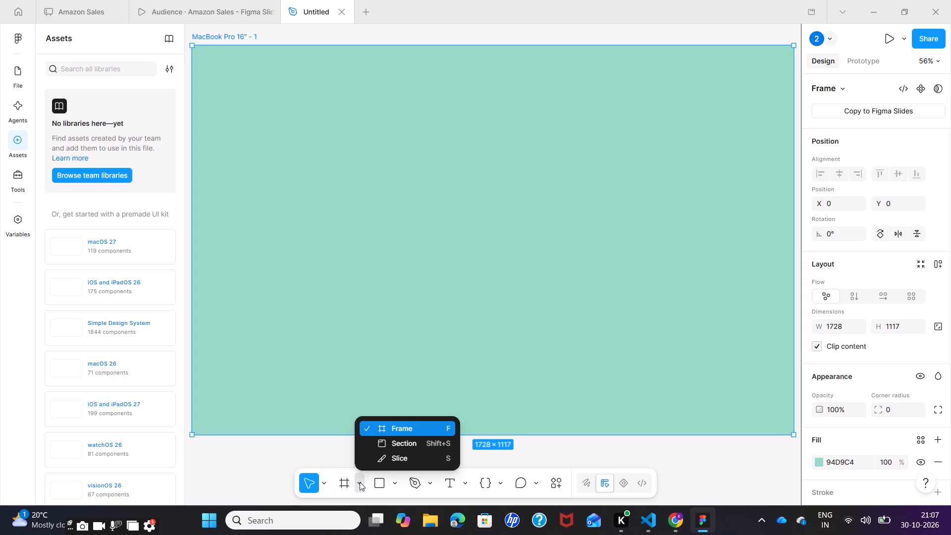
click(360, 482)
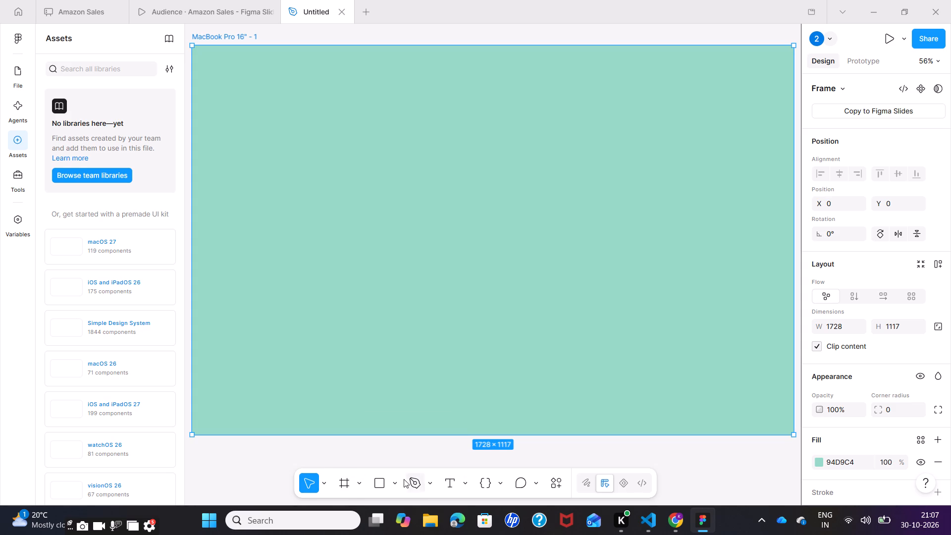
click(389, 482)
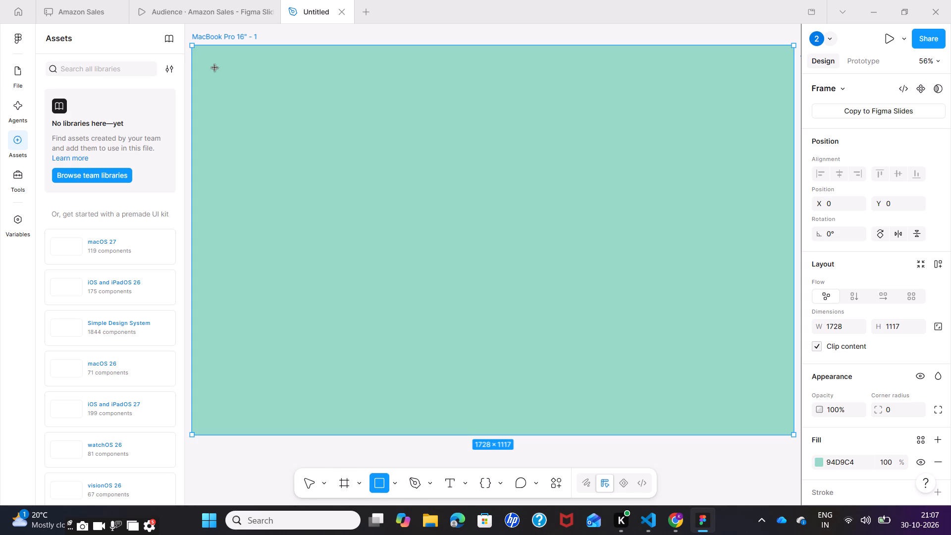
drag(202, 56, 296, 102)
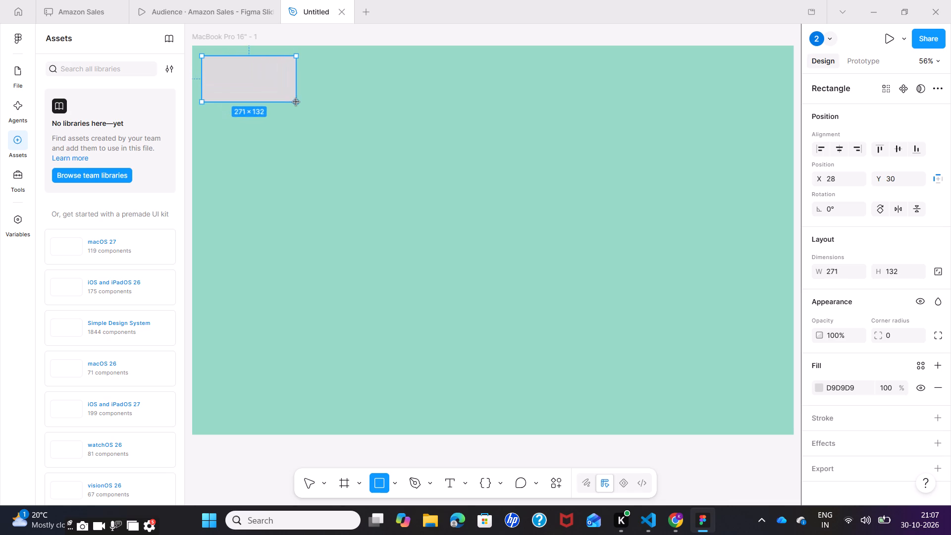
drag(296, 102, 302, 104)
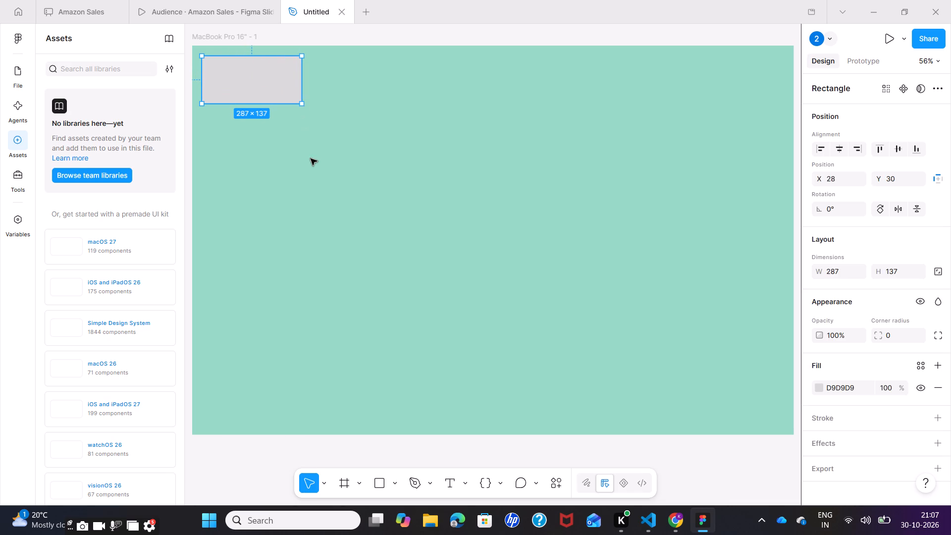
click(310, 163)
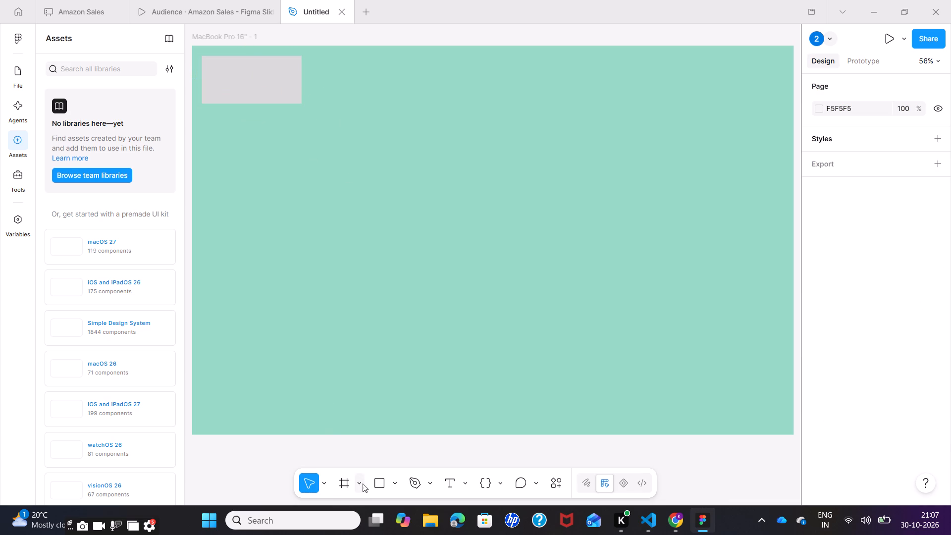
Draw a second rectangle beside the first, about 290 × 137 at X 346, with its top aligned at Y 30.
click(377, 485)
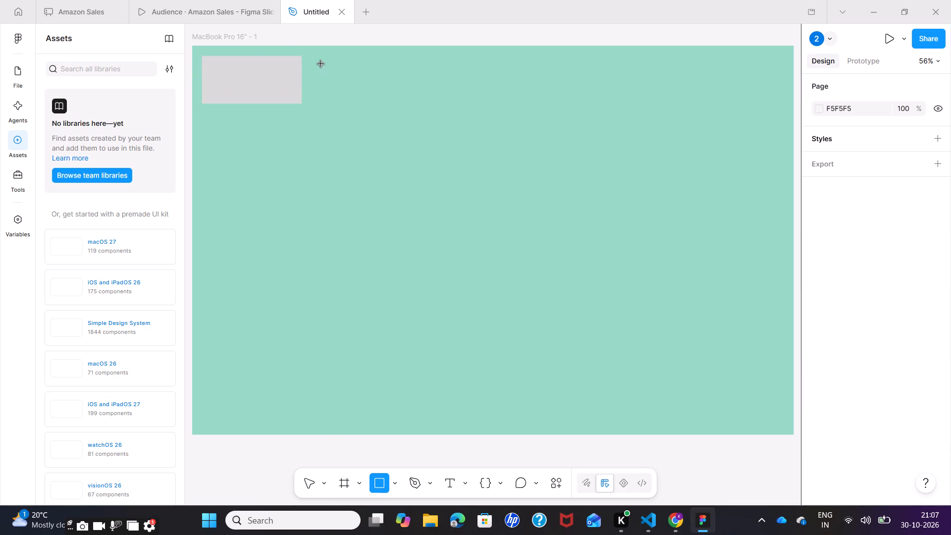
drag(318, 57, 415, 108)
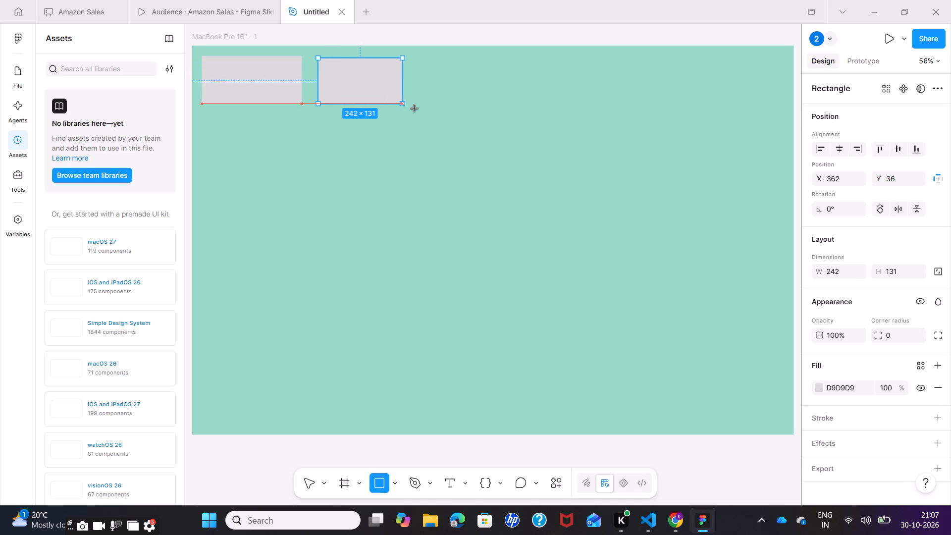
drag(415, 108, 416, 105)
drag(393, 96, 389, 96)
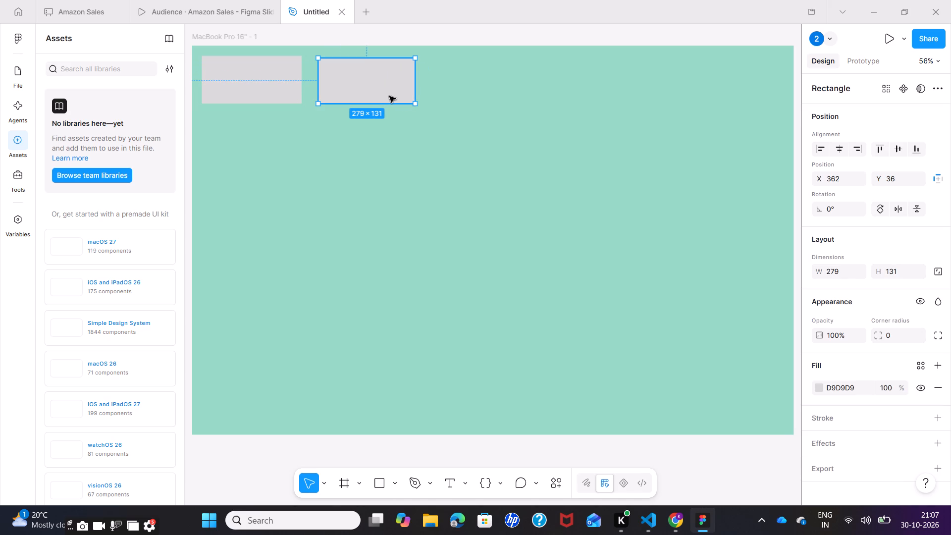
drag(389, 96, 387, 96)
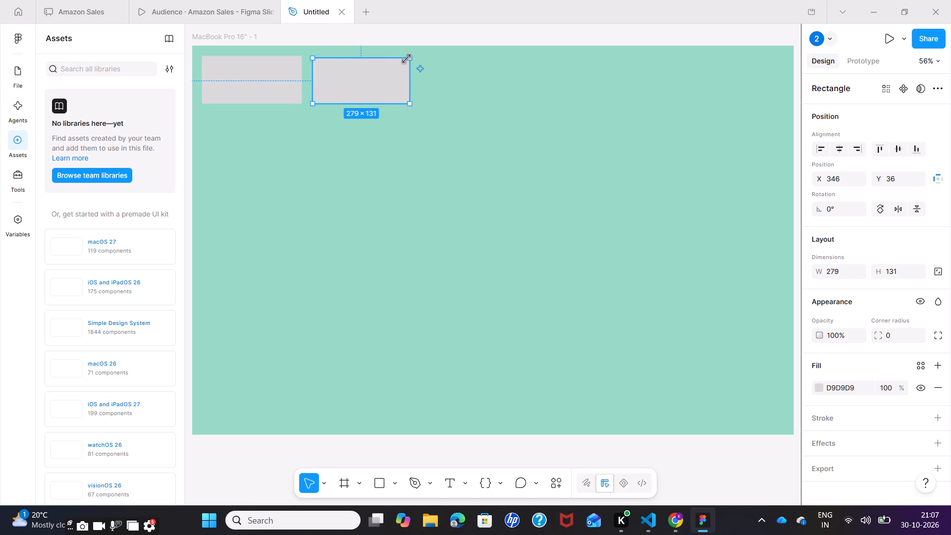
drag(407, 59, 414, 56)
click(408, 204)
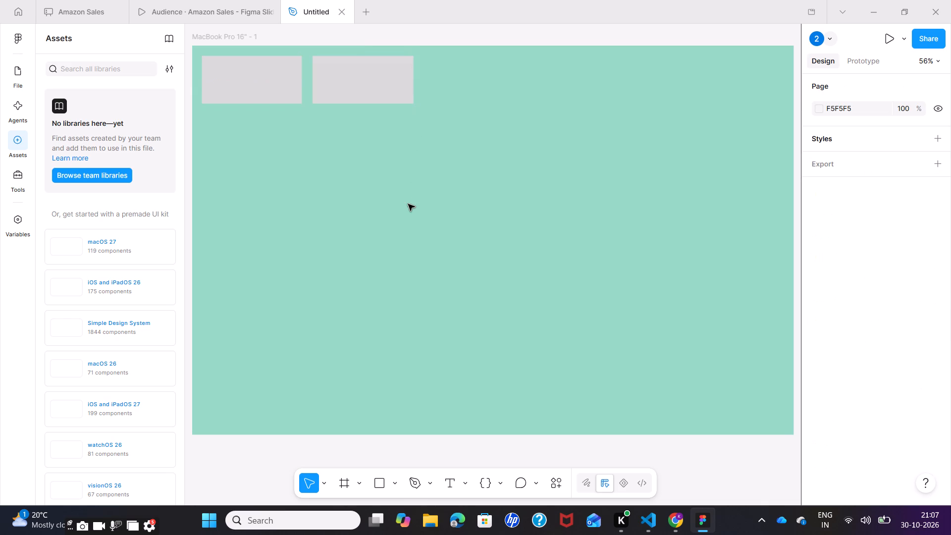
Draw a third rectangle beside the second, about 285 × 137 at X 675, Y 30.
click(379, 482)
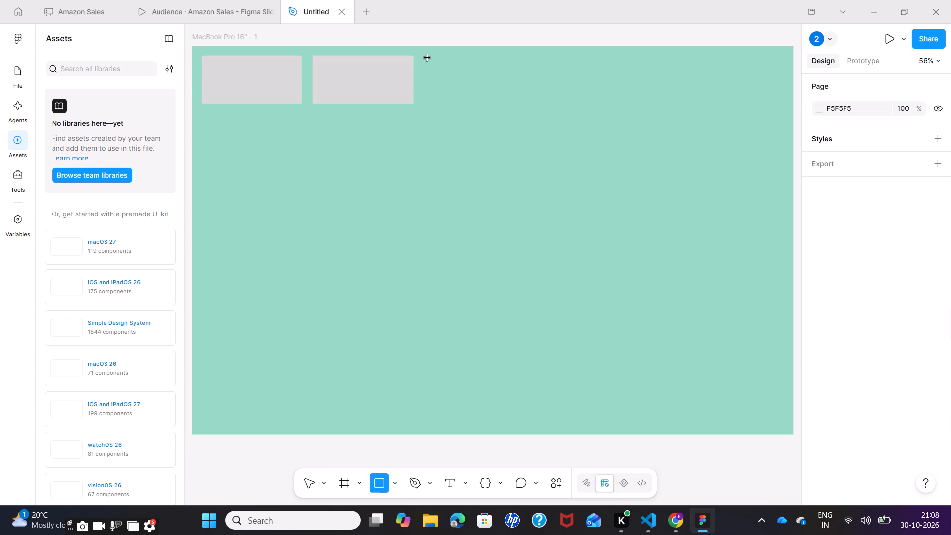
drag(427, 58, 495, 98)
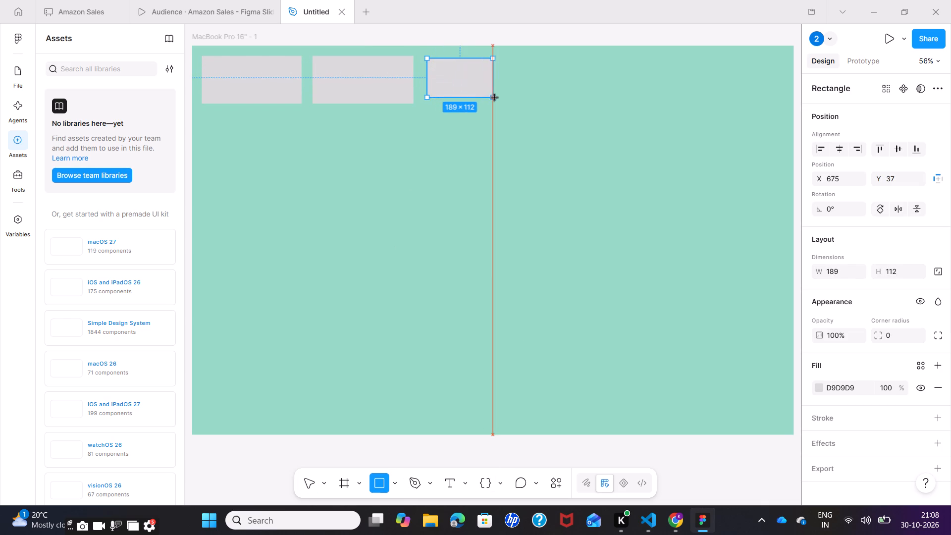
drag(495, 98, 515, 105)
click(517, 57)
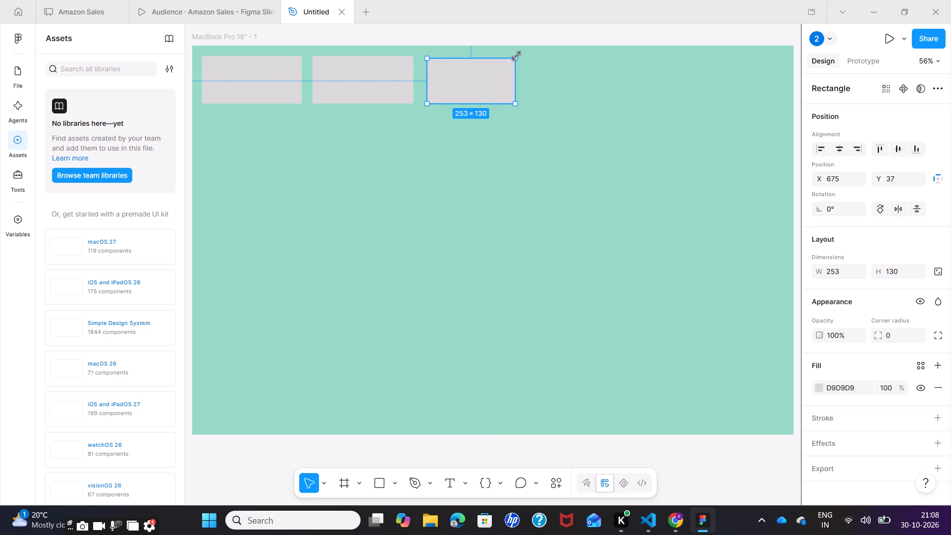
click(497, 192)
click(494, 92)
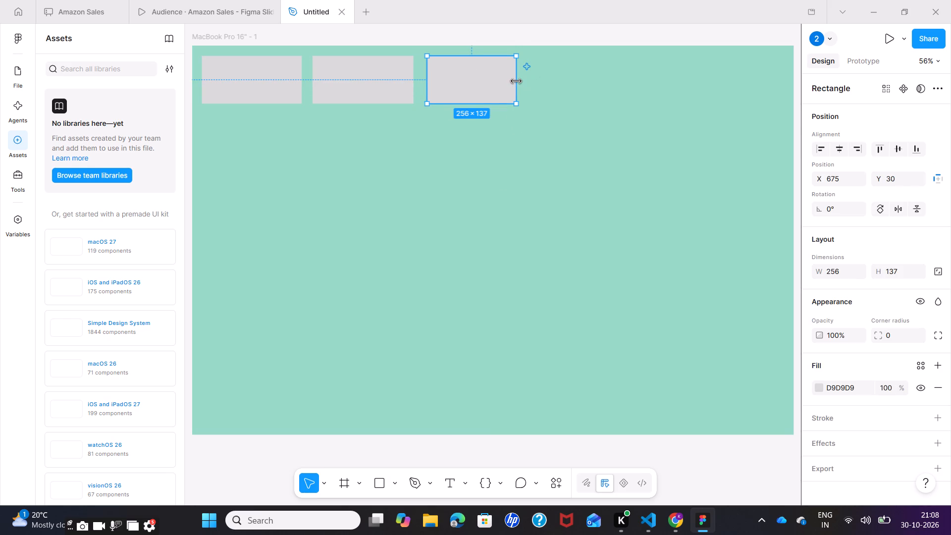
drag(515, 82, 527, 83)
Resize the second and first rectangles to a width of 285 each, matching the third.
click(388, 83)
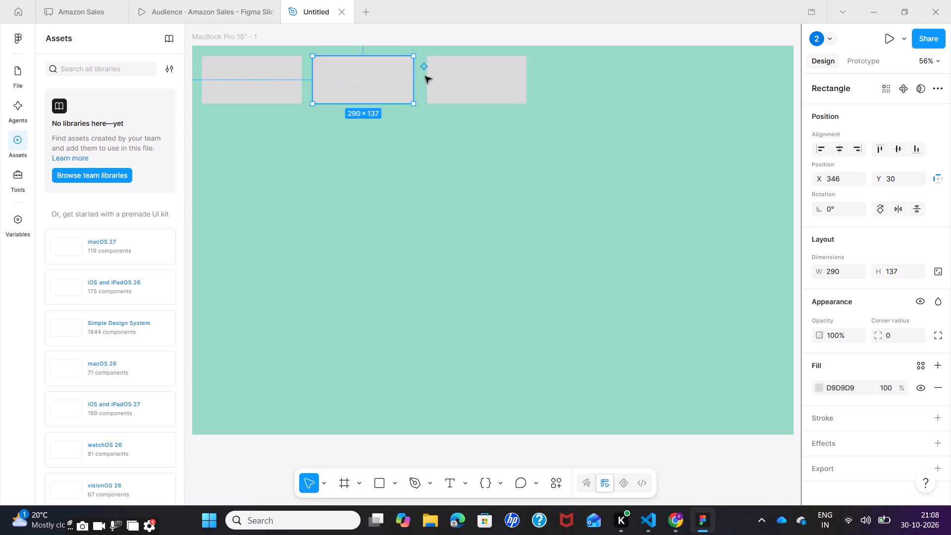
drag(416, 78, 411, 78)
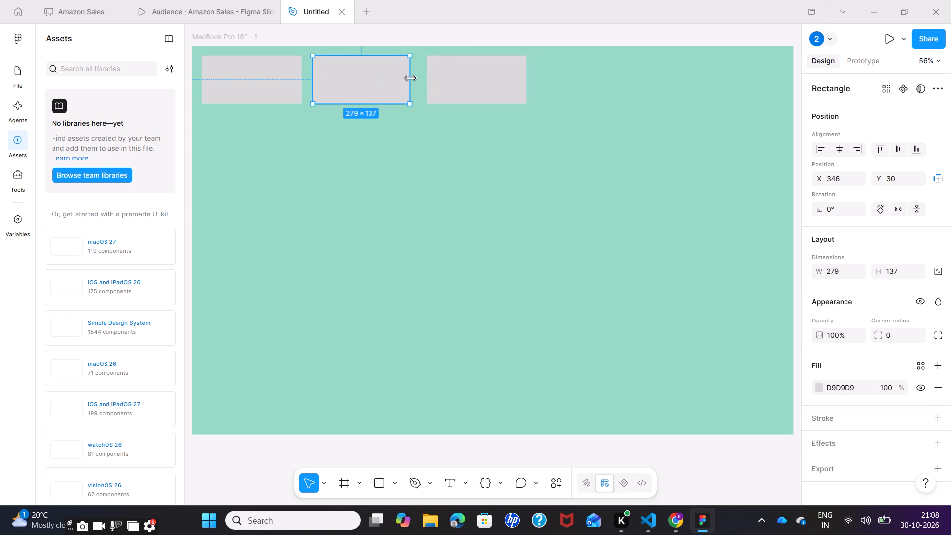
drag(411, 78, 412, 78)
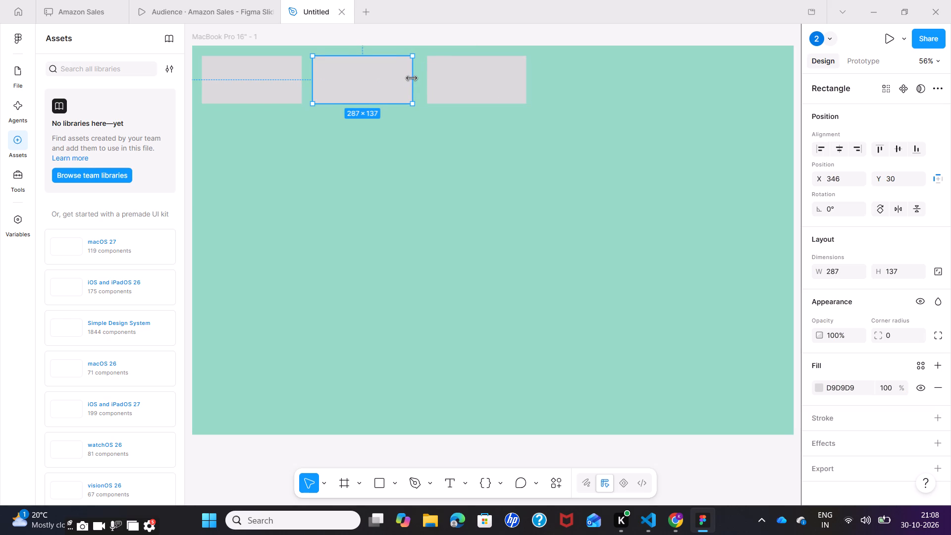
drag(412, 78, 411, 78)
click(402, 188)
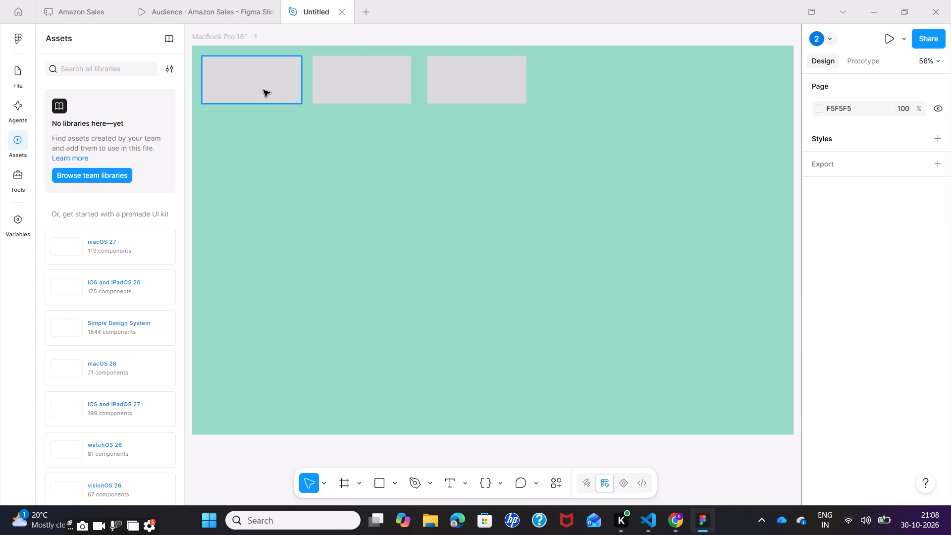
click(264, 90)
click(300, 80)
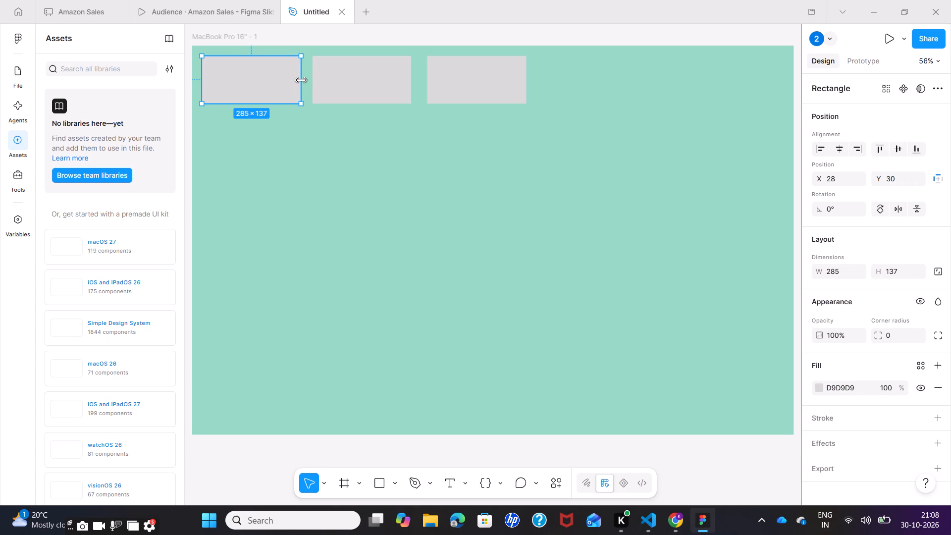
click(366, 72)
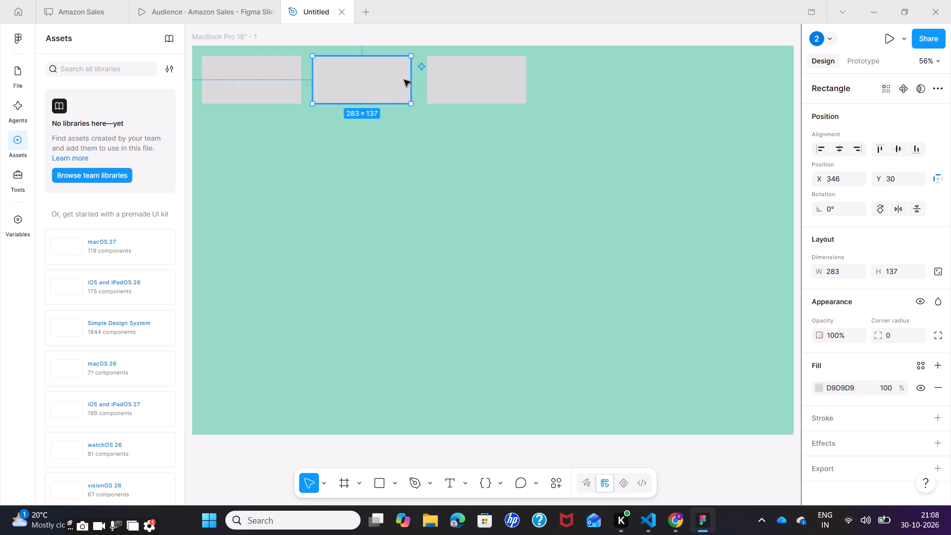
click(409, 79)
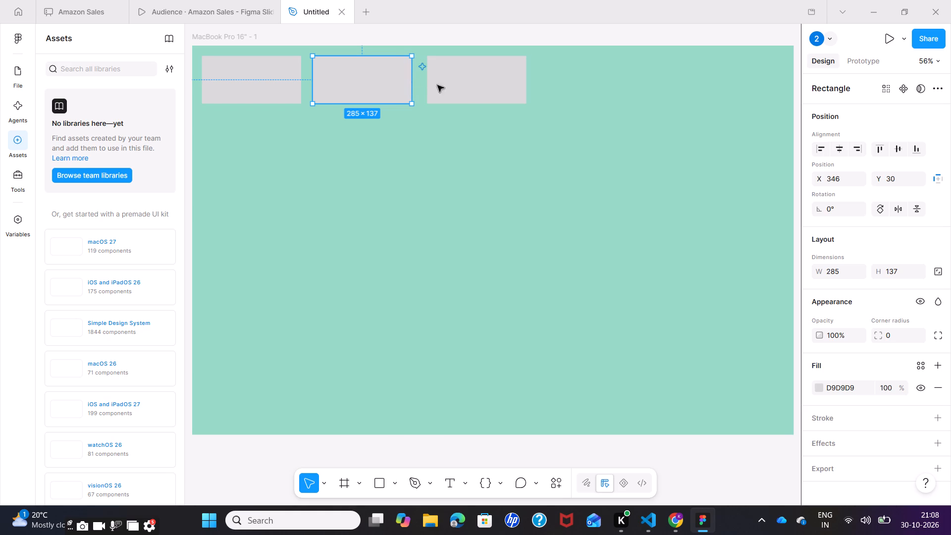
Move the third and second rectangles closer to the first so all three are evenly spaced with gaps of 26.
click(490, 90)
drag(489, 90, 486, 90)
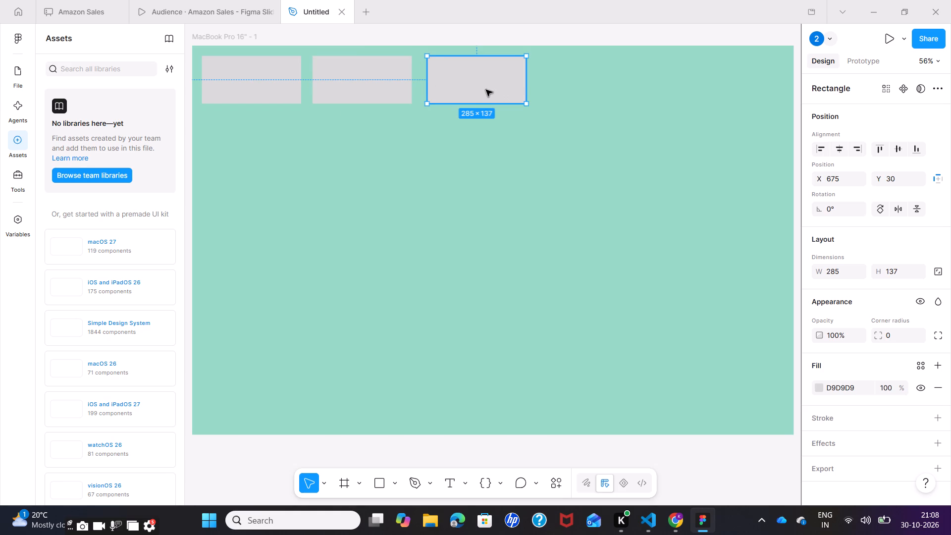
drag(486, 90, 480, 90)
click(391, 94)
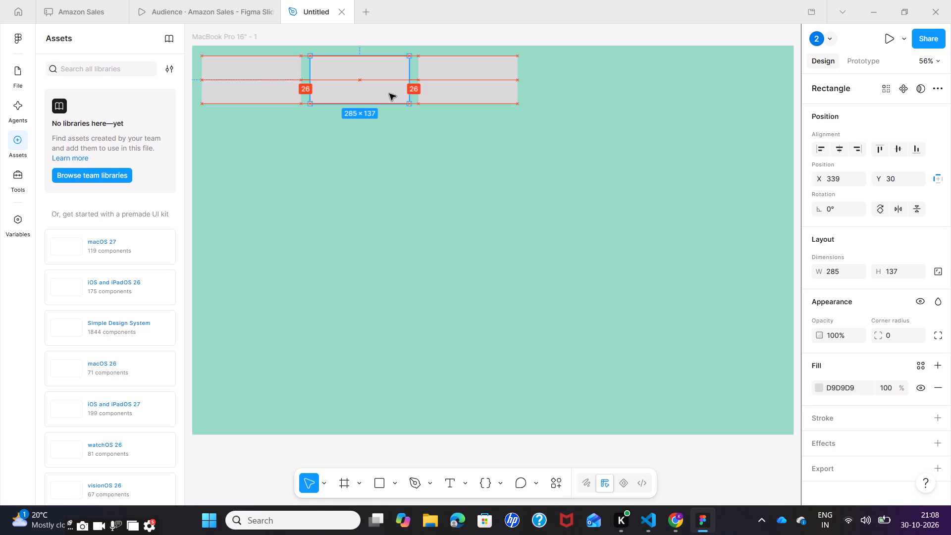
click(378, 160)
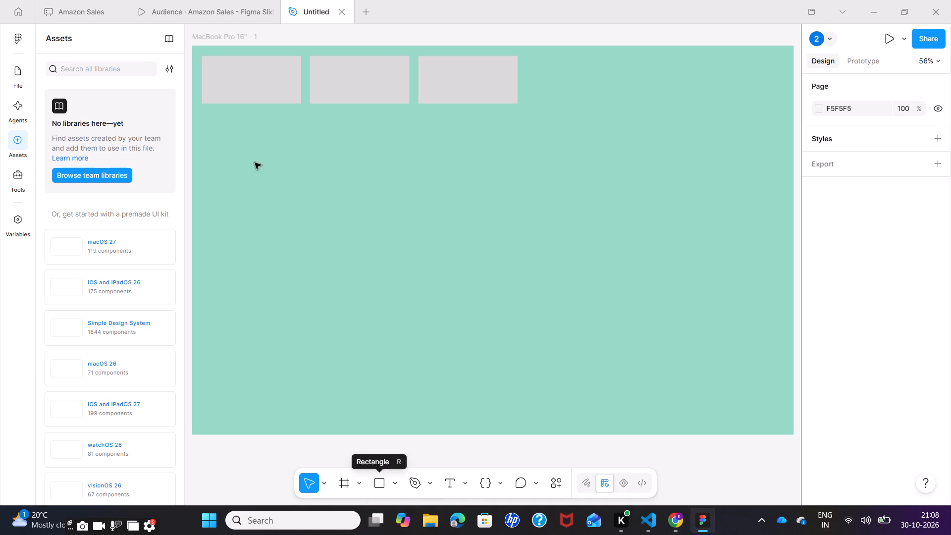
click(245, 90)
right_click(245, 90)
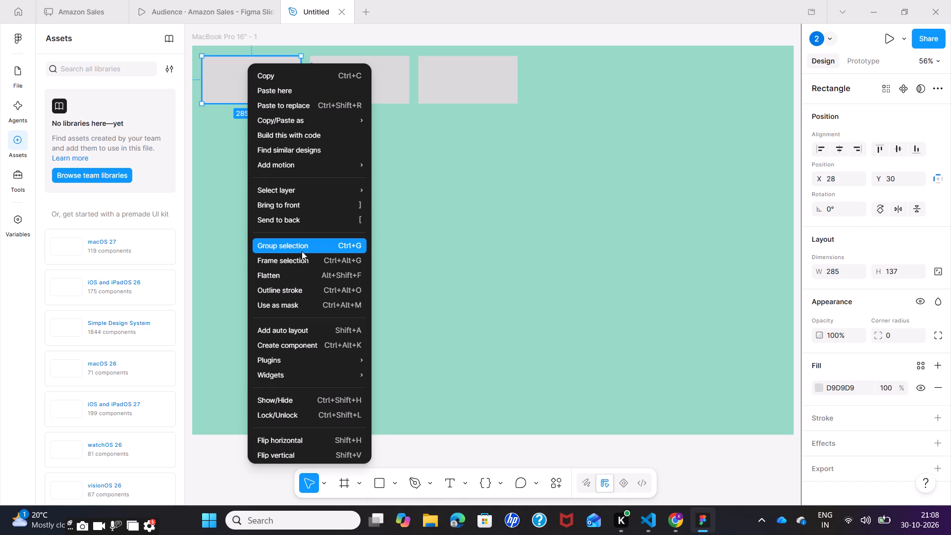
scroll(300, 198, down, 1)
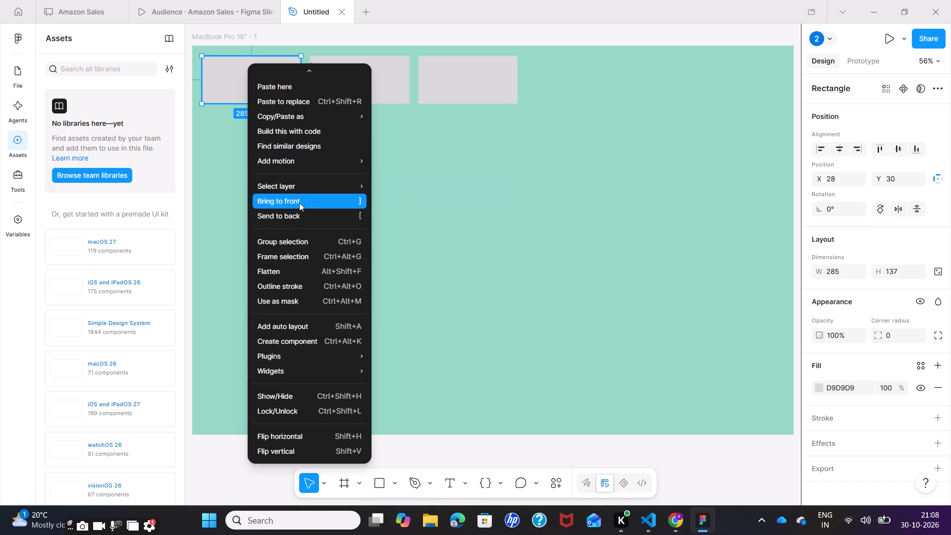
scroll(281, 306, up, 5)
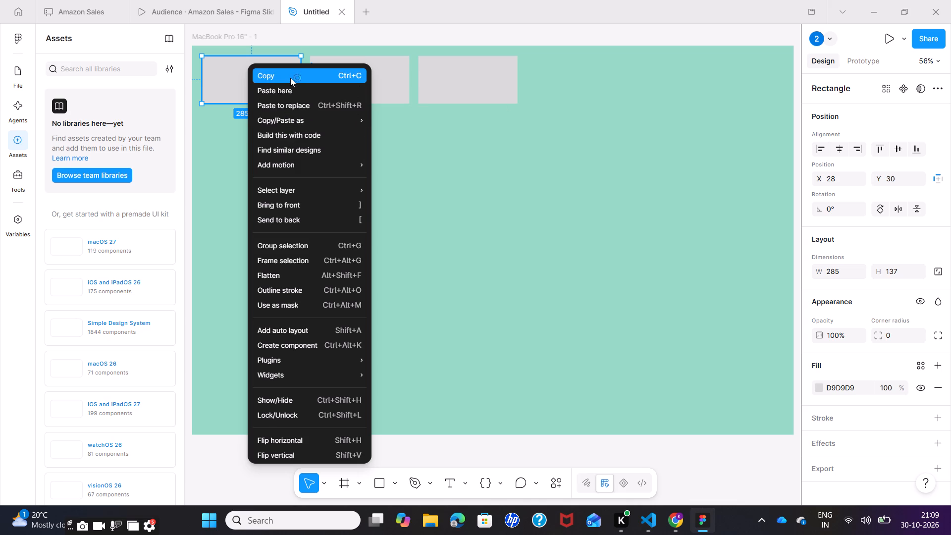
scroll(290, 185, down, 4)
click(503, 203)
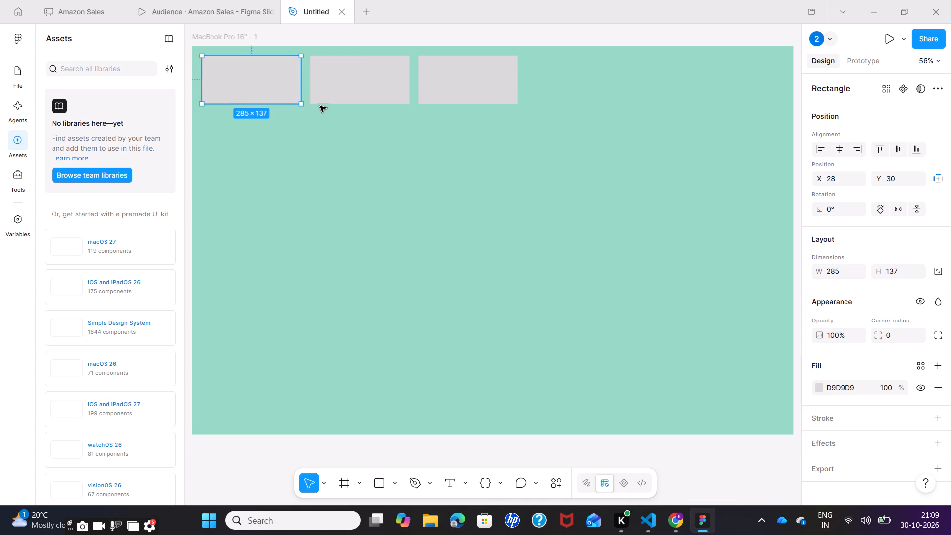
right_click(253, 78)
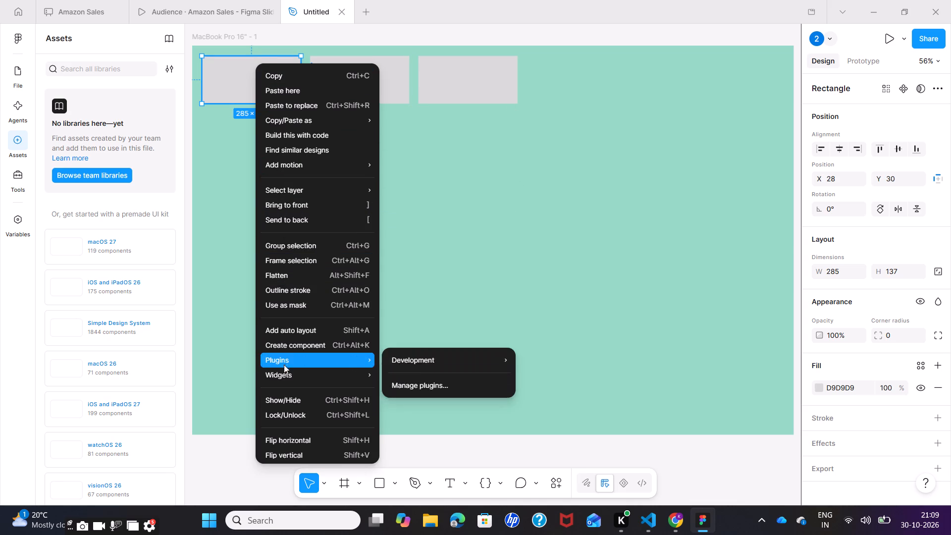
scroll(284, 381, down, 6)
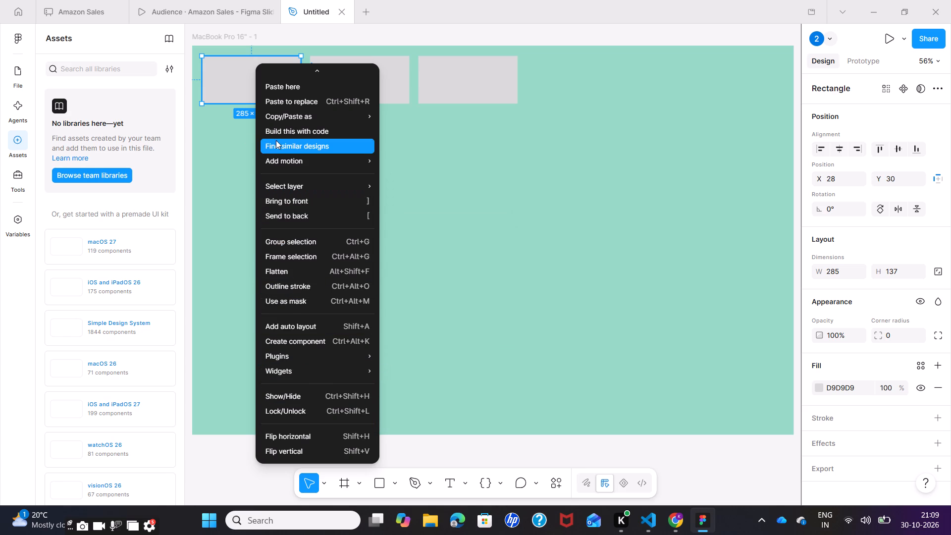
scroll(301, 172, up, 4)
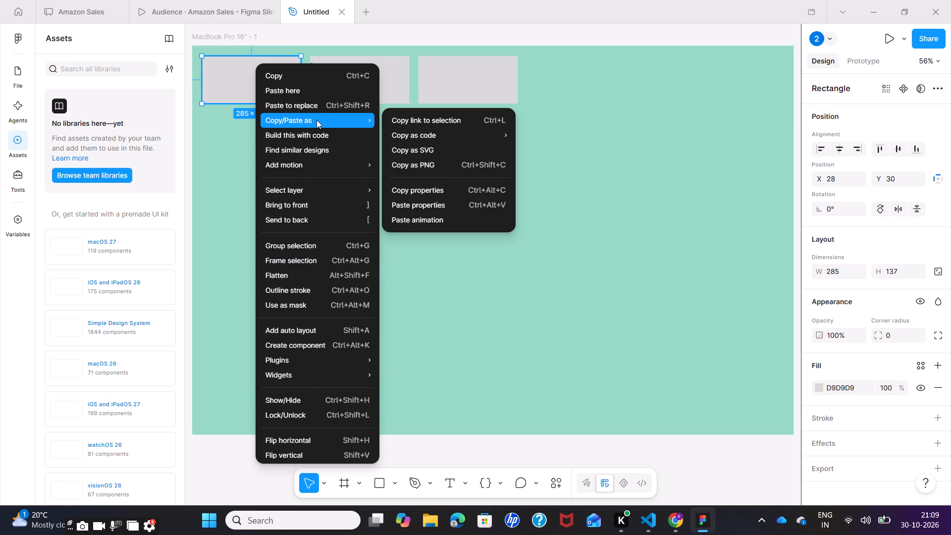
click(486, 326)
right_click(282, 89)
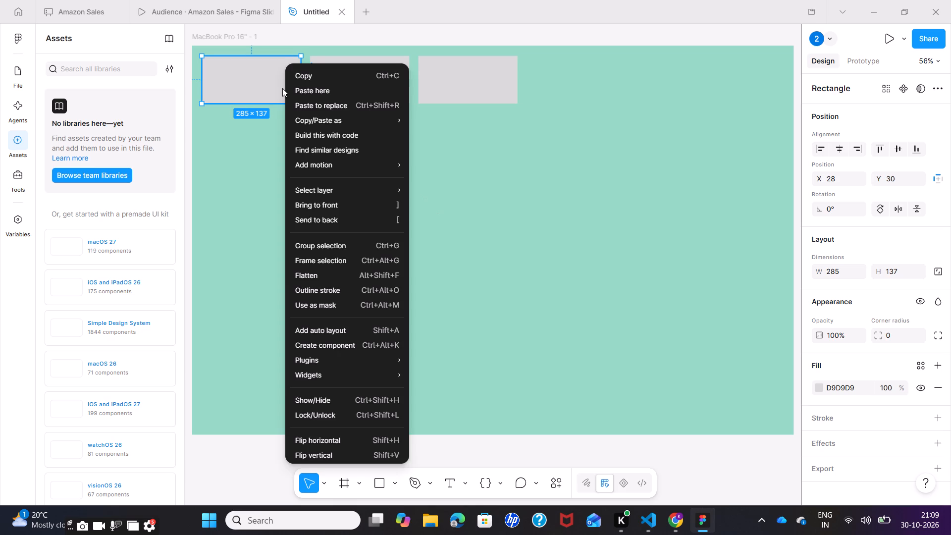
Move the first rectangle down below the row to about X 99, Y 343.
click(264, 87)
drag(264, 87, 288, 196)
right_click(288, 196)
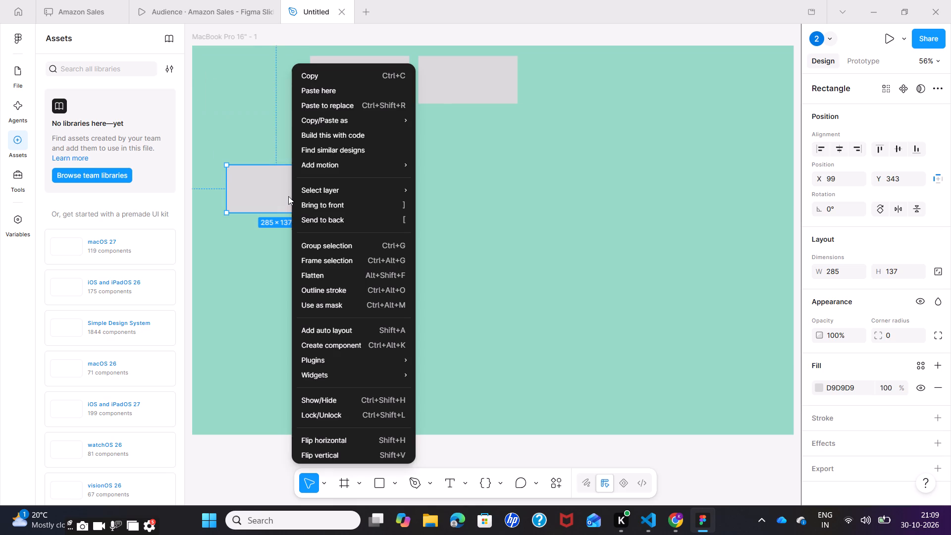
double_click(288, 196)
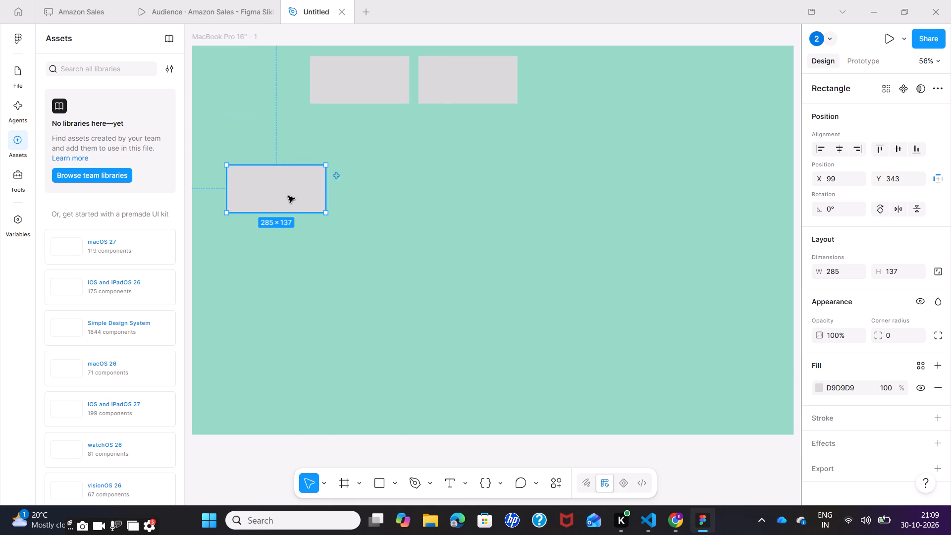
Hide all three 285 × 137 rectangles on the frame and clear the selection.
right_click(288, 196)
scroll(295, 203, down, 6)
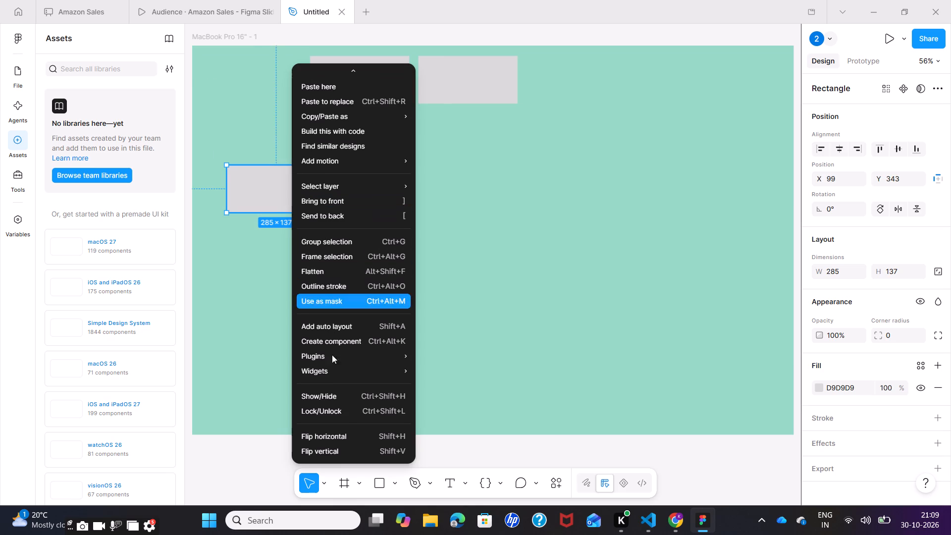
click(338, 391)
right_click(366, 91)
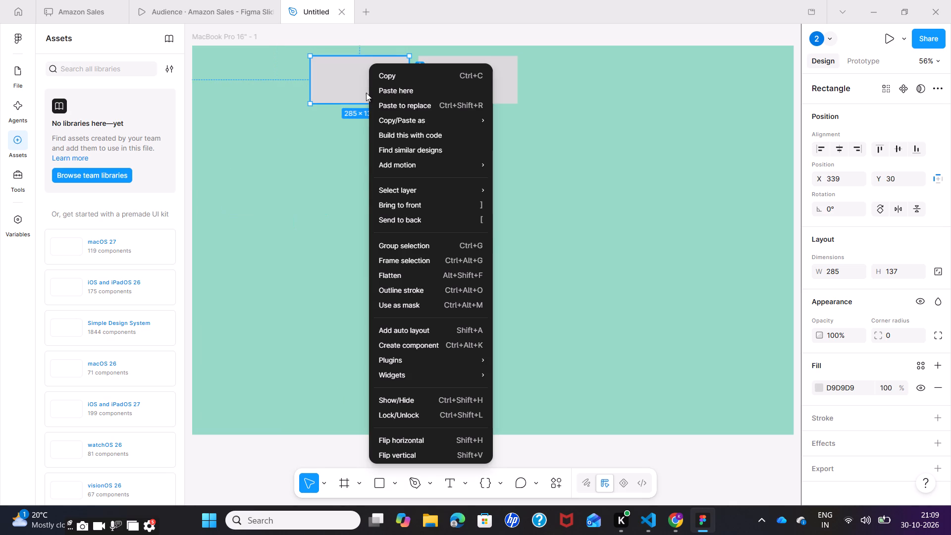
click(411, 395)
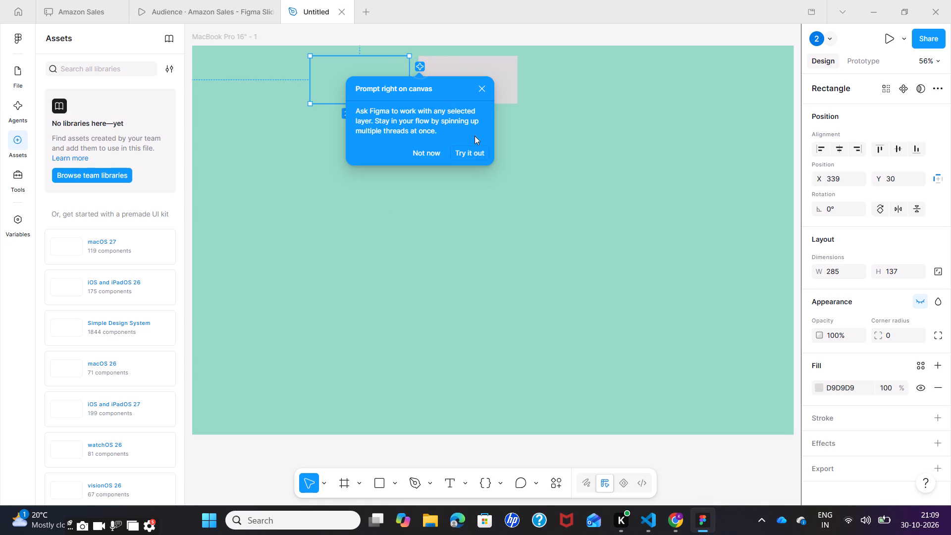
click(484, 86)
right_click(484, 86)
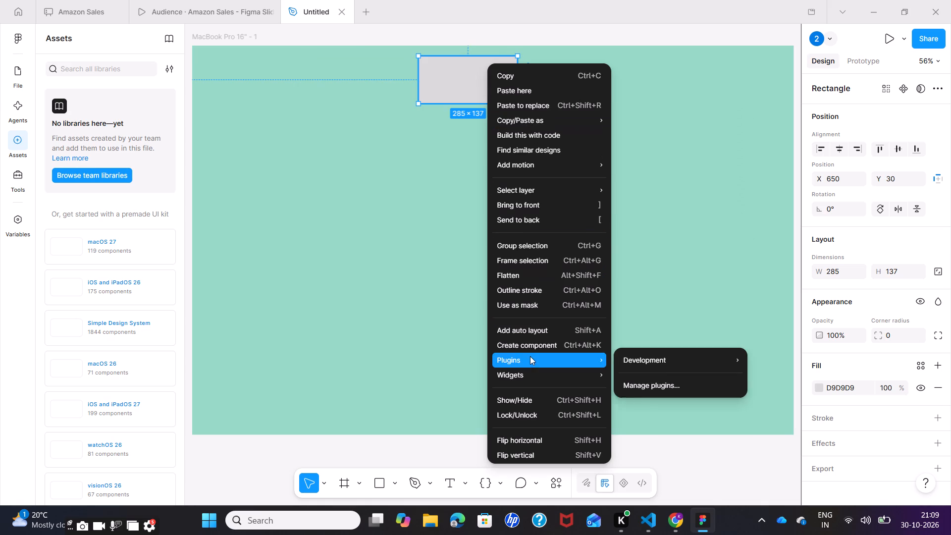
click(527, 405)
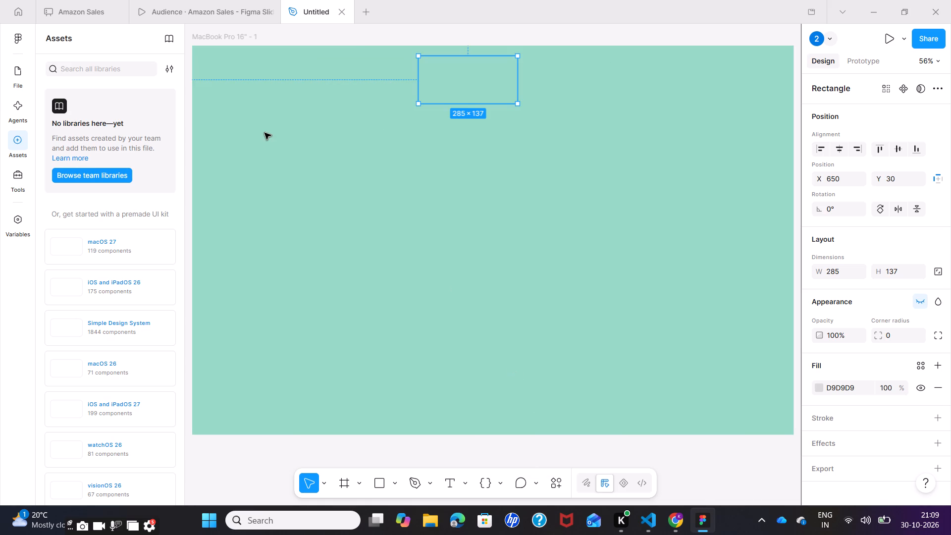
click(301, 192)
click(297, 211)
click(340, 184)
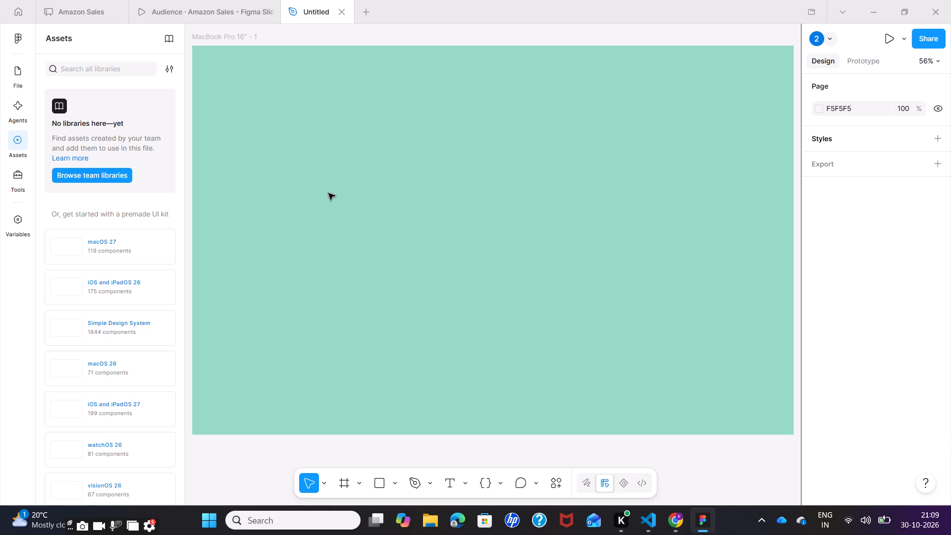
Draw a large rectangle about 1388 × 880 at X 190, Y 131 in the middle of the frame.
click(379, 490)
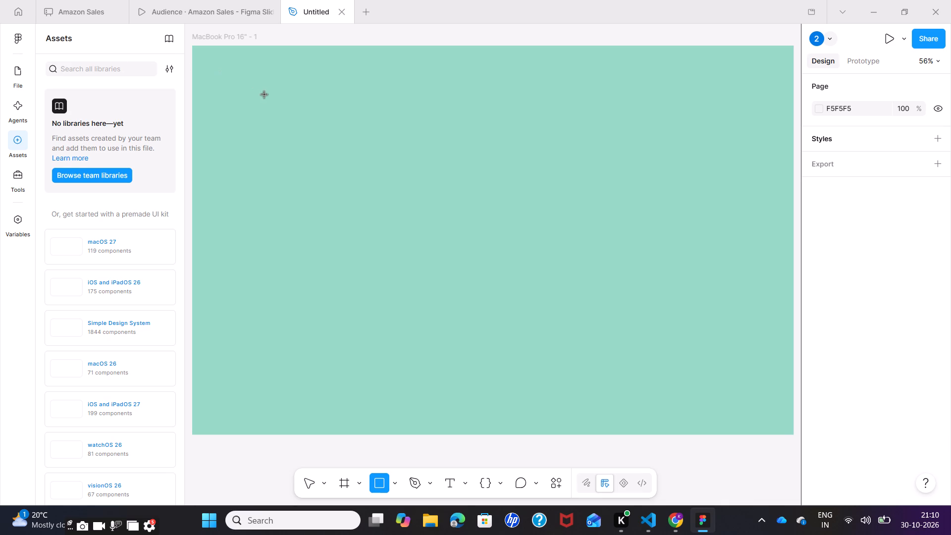
drag(258, 91, 713, 384)
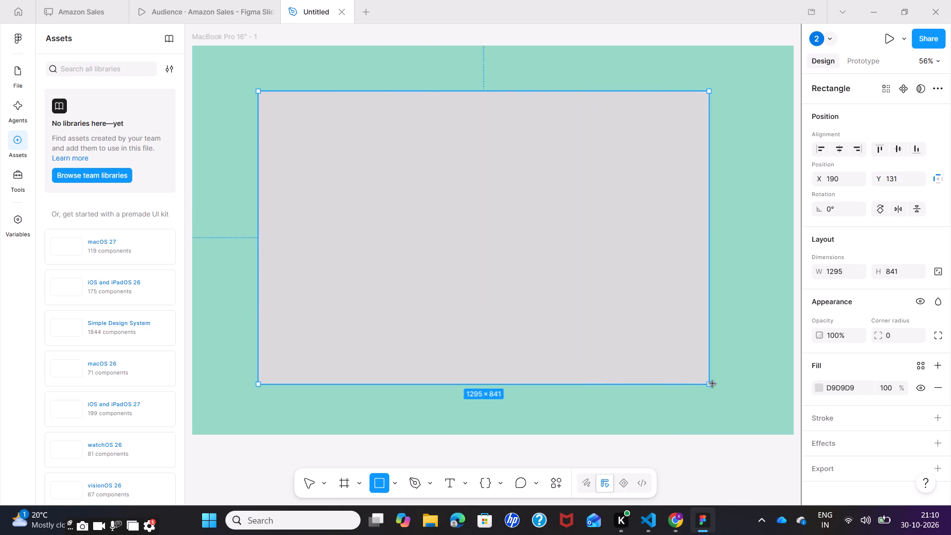
drag(713, 384, 745, 397)
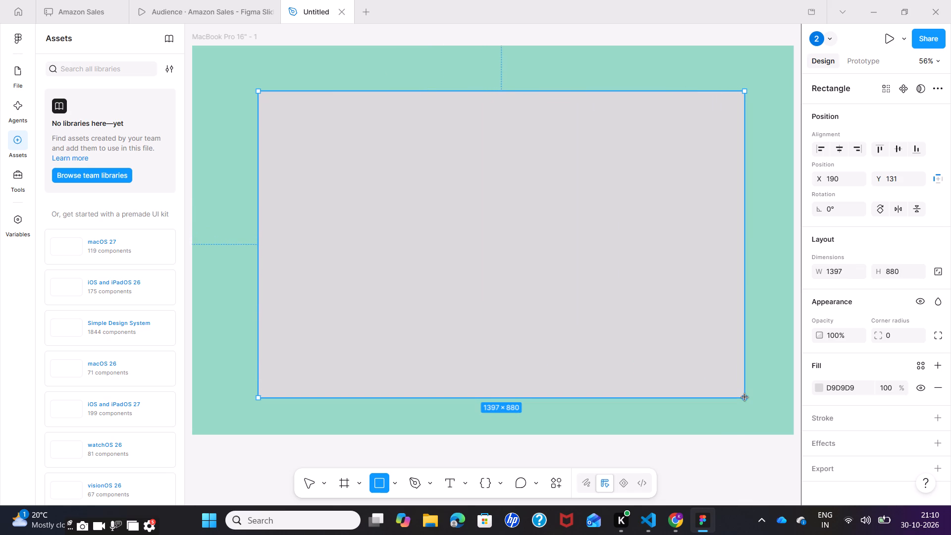
drag(745, 397, 741, 398)
click(582, 309)
right_click(581, 309)
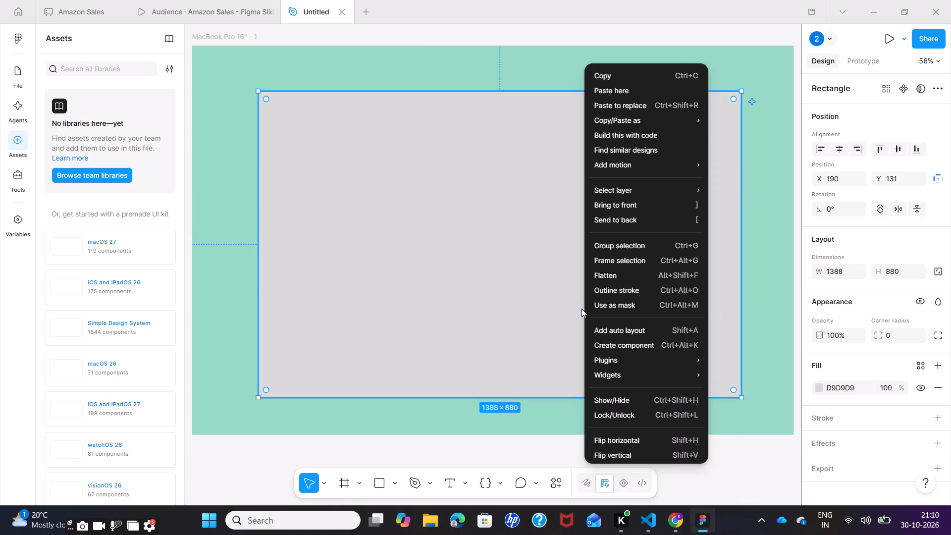
click(715, 313)
click(715, 313)
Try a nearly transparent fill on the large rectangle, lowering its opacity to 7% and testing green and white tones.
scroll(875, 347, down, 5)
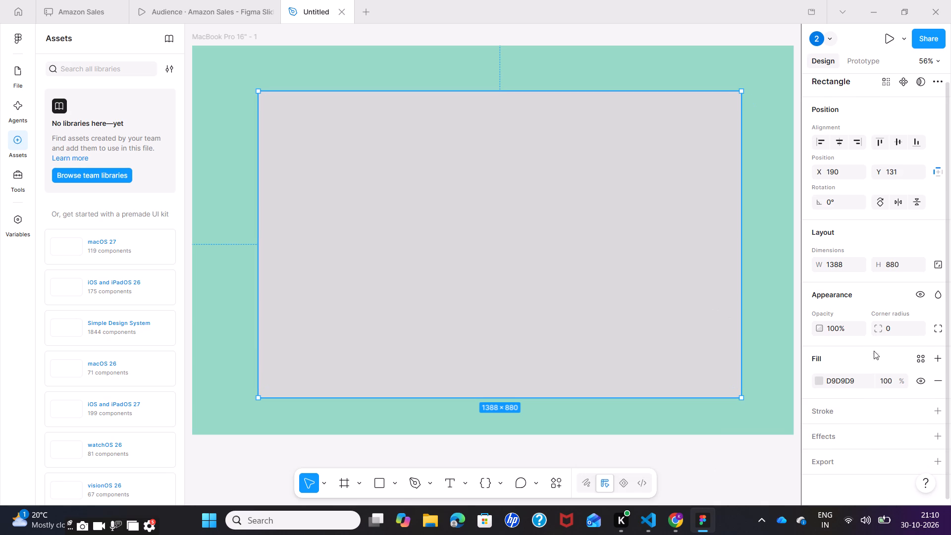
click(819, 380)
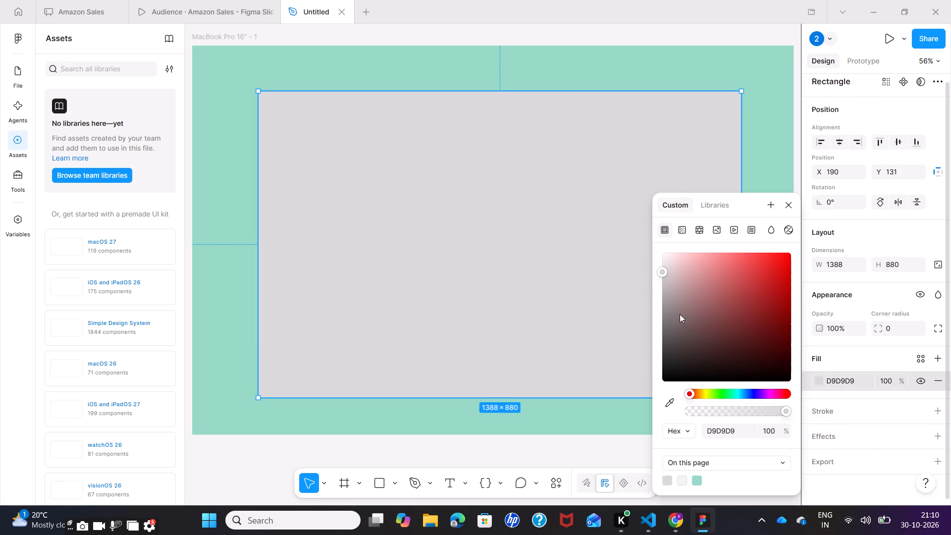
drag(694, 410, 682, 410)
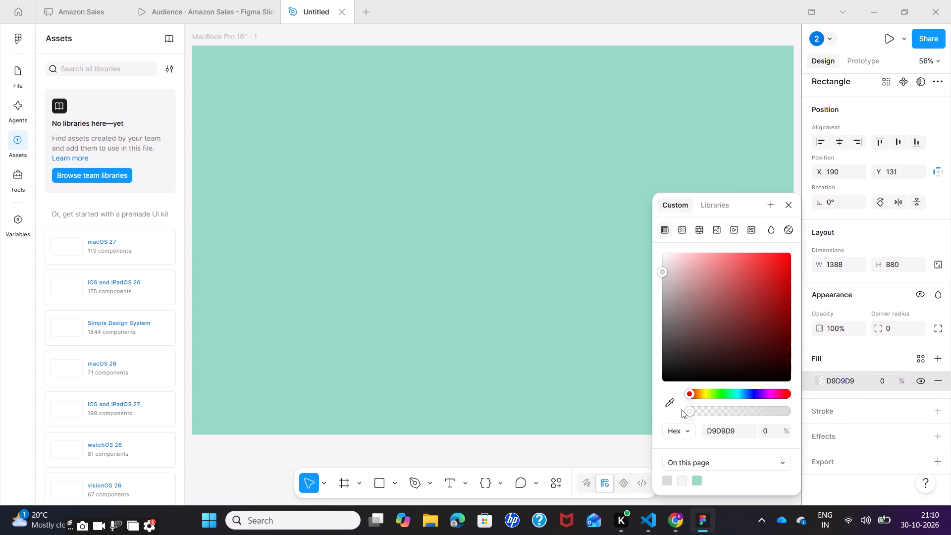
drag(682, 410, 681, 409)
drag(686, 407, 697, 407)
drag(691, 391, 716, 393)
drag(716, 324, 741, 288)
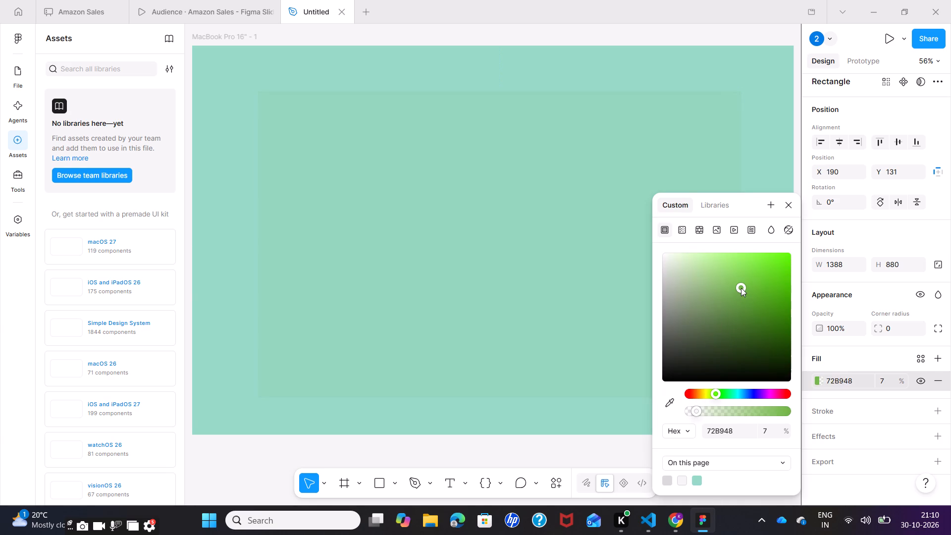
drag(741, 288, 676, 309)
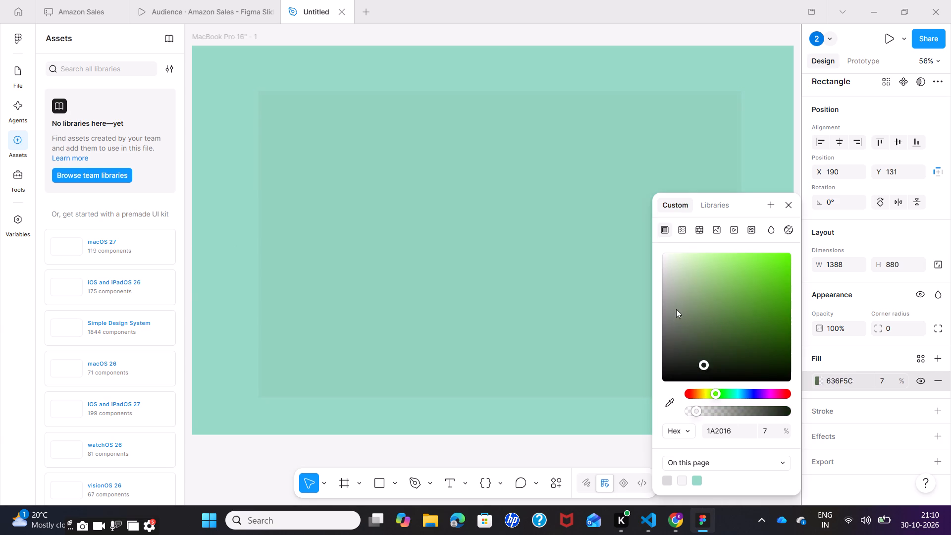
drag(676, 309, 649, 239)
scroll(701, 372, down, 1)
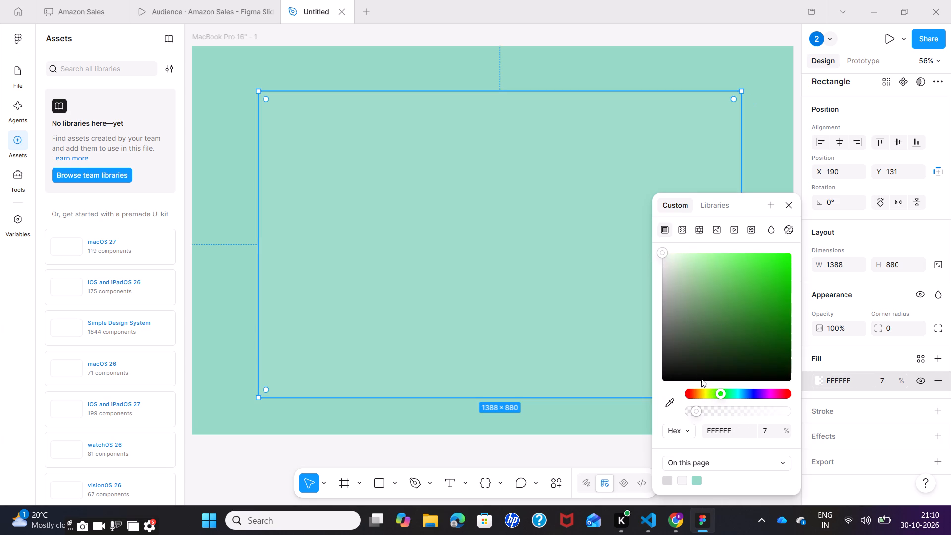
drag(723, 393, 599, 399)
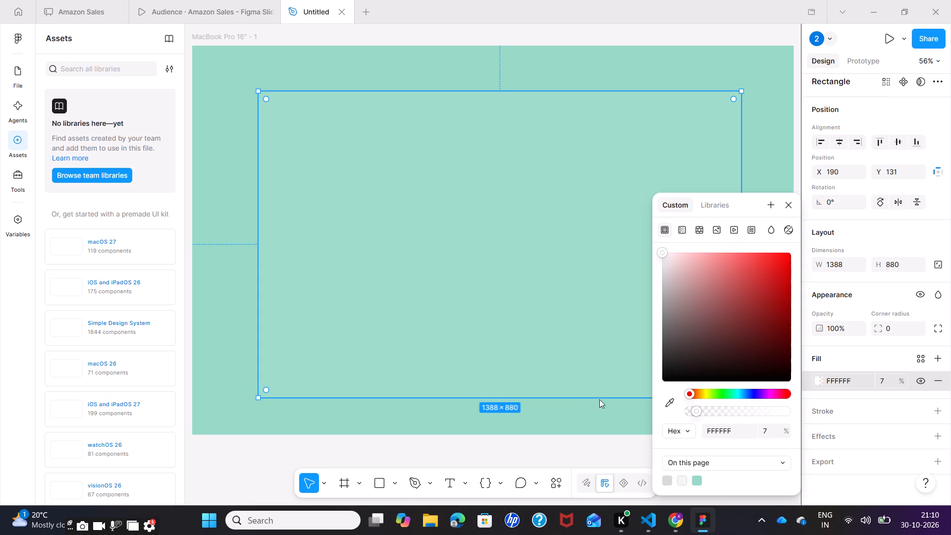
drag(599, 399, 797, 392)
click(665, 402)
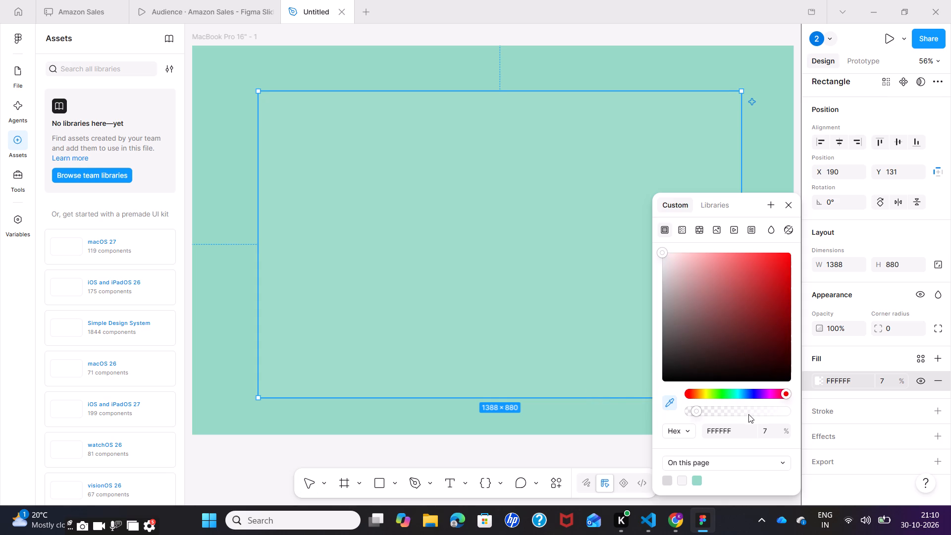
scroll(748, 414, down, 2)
Fill the large rectangle with the page's light grey F5F5F5 at 100% opacity.
click(683, 480)
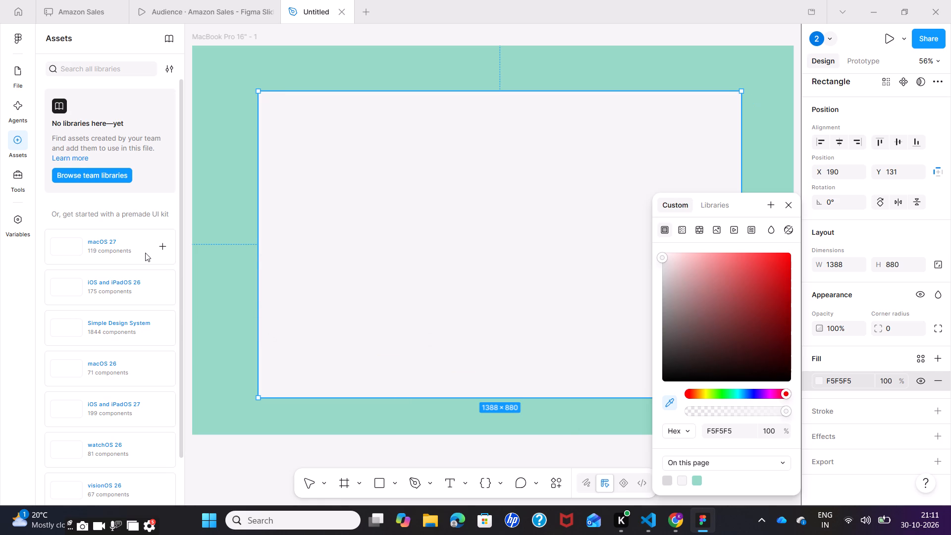
click(784, 205)
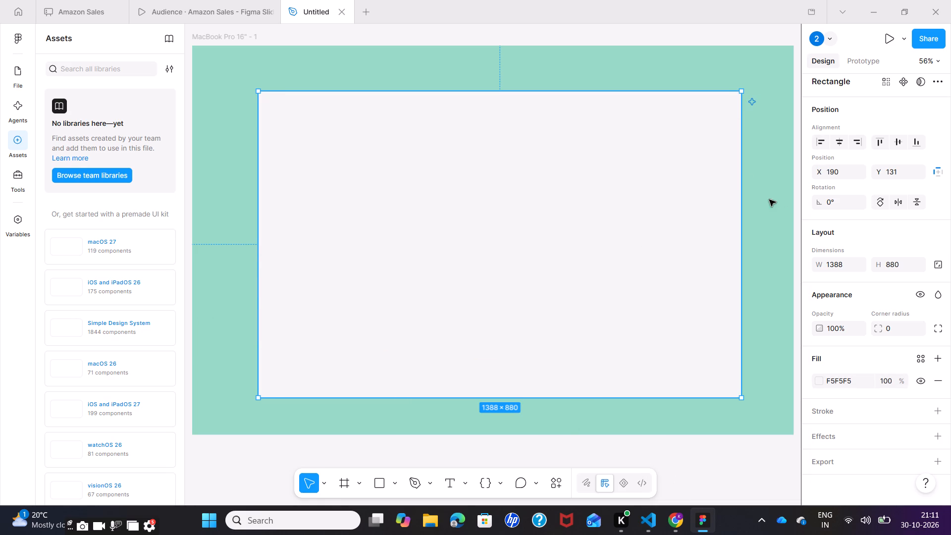
Move and enlarge the light grey rectangle to about 1484 × 885 at X 131, Y 116, leaving a green border around it.
drag(651, 208, 644, 206)
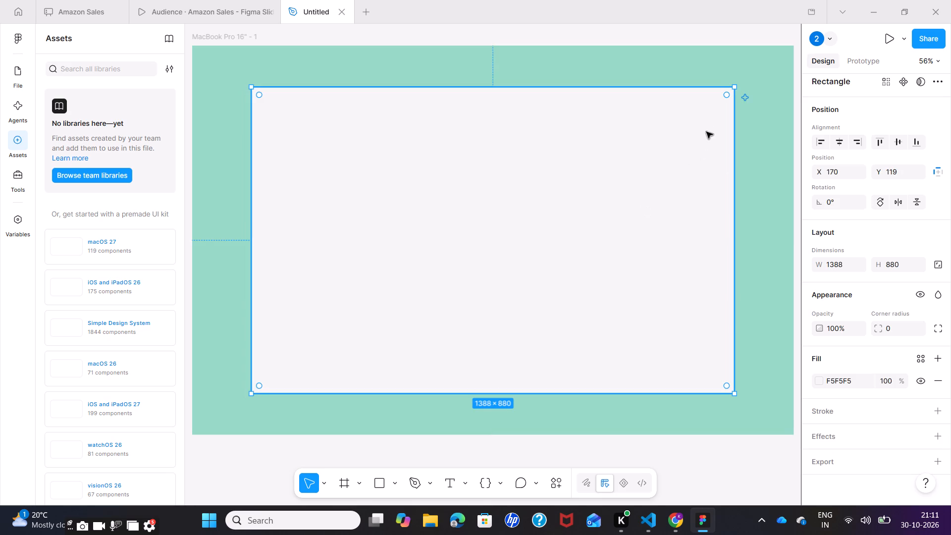
drag(732, 88, 712, 102)
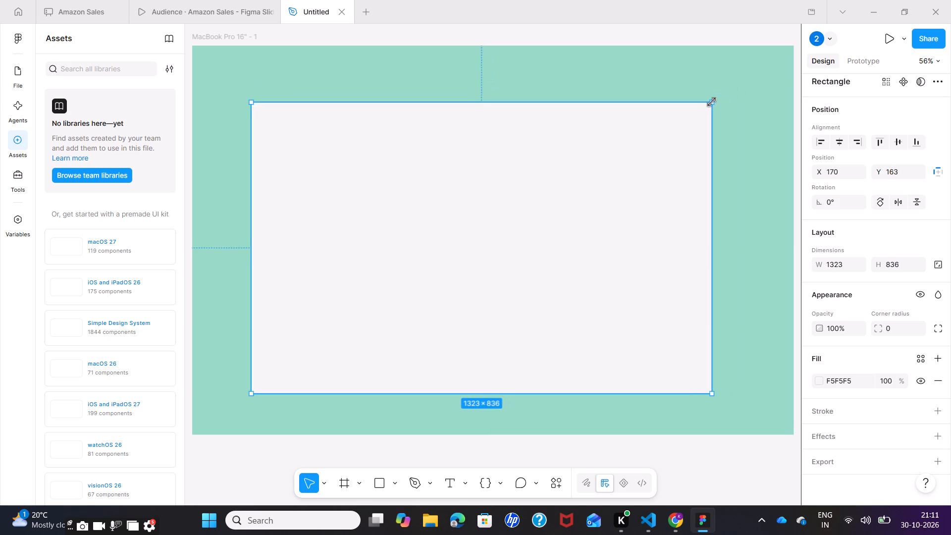
drag(712, 102, 752, 93)
drag(253, 95, 236, 85)
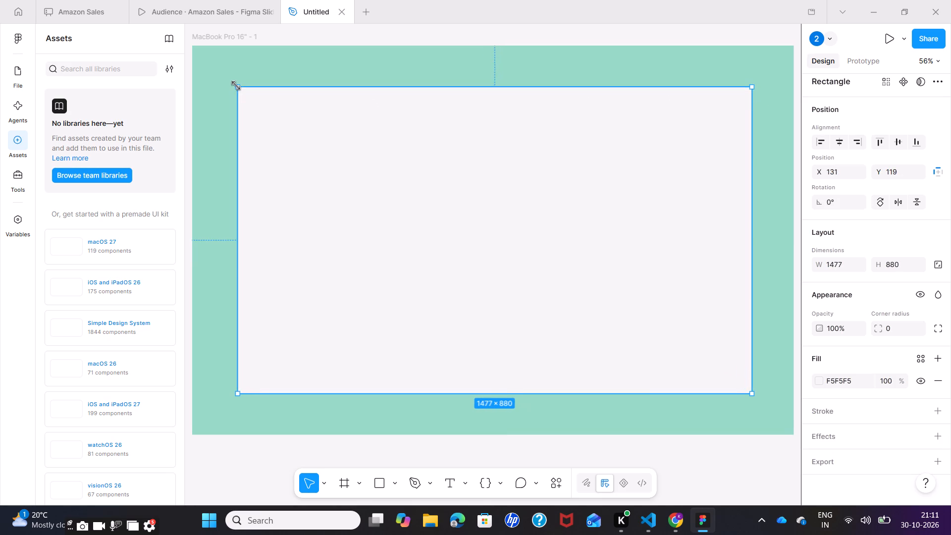
drag(236, 85, 235, 85)
click(533, 269)
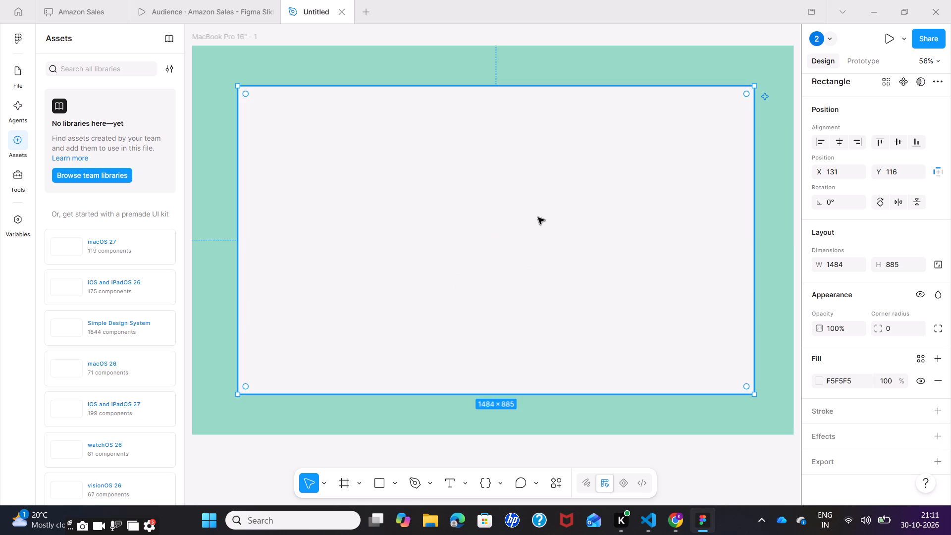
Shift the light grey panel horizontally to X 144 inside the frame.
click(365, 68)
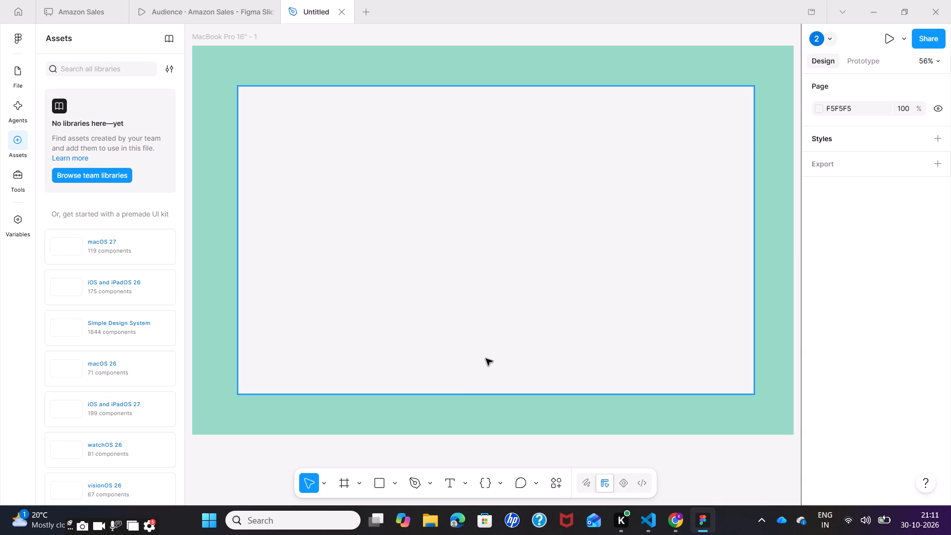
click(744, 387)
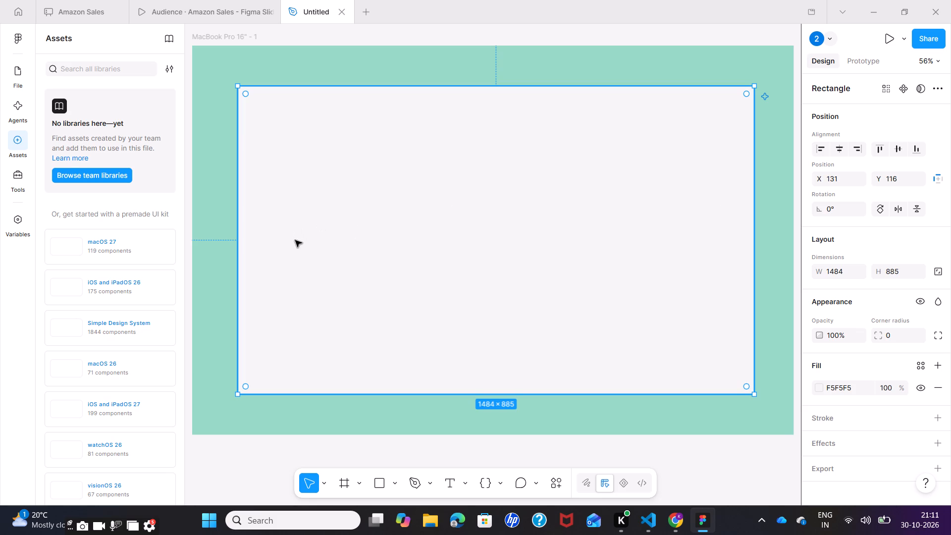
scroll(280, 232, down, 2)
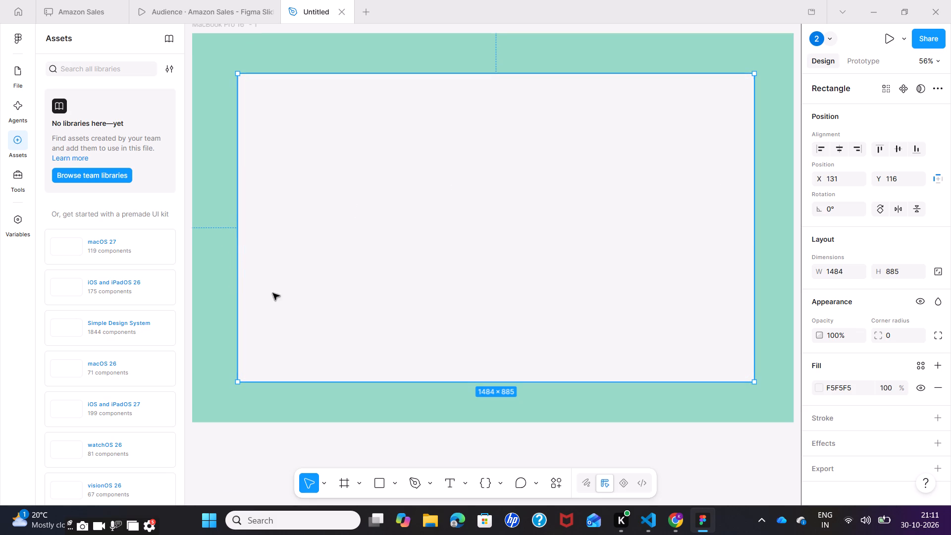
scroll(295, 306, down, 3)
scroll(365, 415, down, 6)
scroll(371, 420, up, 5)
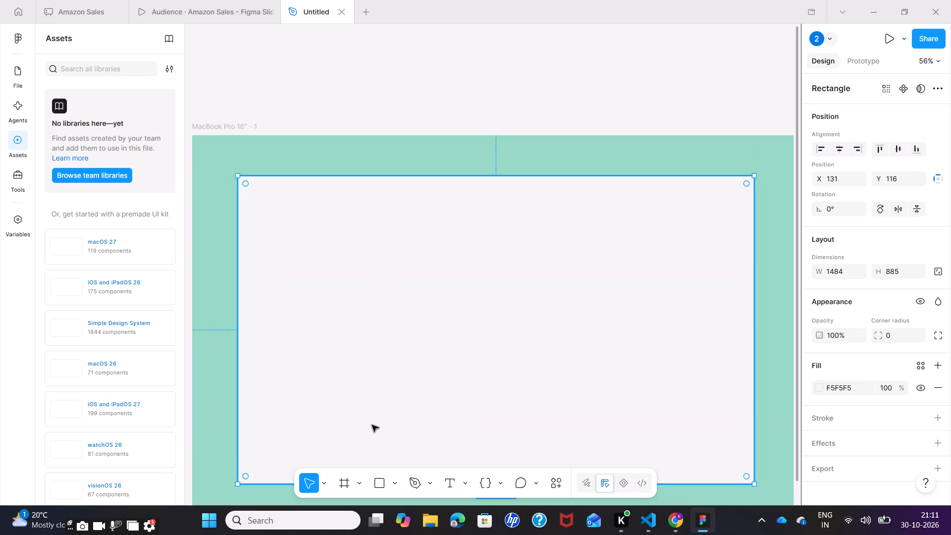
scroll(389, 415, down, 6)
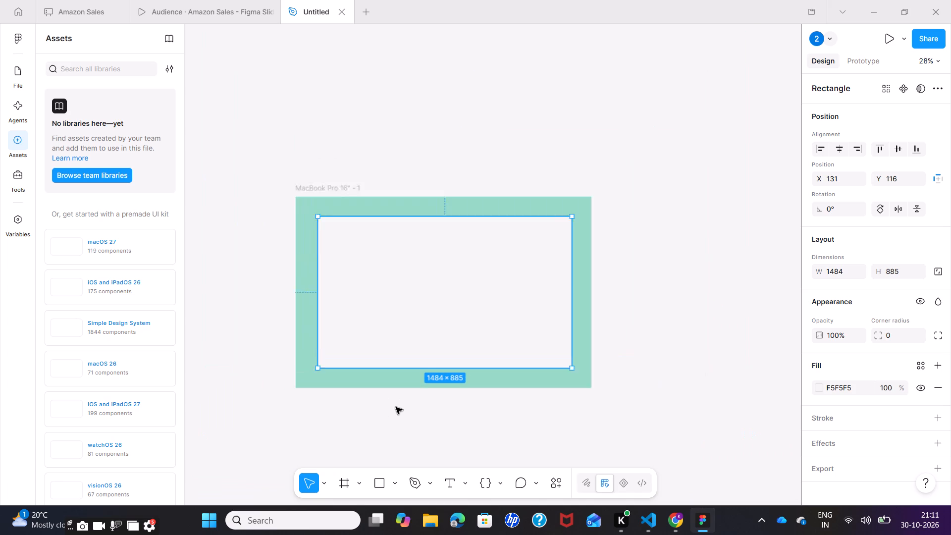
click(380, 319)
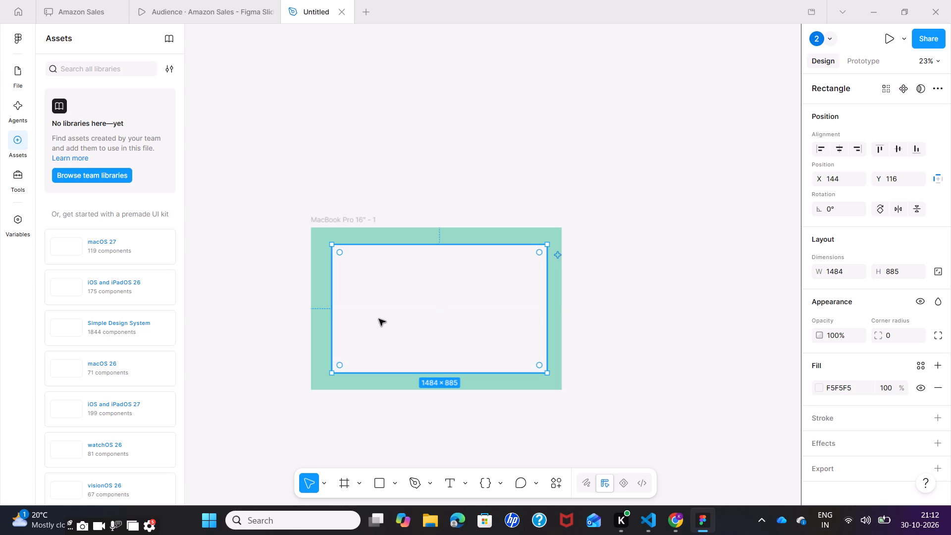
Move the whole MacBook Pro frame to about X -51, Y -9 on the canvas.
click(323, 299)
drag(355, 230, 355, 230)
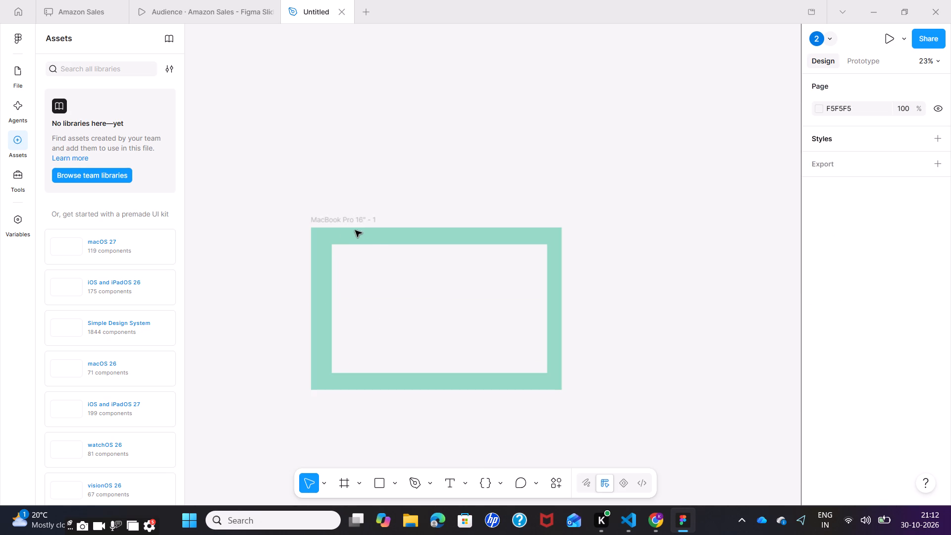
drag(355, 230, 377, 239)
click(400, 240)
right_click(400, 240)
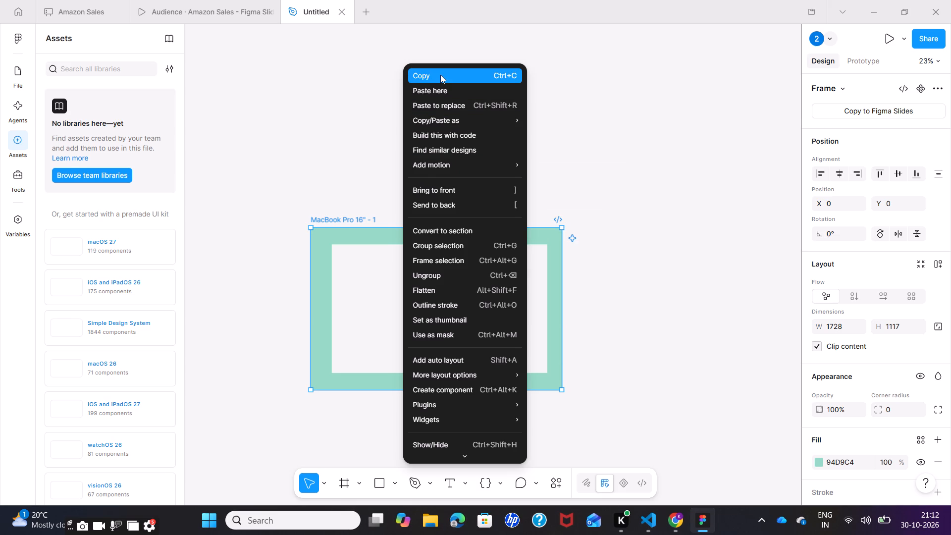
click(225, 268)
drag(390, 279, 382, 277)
Move the light grey panel sideways within the frame so its two side borders are roughly even.
click(381, 287)
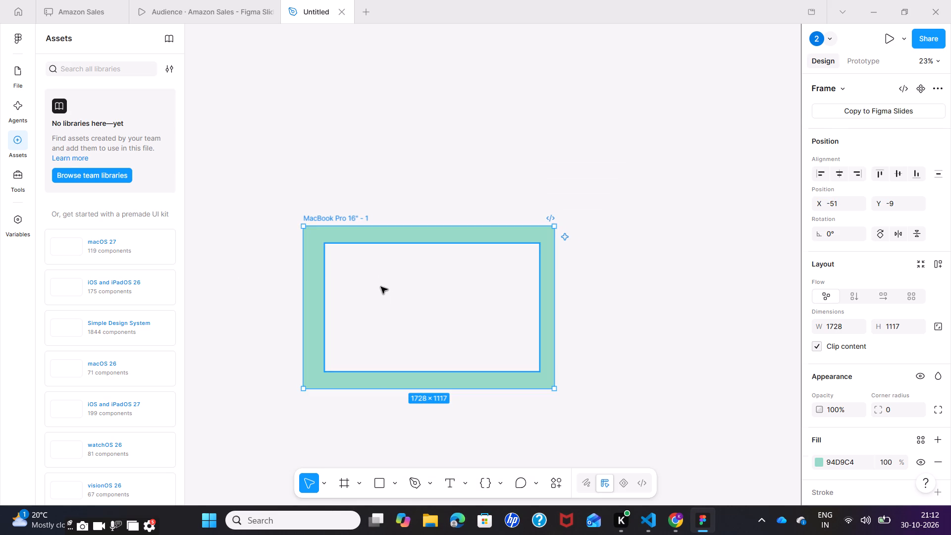
drag(381, 287, 359, 277)
click(358, 278)
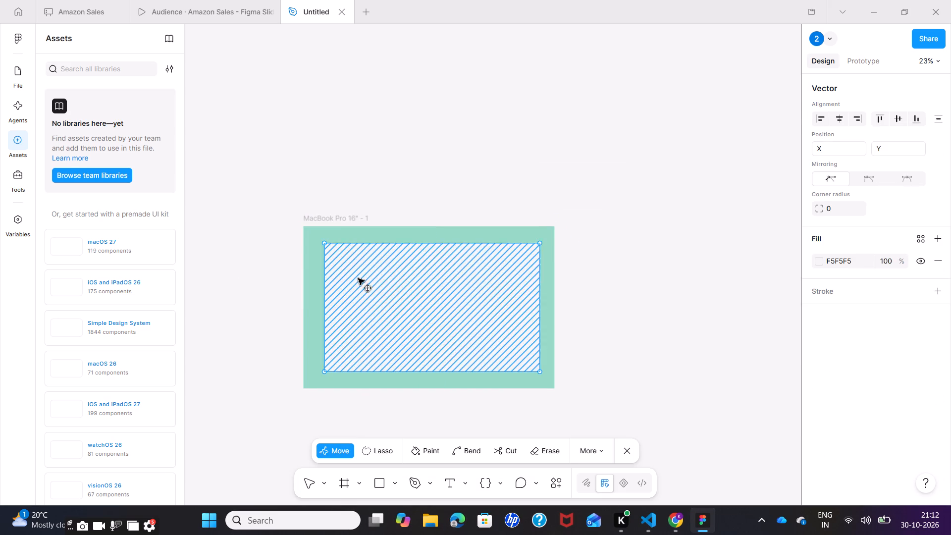
click(361, 269)
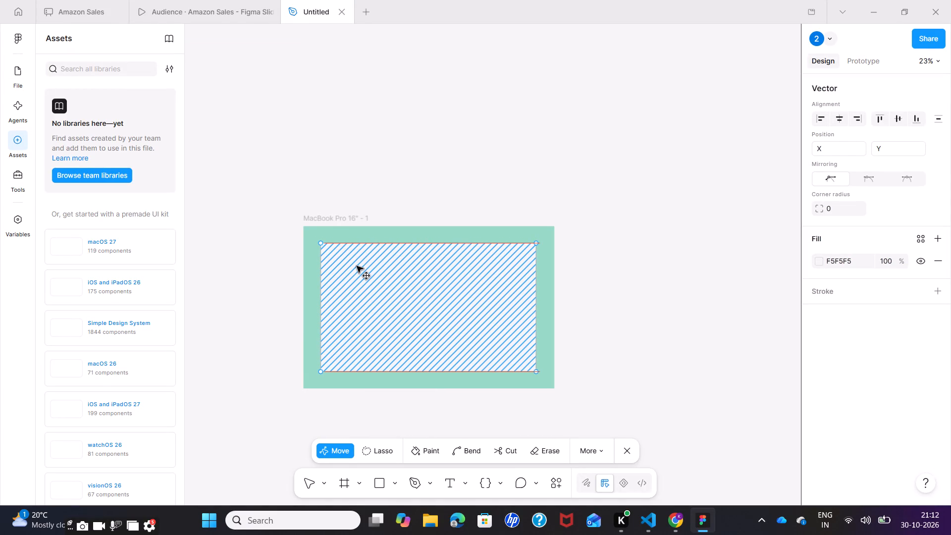
click(405, 125)
Change the frame's fill from mint green to a pale blue-green, A7DDDE.
click(397, 231)
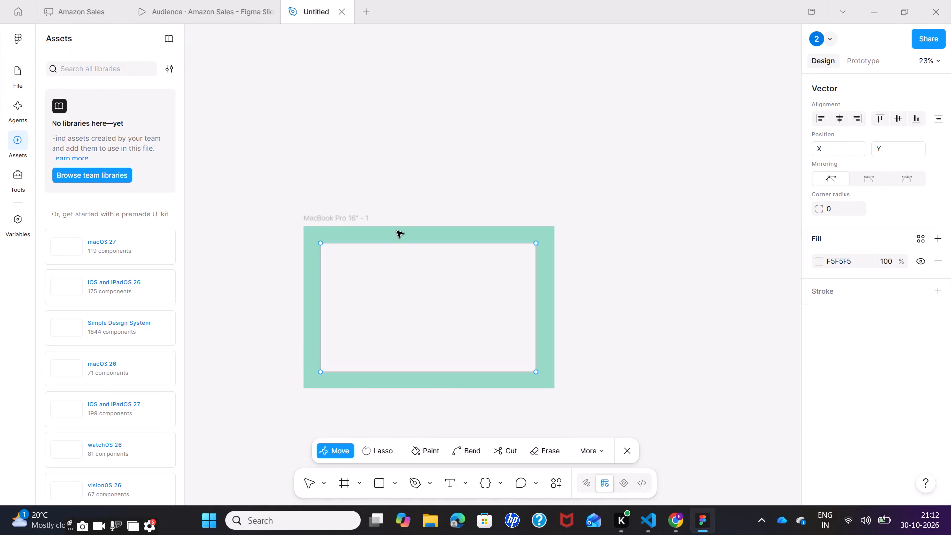
right_click(397, 231)
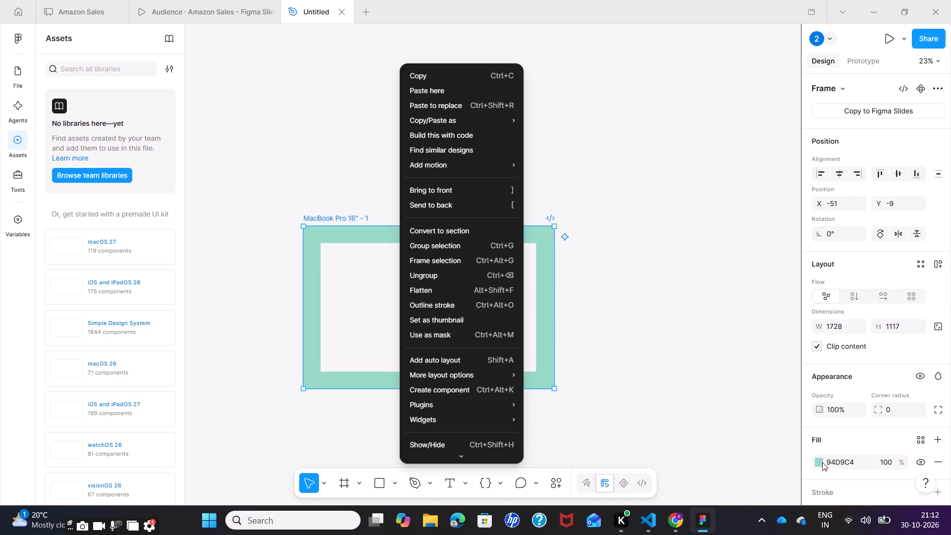
click(821, 463)
click(819, 463)
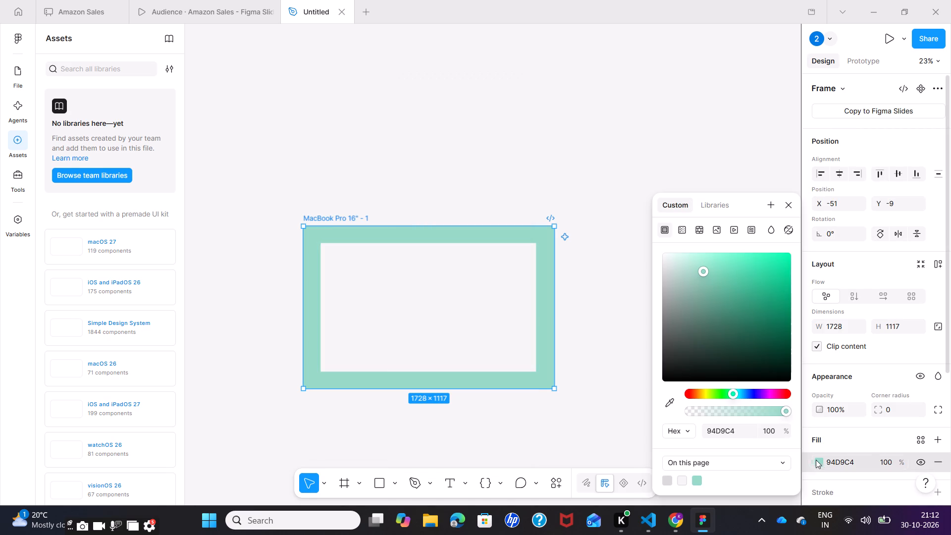
click(735, 394)
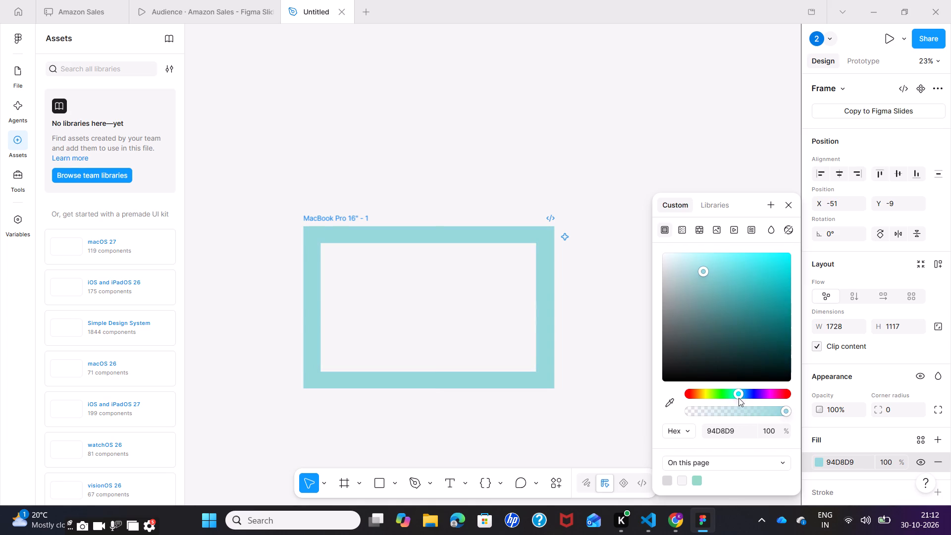
drag(701, 274, 682, 304)
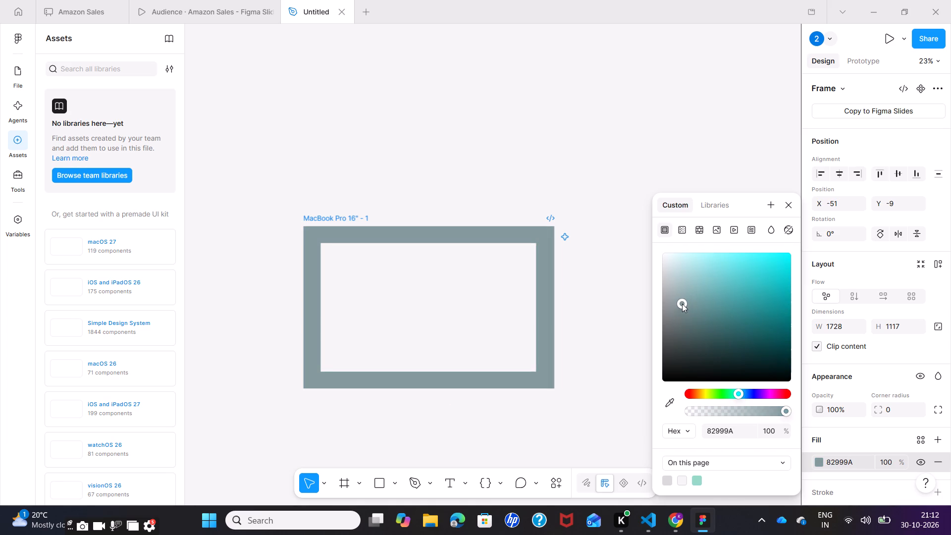
drag(682, 304, 703, 267)
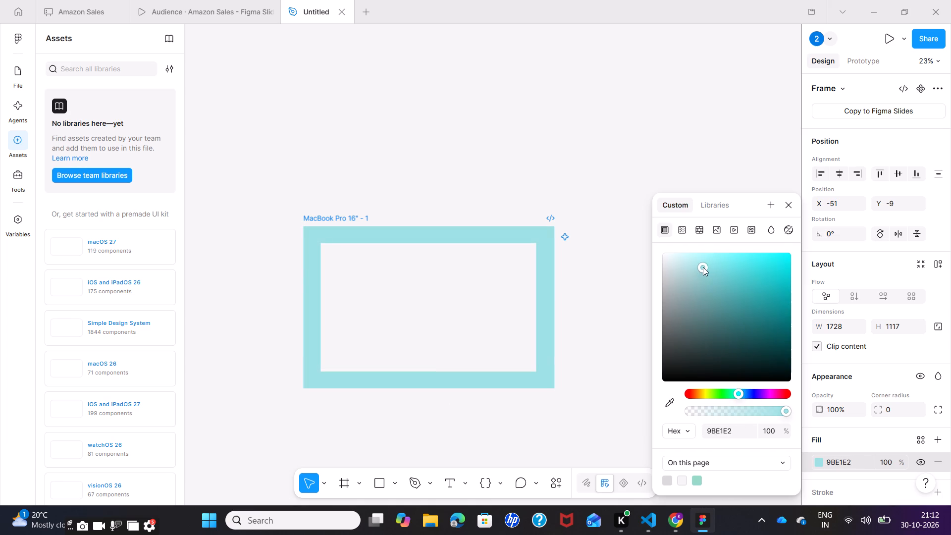
drag(703, 267, 694, 269)
click(593, 321)
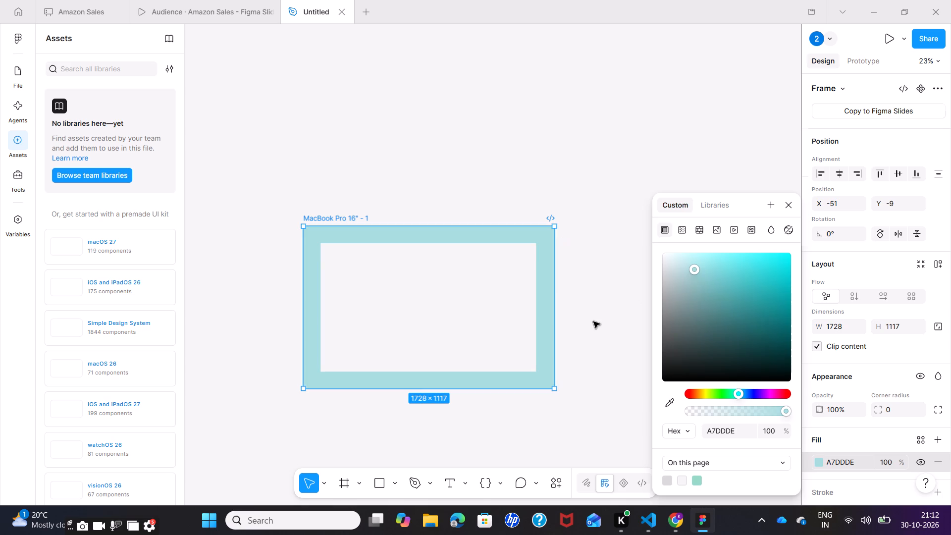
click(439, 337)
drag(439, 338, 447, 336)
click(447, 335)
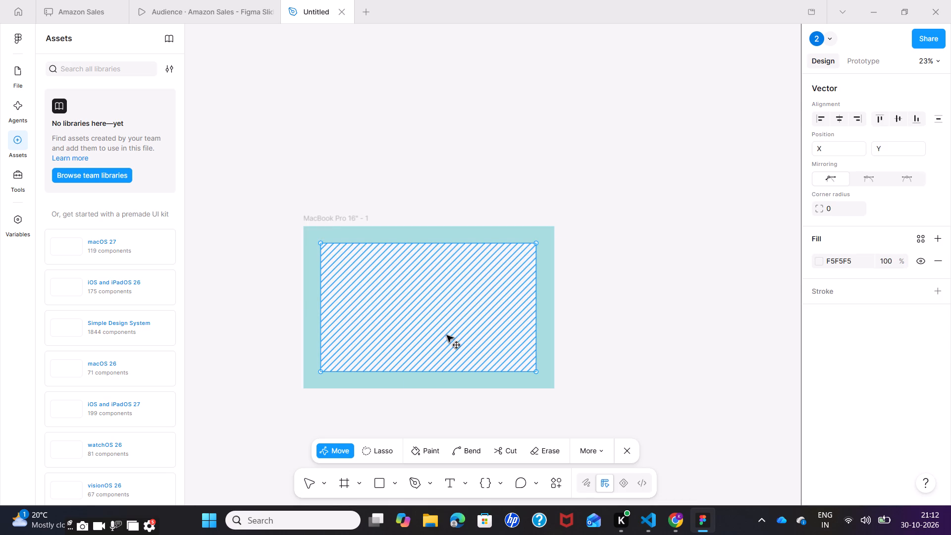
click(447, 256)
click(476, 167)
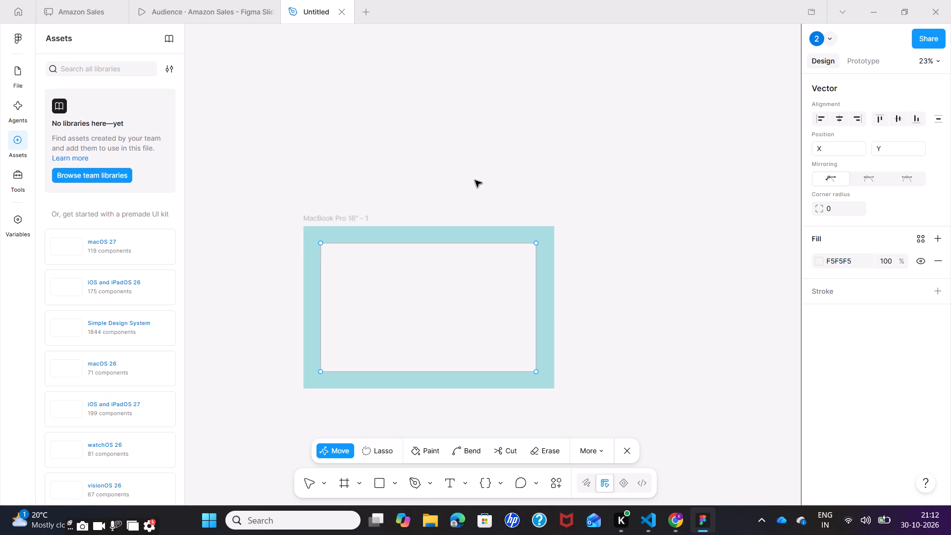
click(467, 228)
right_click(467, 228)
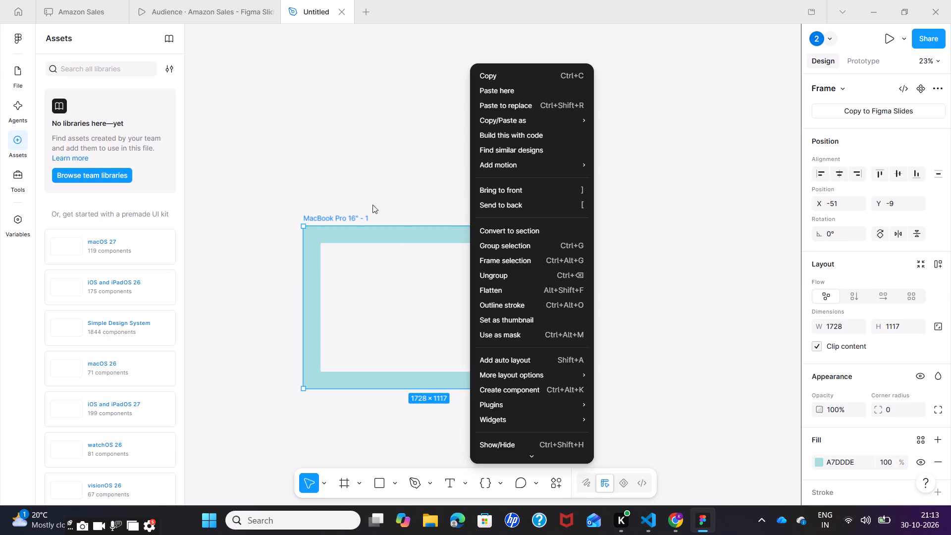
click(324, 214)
Move the MacBook Pro frame to about X -494, Y -150, freeing canvas space beside it.
drag(325, 217, 407, 221)
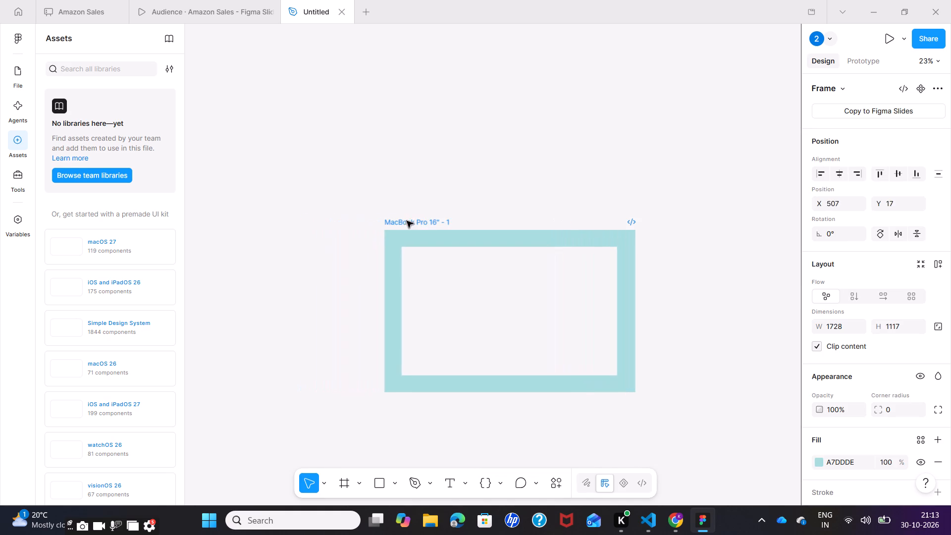
drag(407, 221, 261, 197)
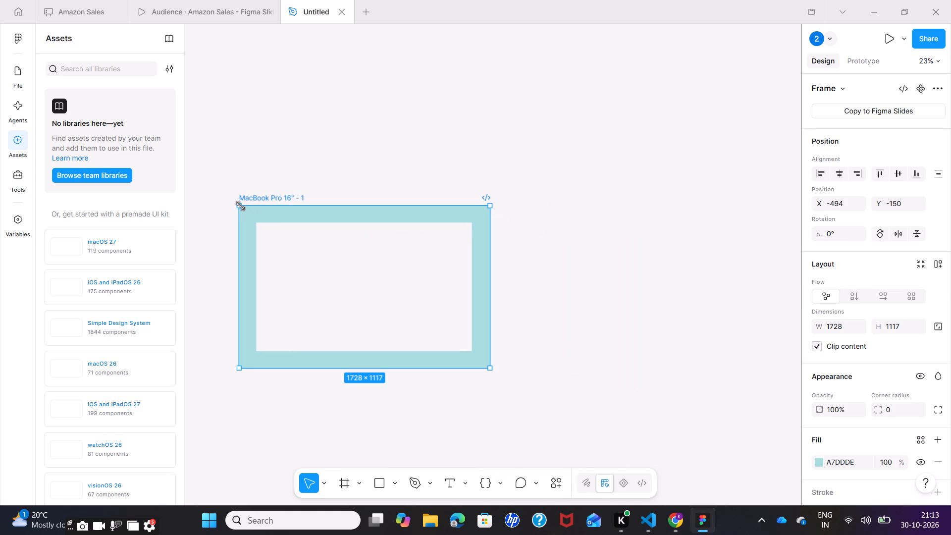
Adjust the frame's upper edge so the frame is about 1728 × 1125.
click(247, 208)
drag(252, 210, 265, 213)
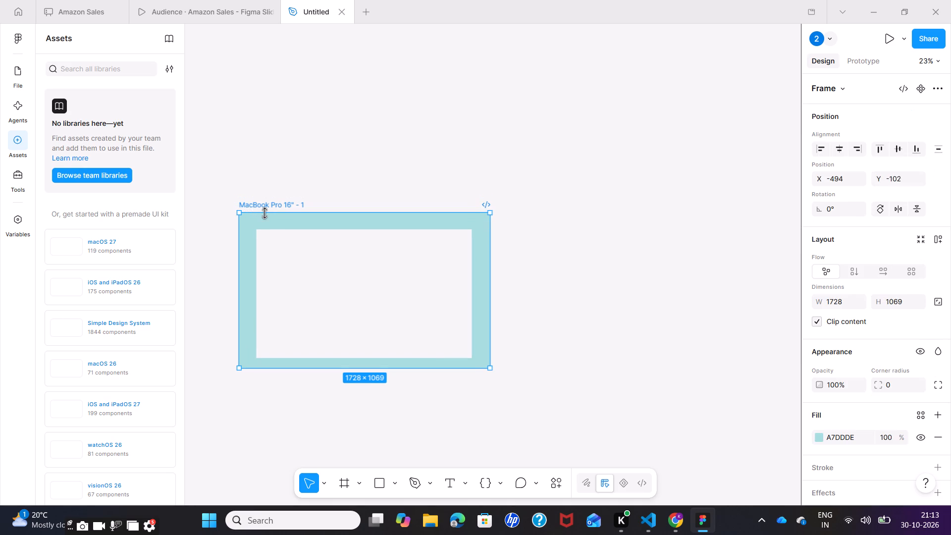
drag(265, 213, 264, 204)
click(257, 216)
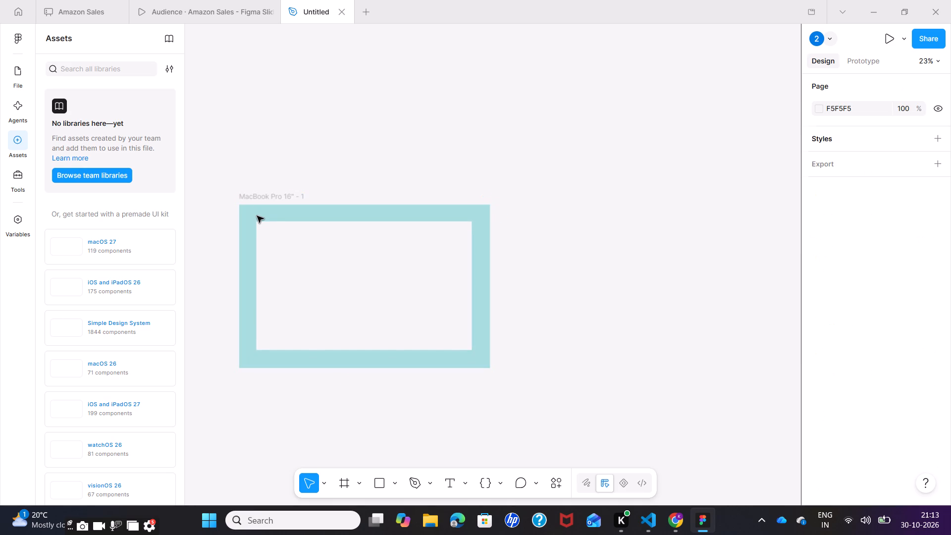
drag(257, 216, 545, 219)
Copy the frame with its panel and paste the duplicate on the empty canvas at about X 1760, Y 503.
right_click(354, 211)
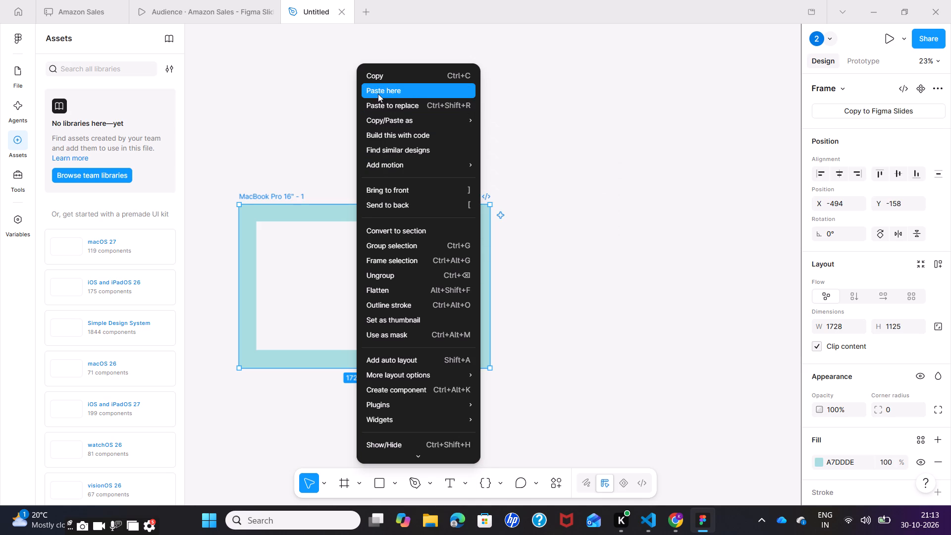
click(378, 78)
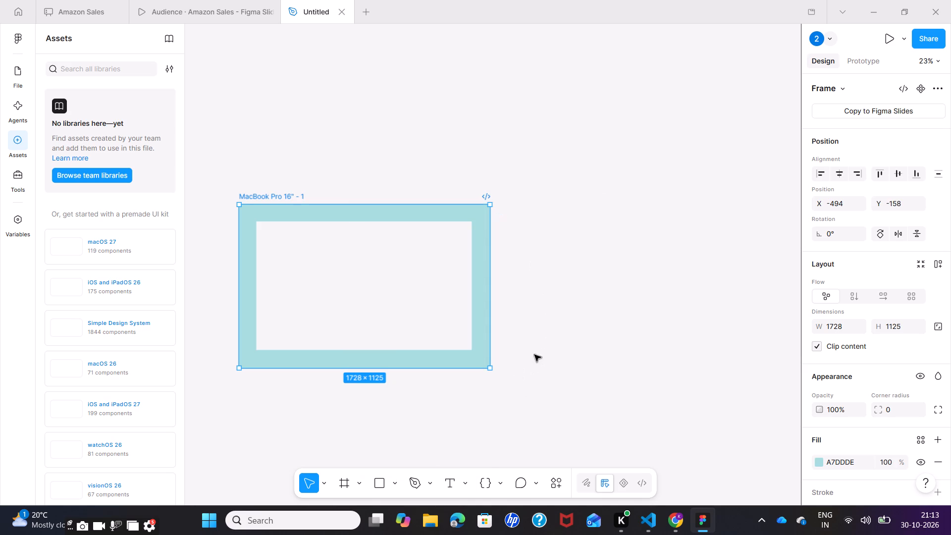
right_click(567, 301)
click(583, 307)
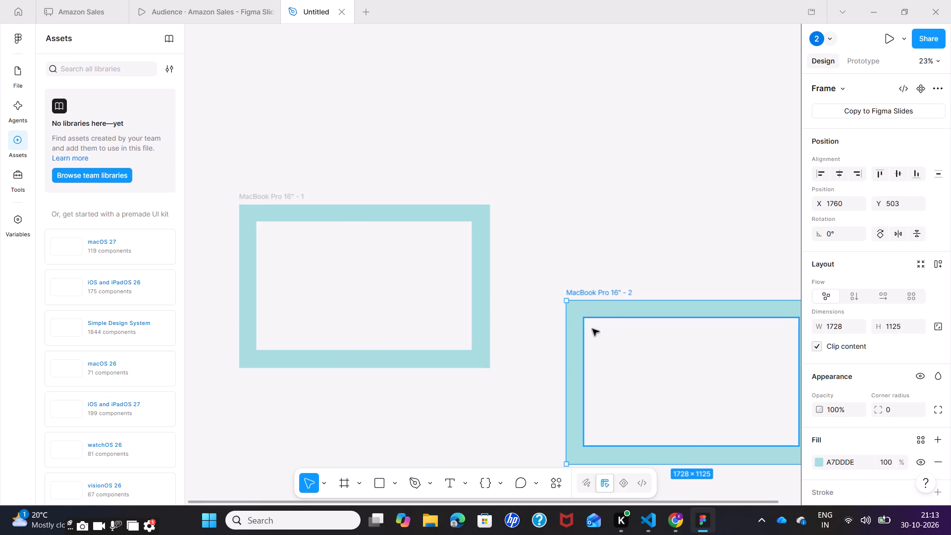
Reduce the duplicate frame's height to about 1031 and move it beside the original at about X 1457, Y -64.
drag(614, 304, 601, 293)
drag(618, 297, 621, 304)
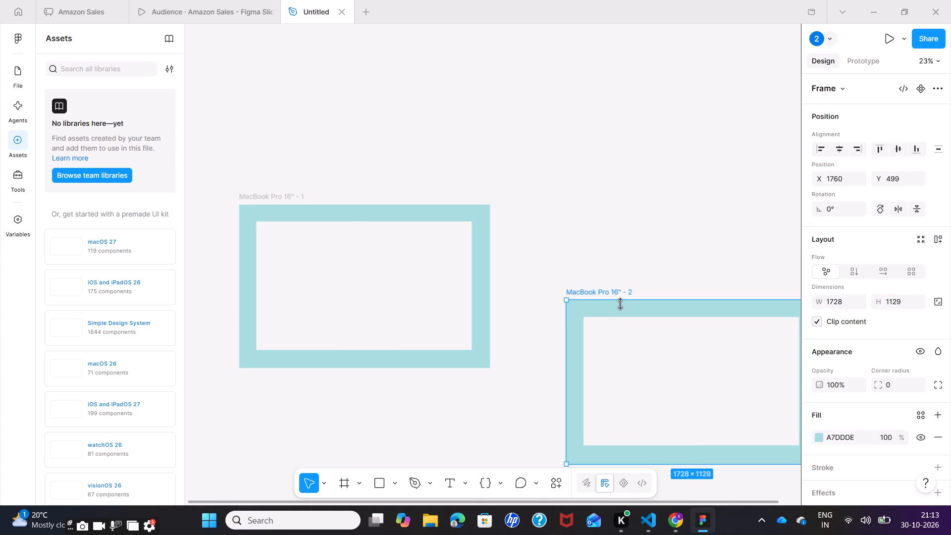
drag(621, 304, 621, 316)
drag(634, 358, 597, 268)
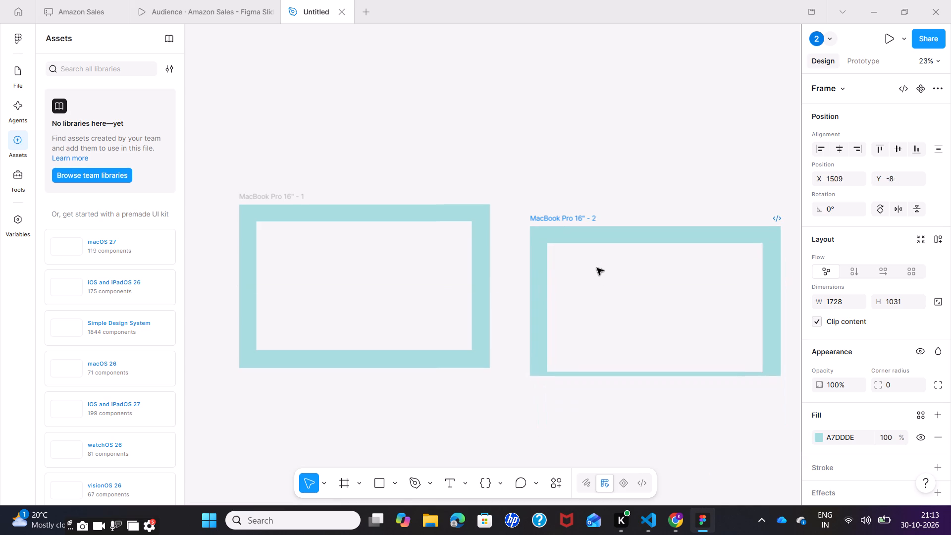
drag(597, 268, 590, 263)
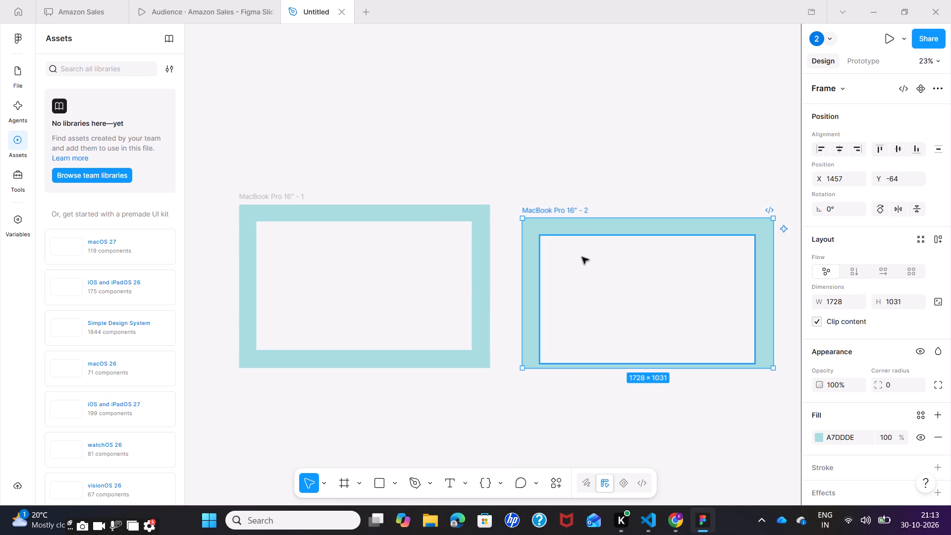
Enlarge the duplicate frame from its upper corner nearest the original until the two frames' top edges align.
drag(525, 219, 516, 207)
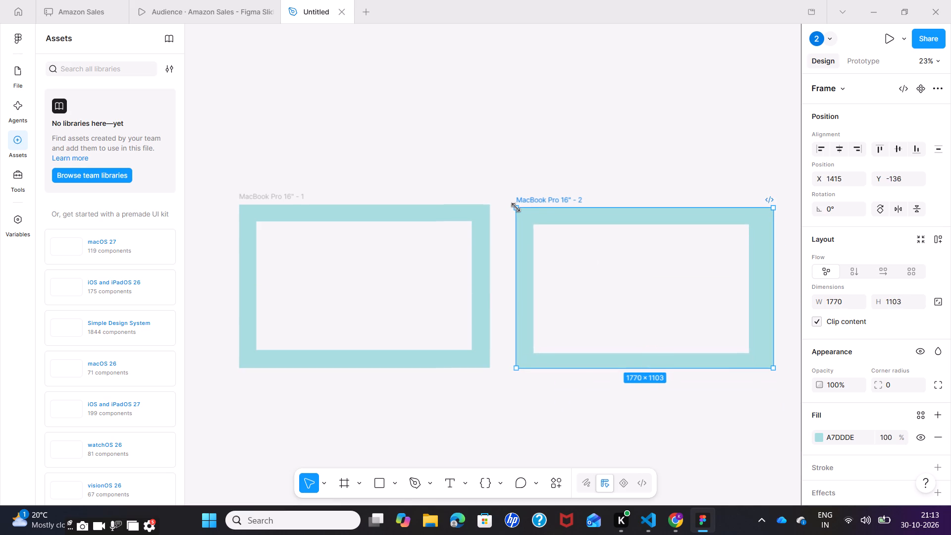
drag(516, 207, 513, 203)
click(470, 424)
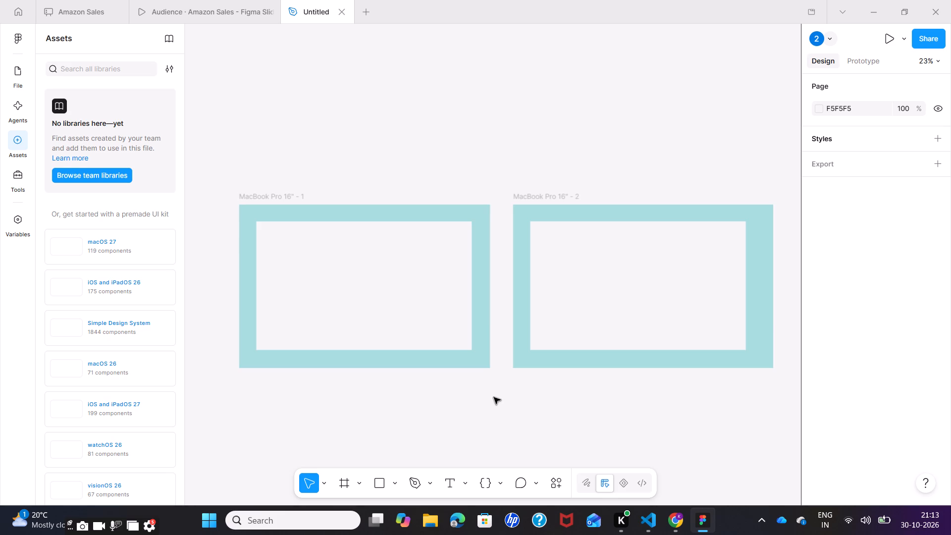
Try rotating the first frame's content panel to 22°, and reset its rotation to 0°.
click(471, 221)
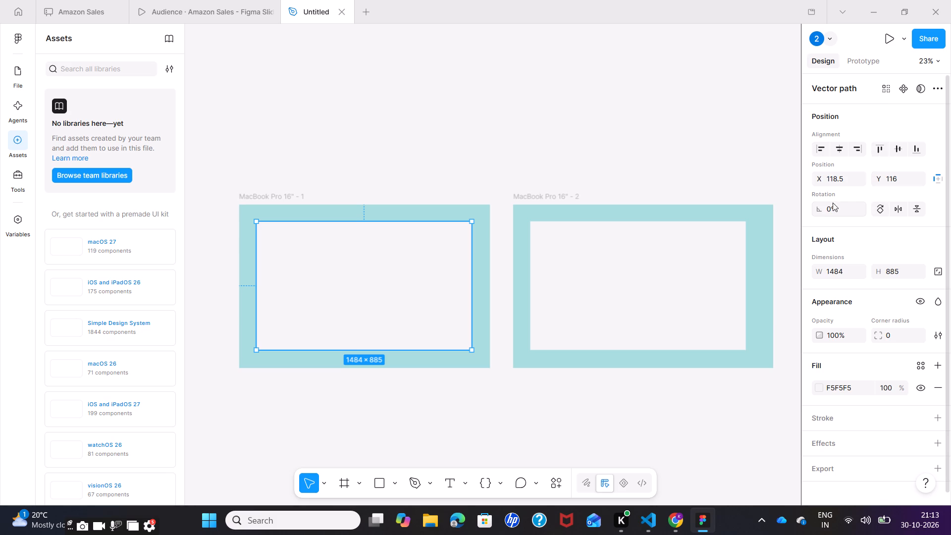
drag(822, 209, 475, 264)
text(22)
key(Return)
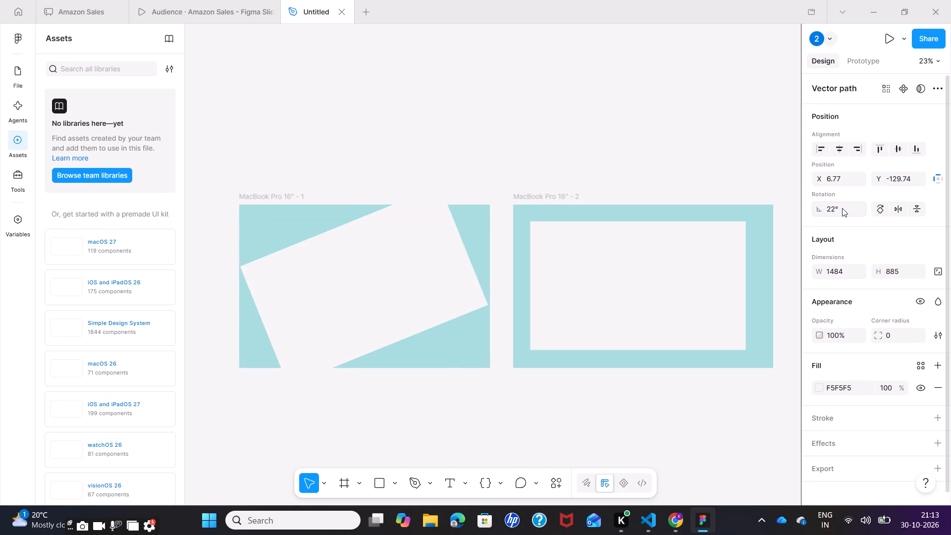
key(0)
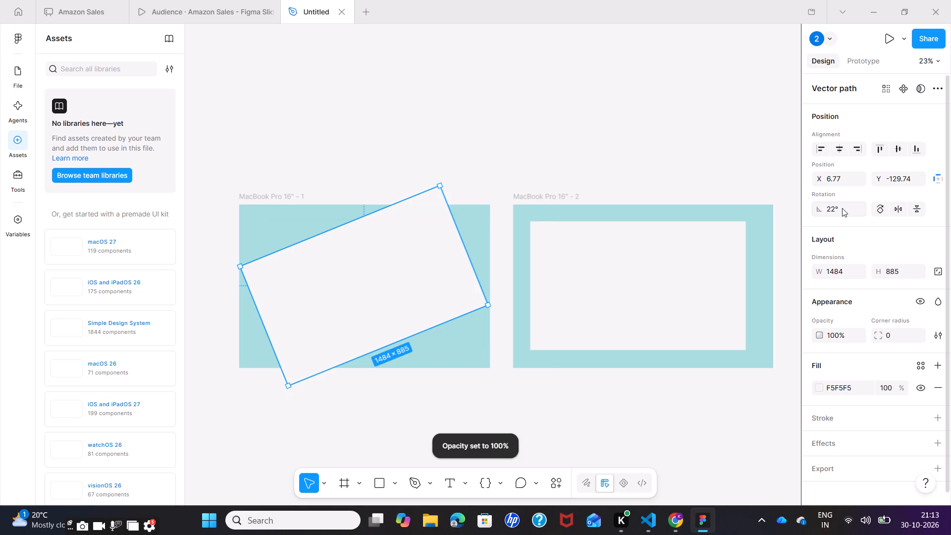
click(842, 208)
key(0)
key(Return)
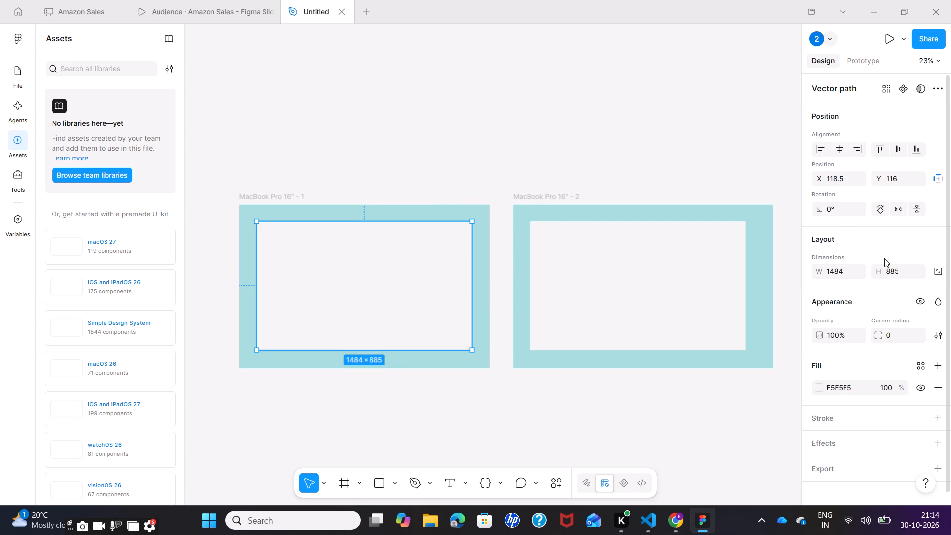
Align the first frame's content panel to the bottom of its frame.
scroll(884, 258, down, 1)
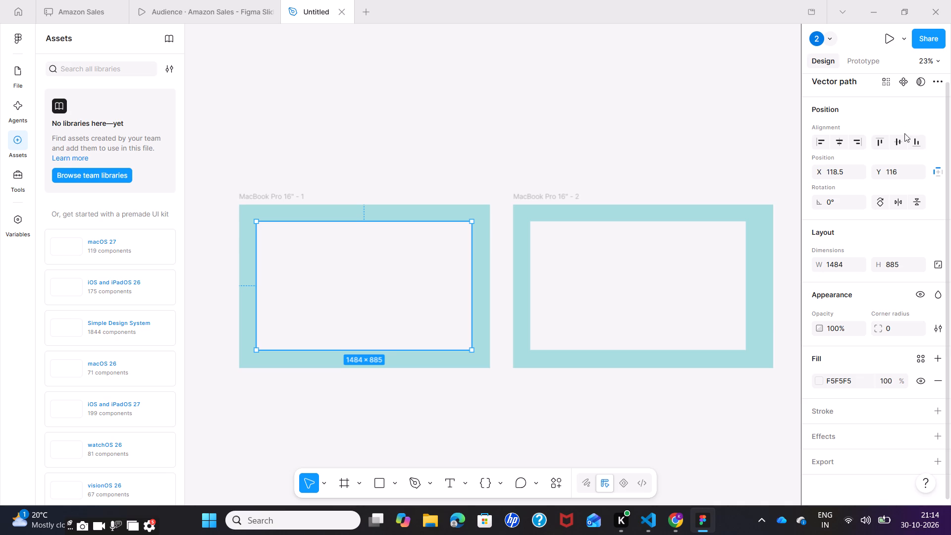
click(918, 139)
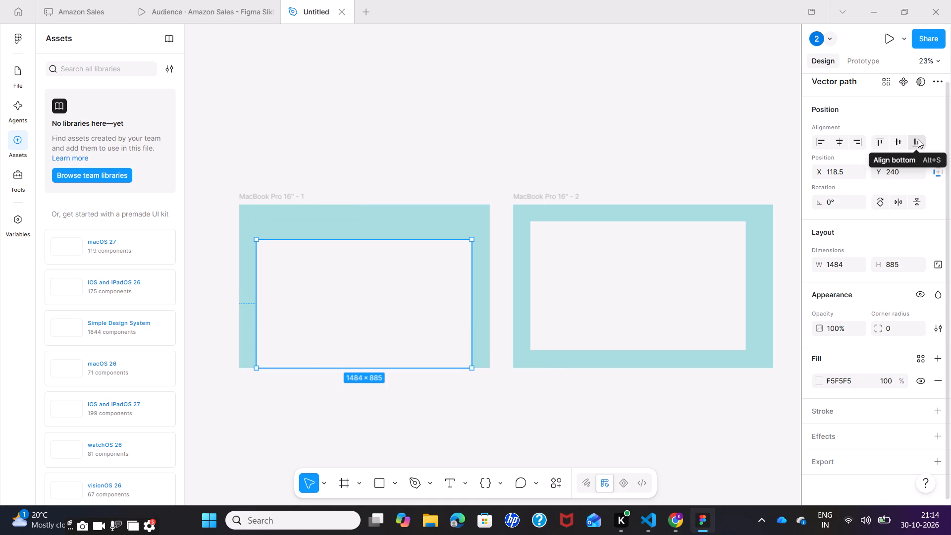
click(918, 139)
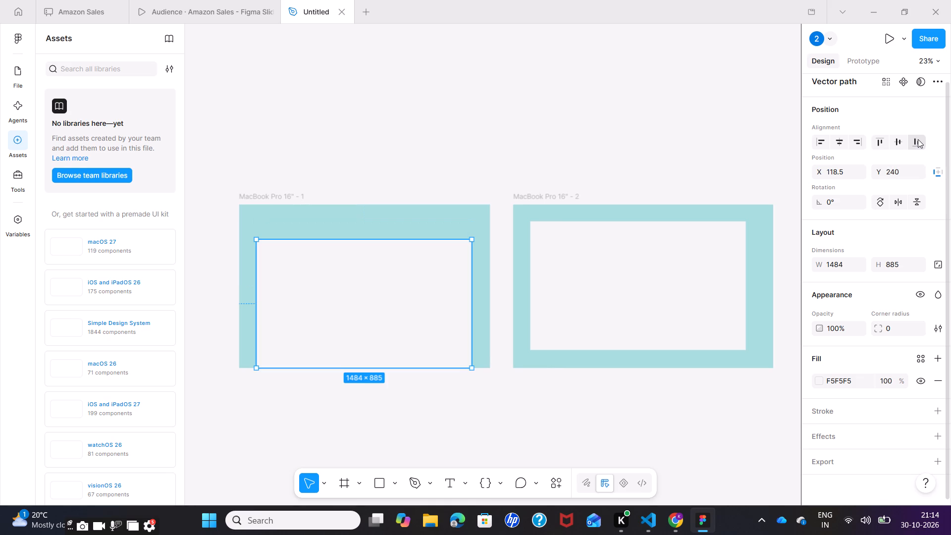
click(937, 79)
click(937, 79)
Reposition the content panel centred within the first frame at about X 122, Y 120.
scroll(829, 168, down, 2)
drag(397, 292, 391, 285)
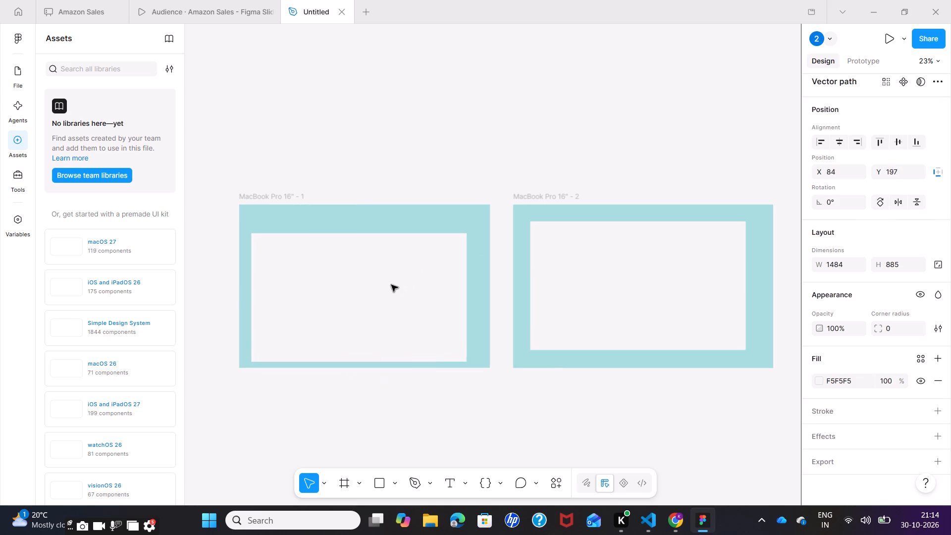
drag(391, 285, 399, 272)
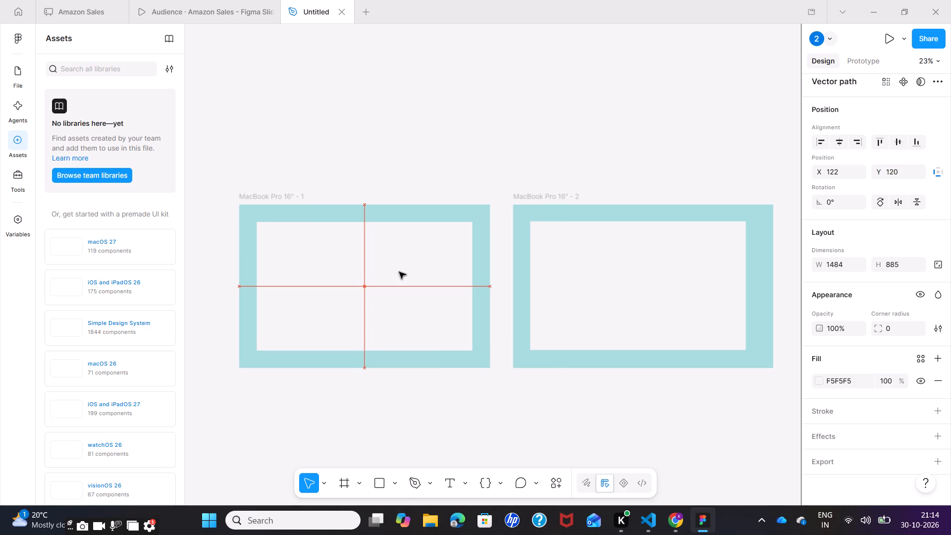
drag(399, 272, 399, 271)
click(446, 125)
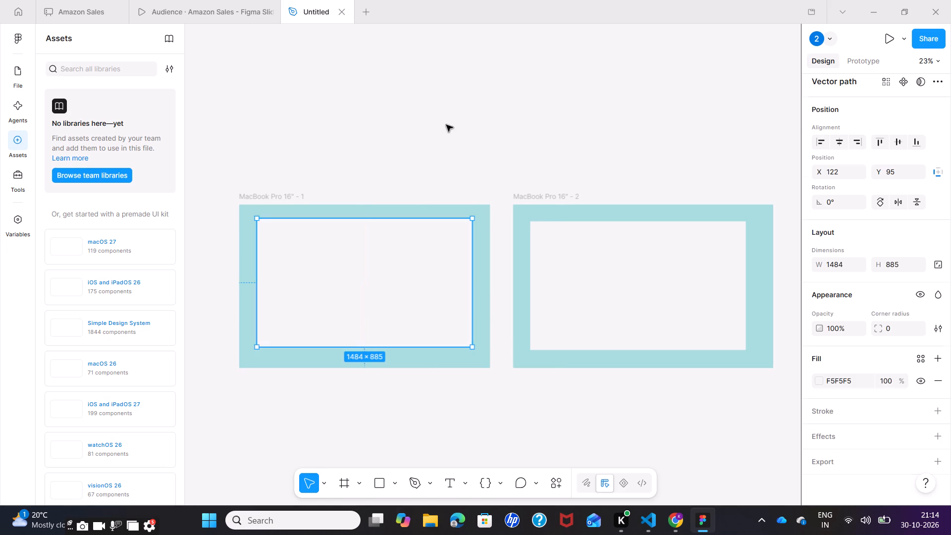
click(407, 250)
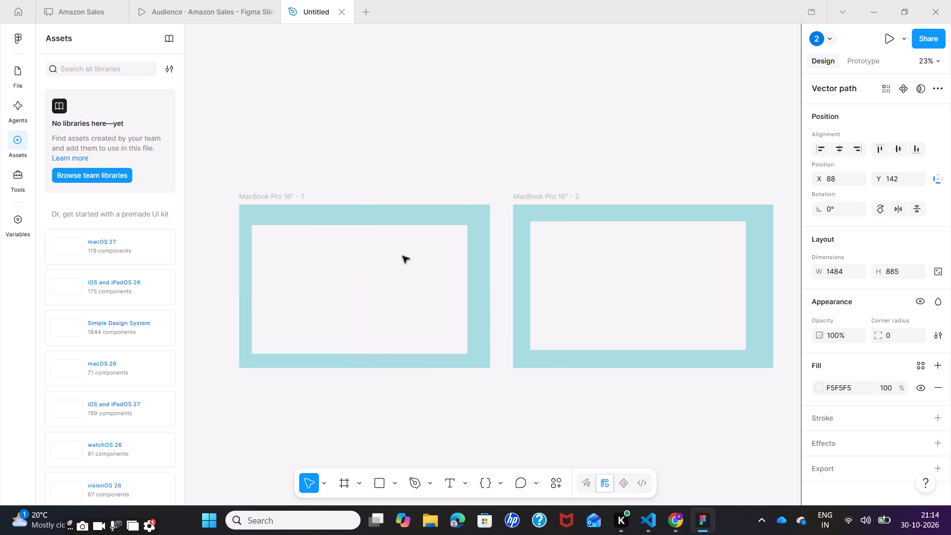
click(431, 113)
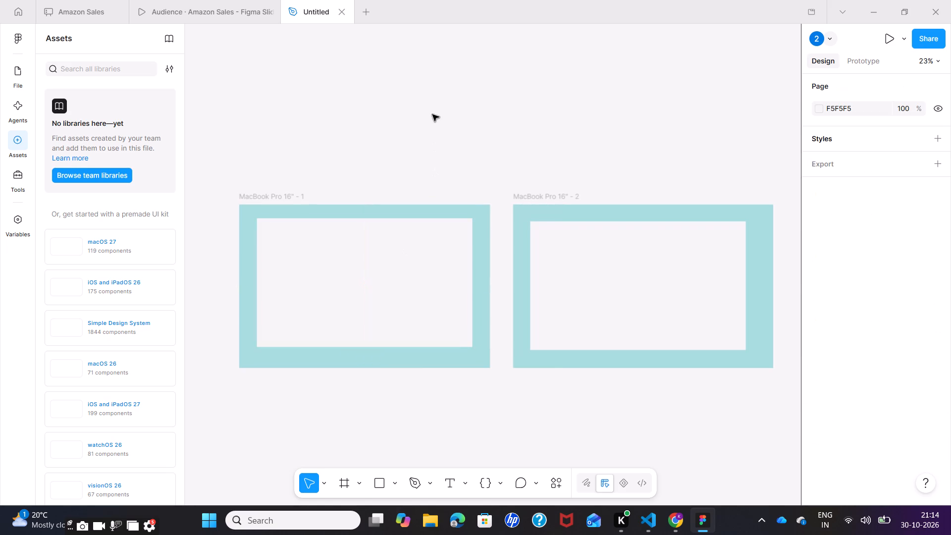
click(384, 290)
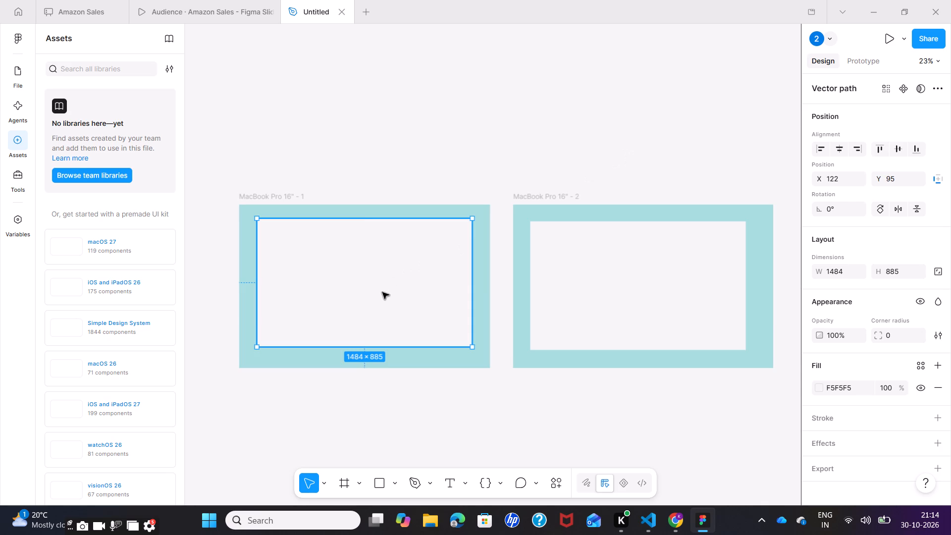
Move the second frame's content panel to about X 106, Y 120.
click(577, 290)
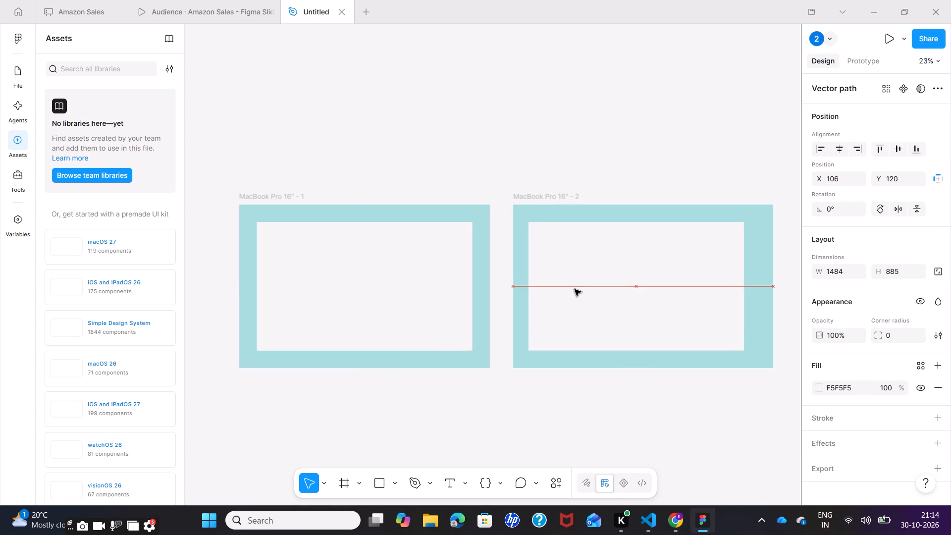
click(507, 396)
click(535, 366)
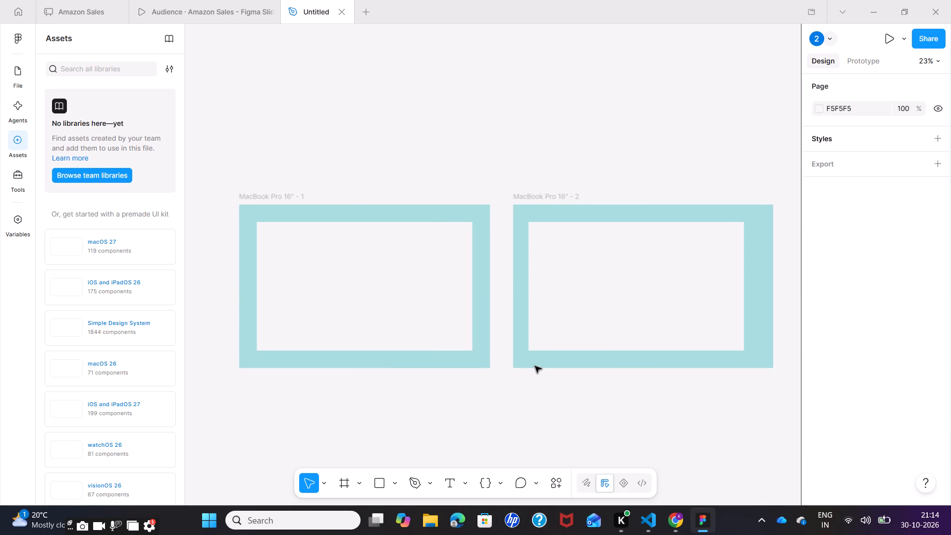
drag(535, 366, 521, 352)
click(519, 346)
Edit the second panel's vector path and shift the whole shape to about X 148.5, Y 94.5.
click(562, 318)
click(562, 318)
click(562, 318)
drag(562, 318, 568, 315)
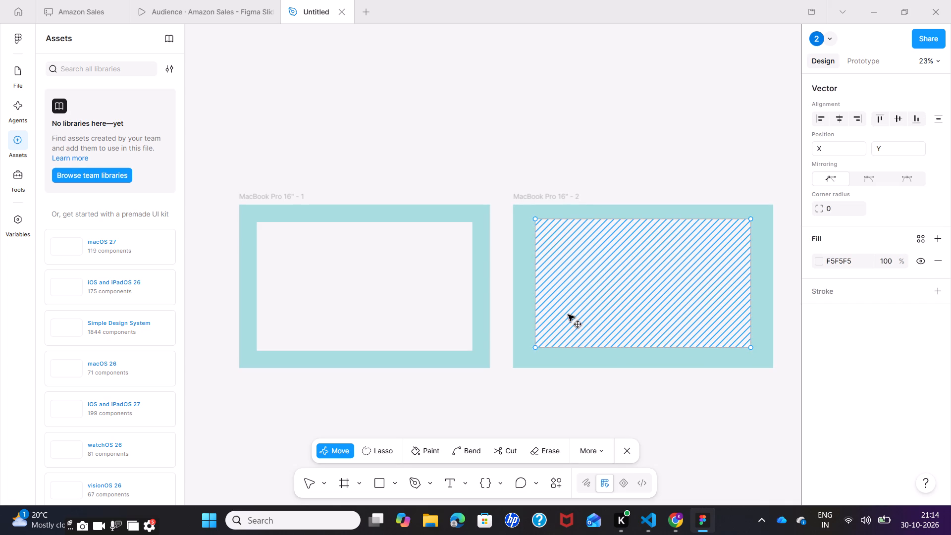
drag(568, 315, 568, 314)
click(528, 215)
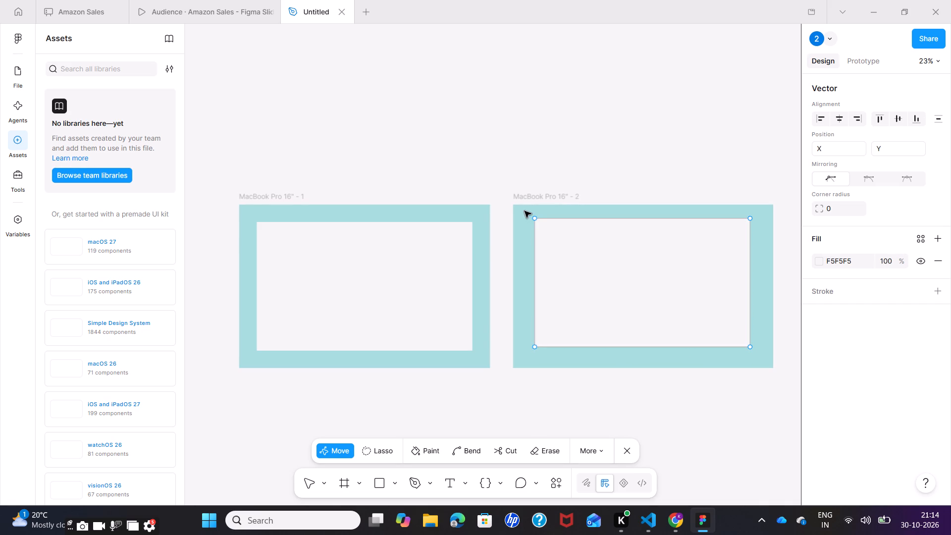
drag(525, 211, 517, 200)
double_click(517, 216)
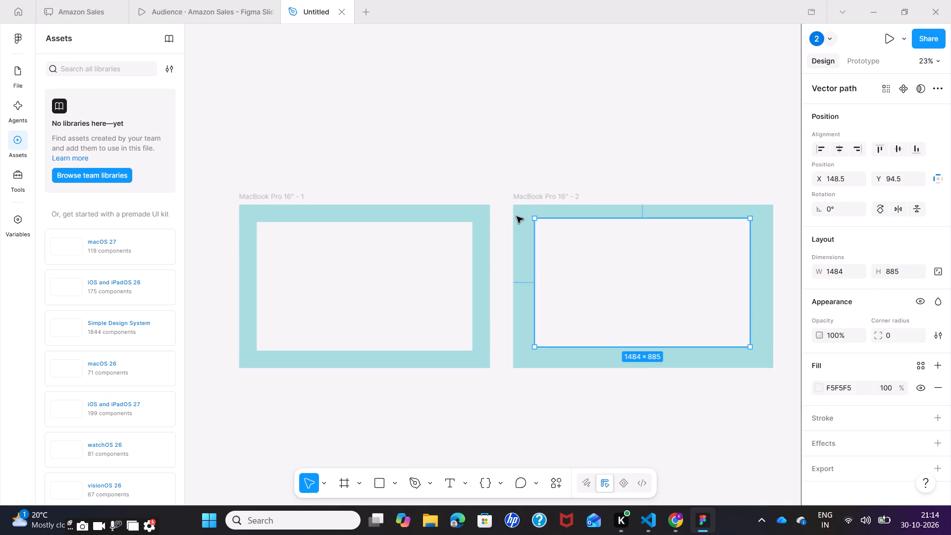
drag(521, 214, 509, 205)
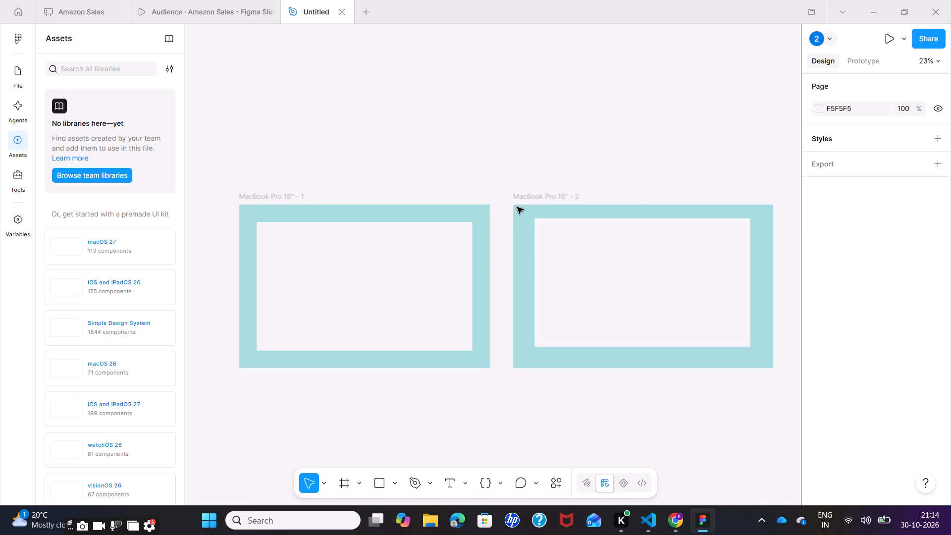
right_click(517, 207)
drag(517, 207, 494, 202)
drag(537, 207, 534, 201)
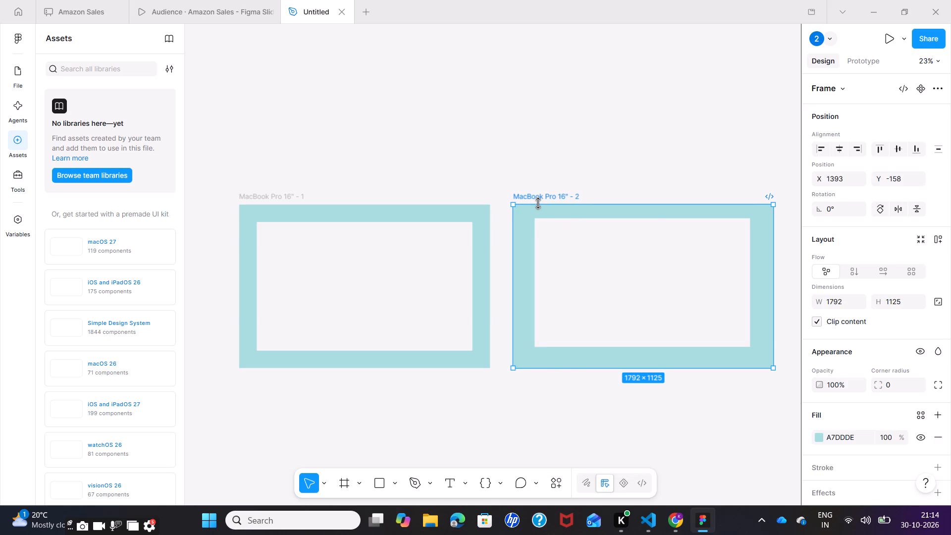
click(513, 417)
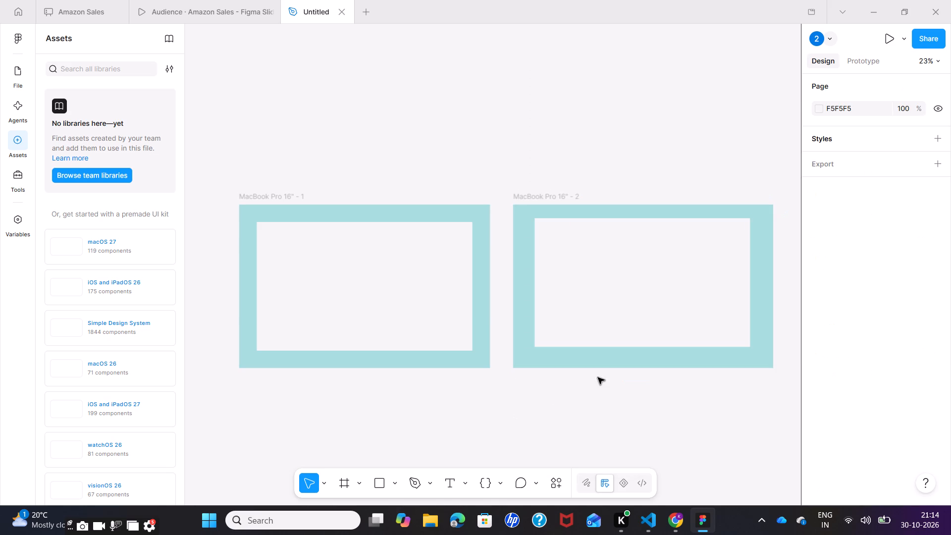
Centre the content panel within the second frame at X 154, Y 120.
click(681, 275)
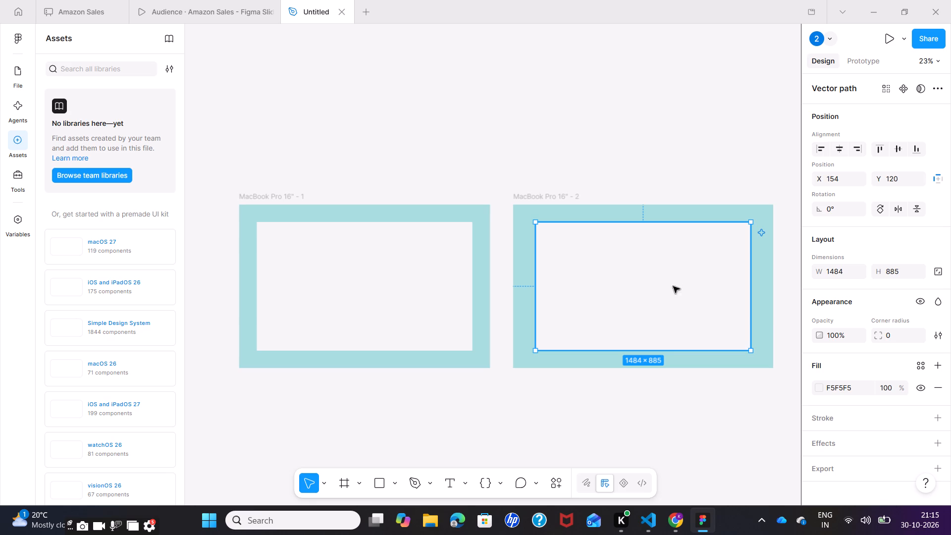
click(574, 144)
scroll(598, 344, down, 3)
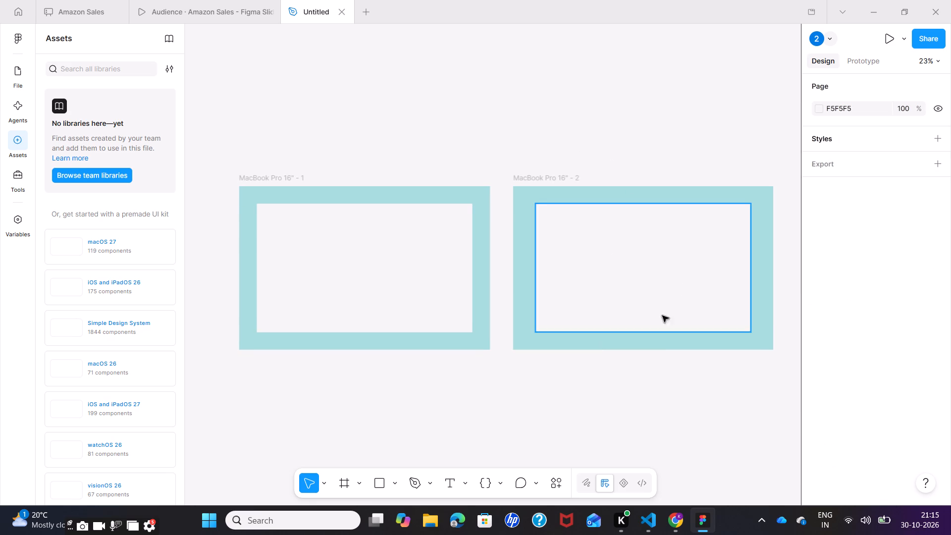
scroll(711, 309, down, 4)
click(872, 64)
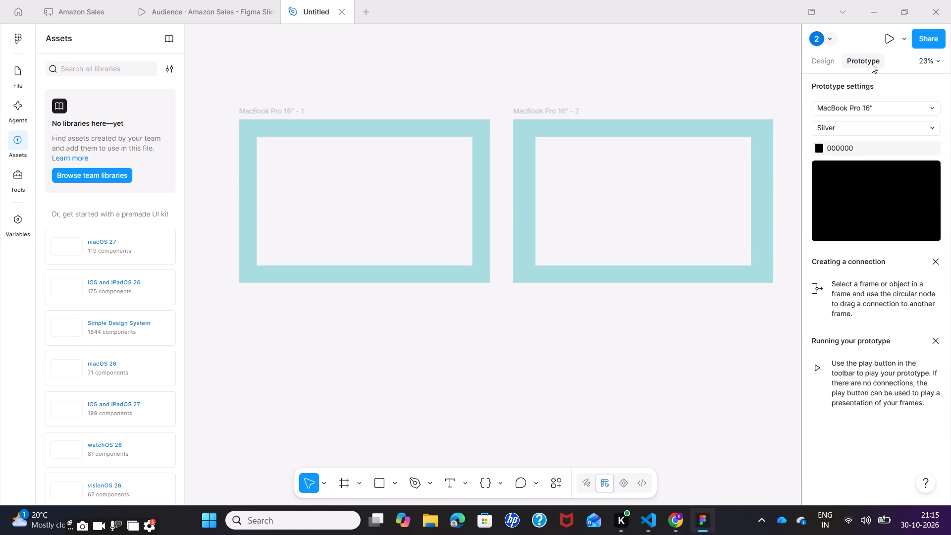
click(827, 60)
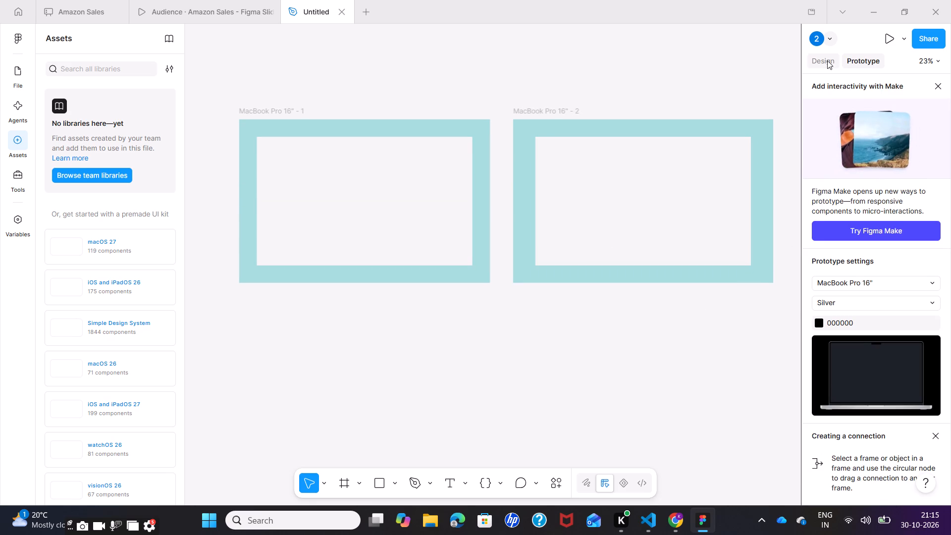
Add a black 000000 inside stroke of weight 1 to the first frame's content panel.
click(440, 196)
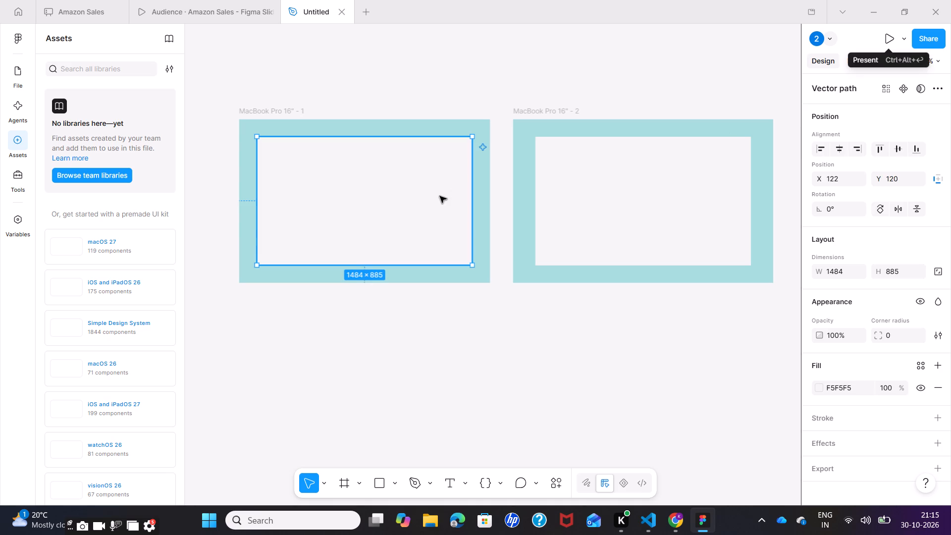
scroll(896, 211, down, 2)
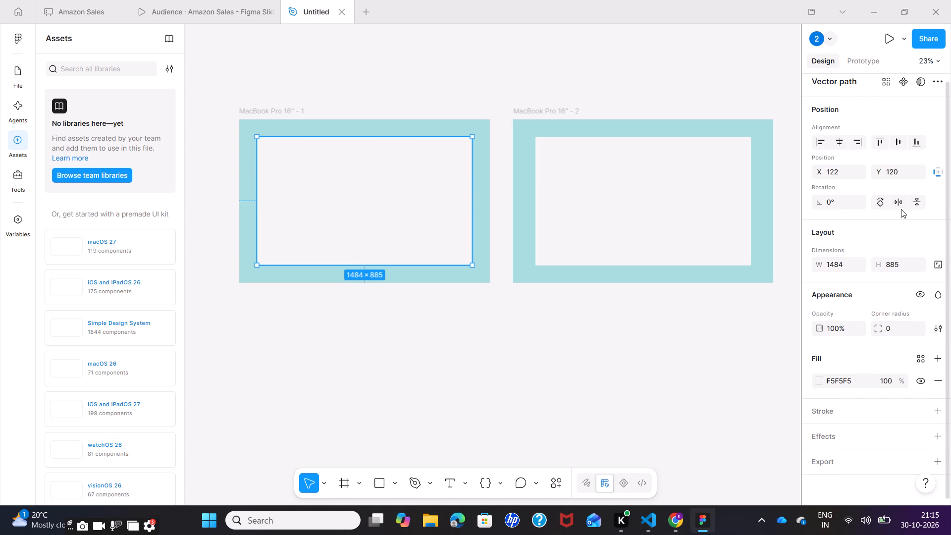
scroll(907, 206, down, 2)
scroll(889, 313, down, 5)
scroll(949, 348, down, 4)
click(835, 414)
scroll(839, 414, down, 2)
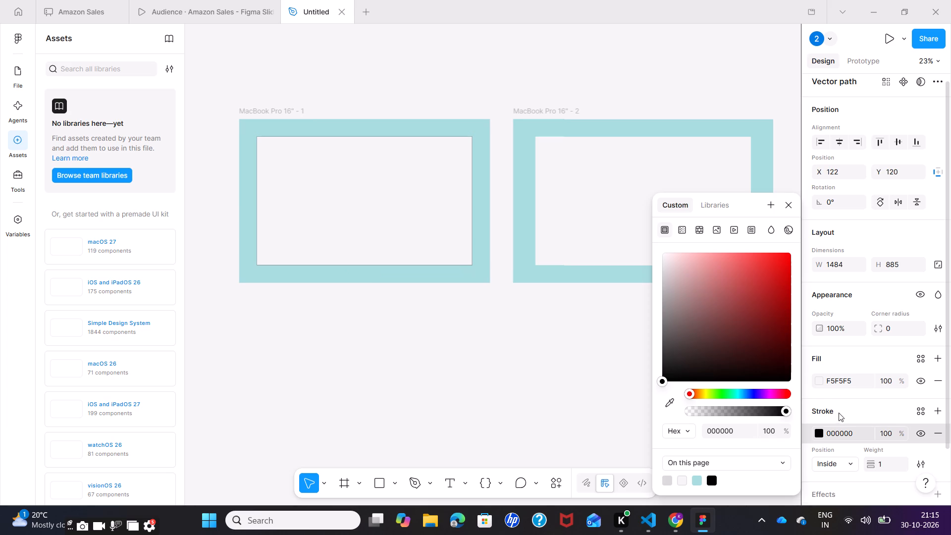
Add a drop shadow effect to the first frame's content panel.
scroll(839, 413, down, 1)
click(837, 439)
scroll(839, 363, down, 4)
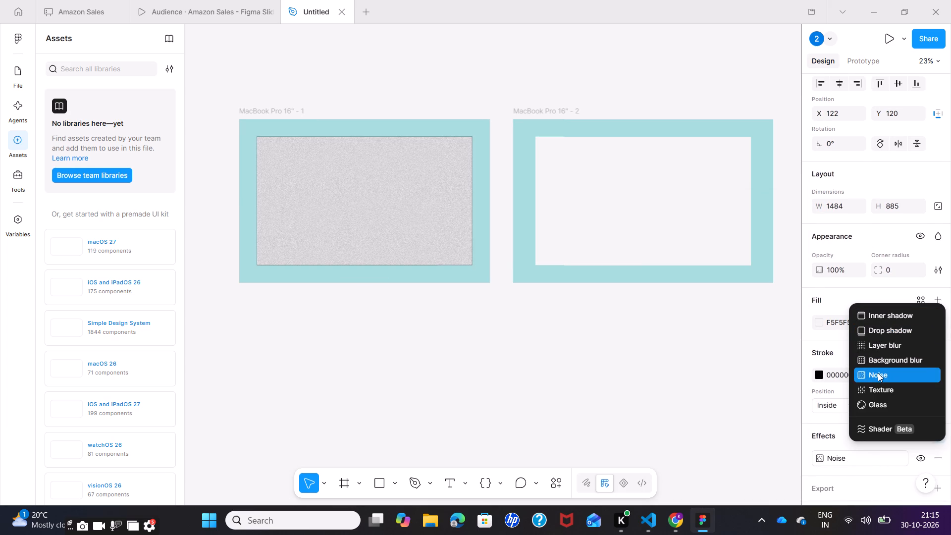
click(881, 329)
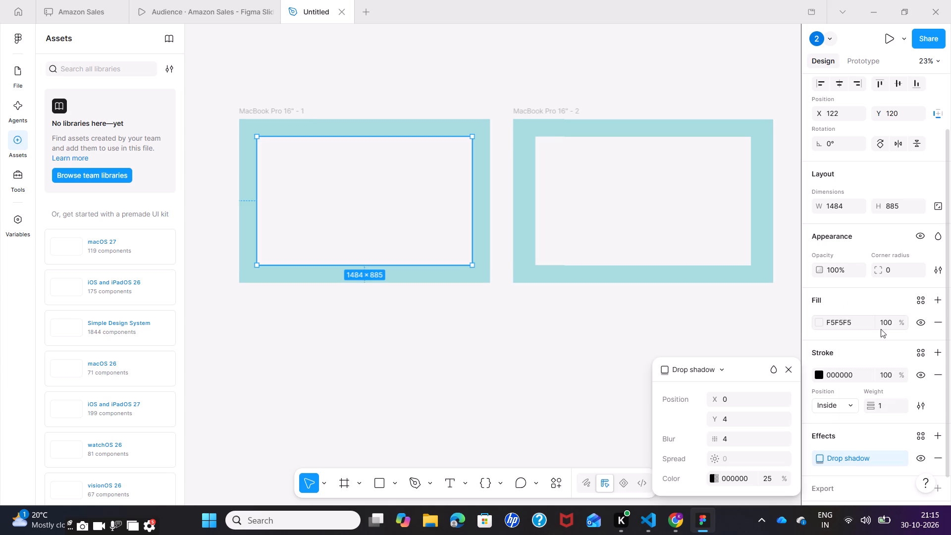
Add a drop shadow effect to the second frame's content panel.
click(553, 361)
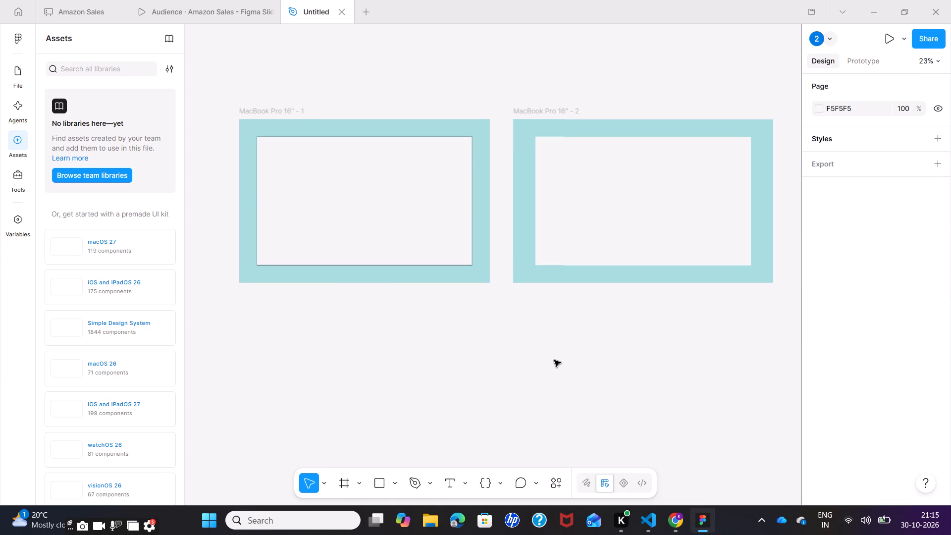
click(606, 217)
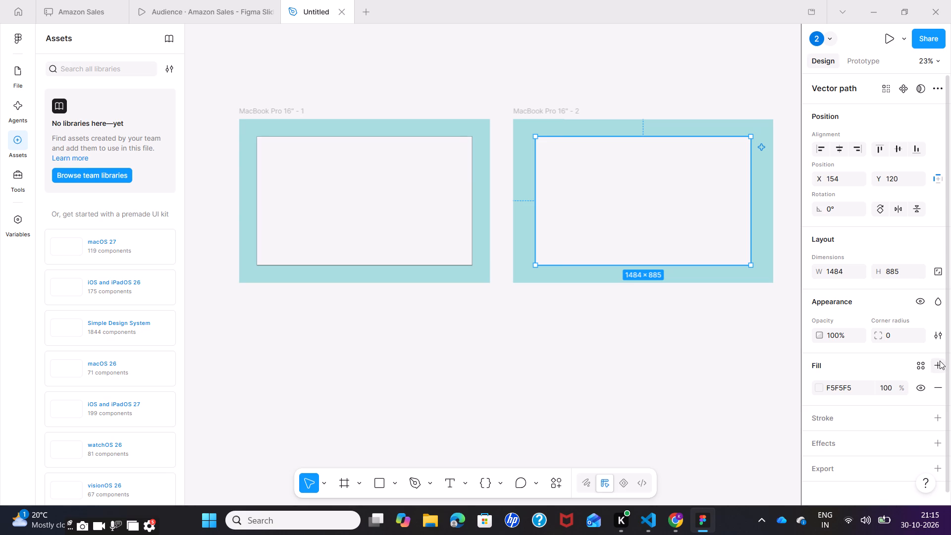
click(882, 437)
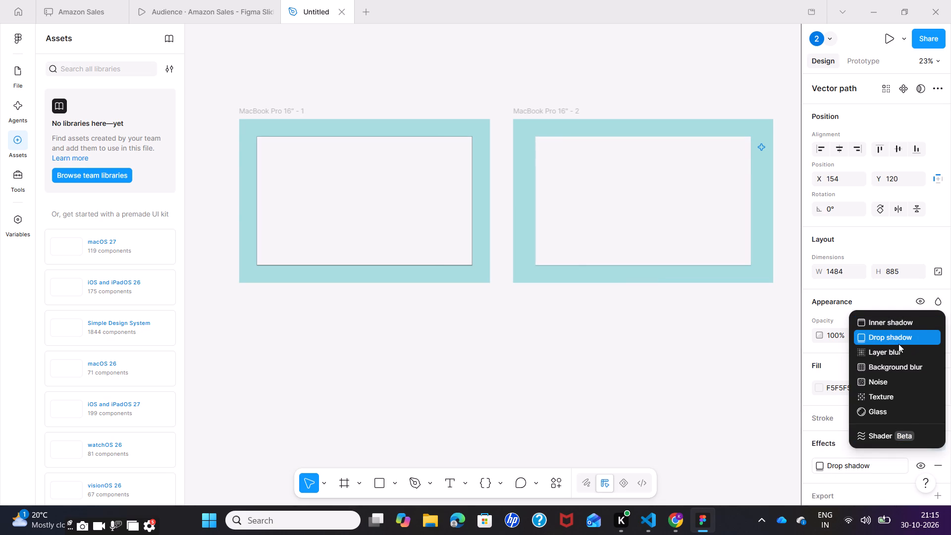
click(898, 344)
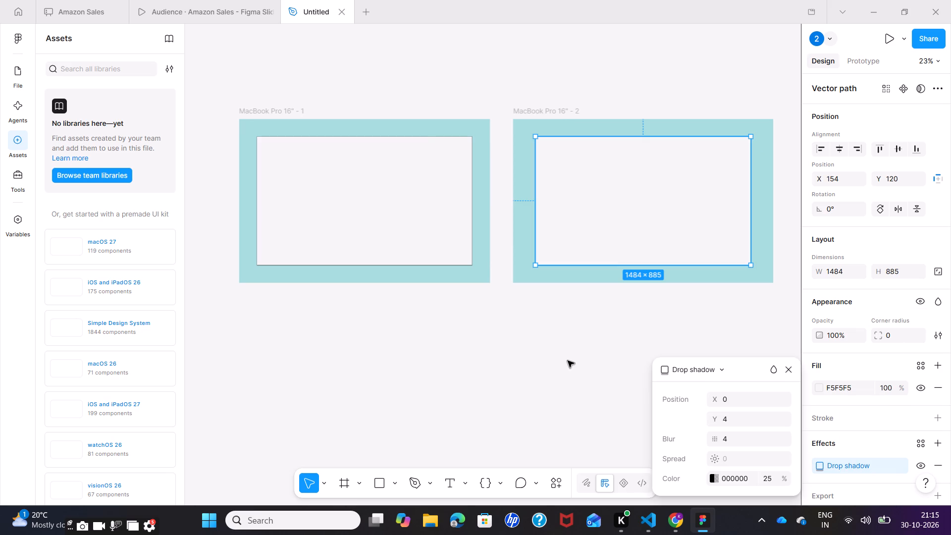
click(555, 363)
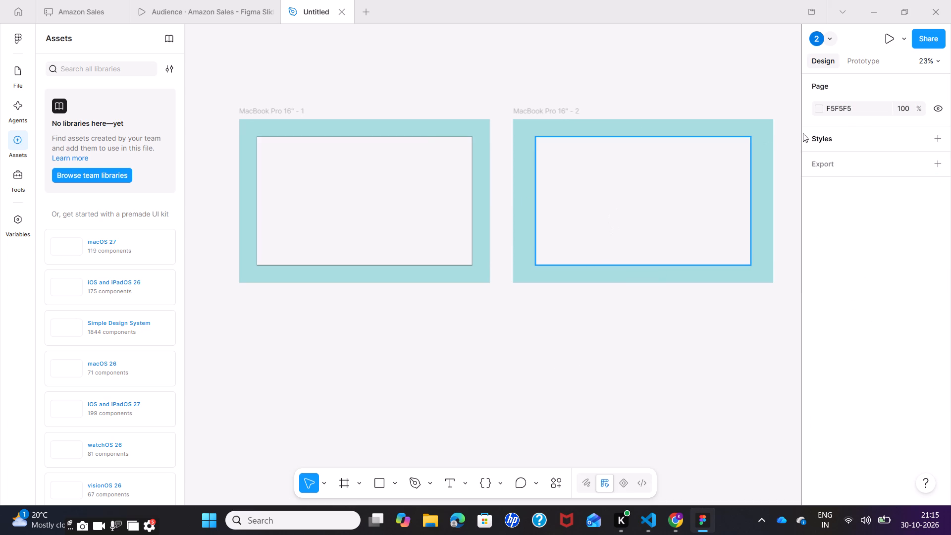
Add a 1x PNG export setting to the page.
click(850, 149)
double_click(851, 162)
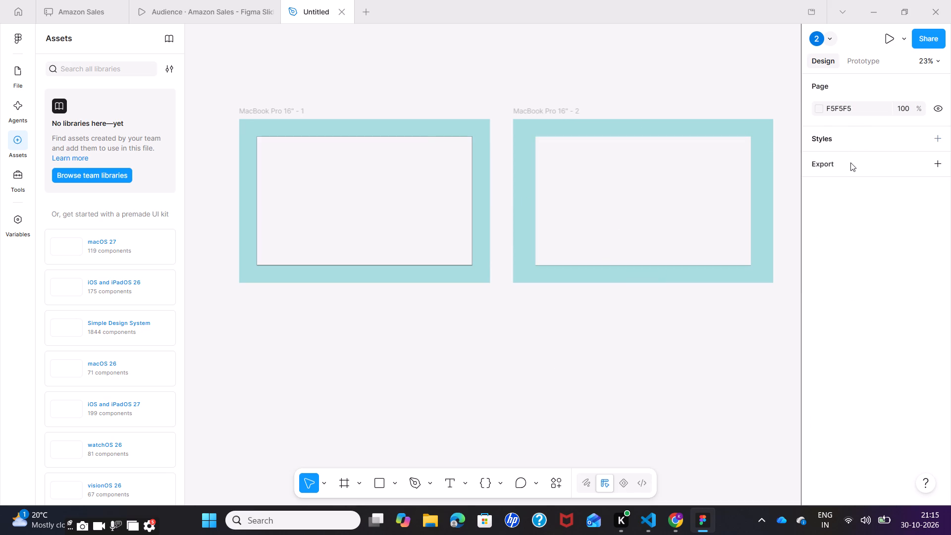
click(850, 162)
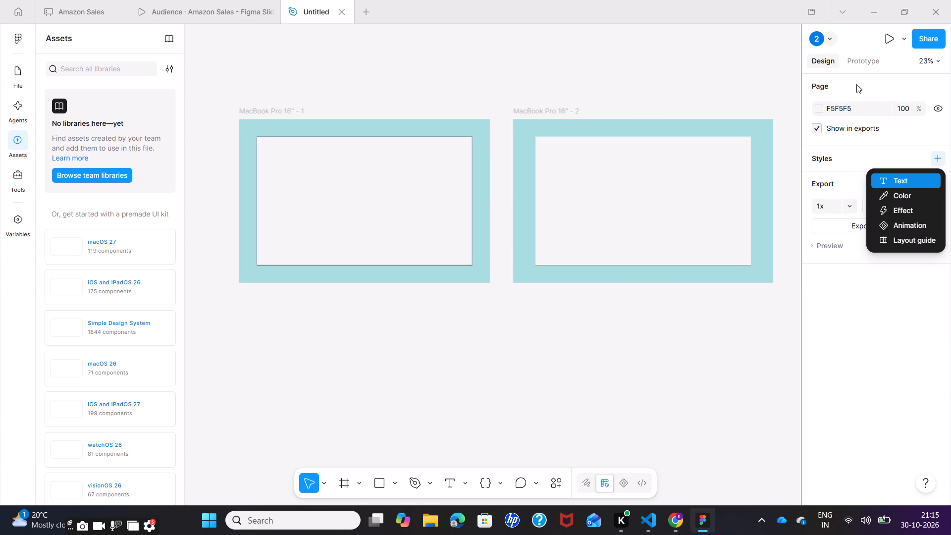
click(549, 176)
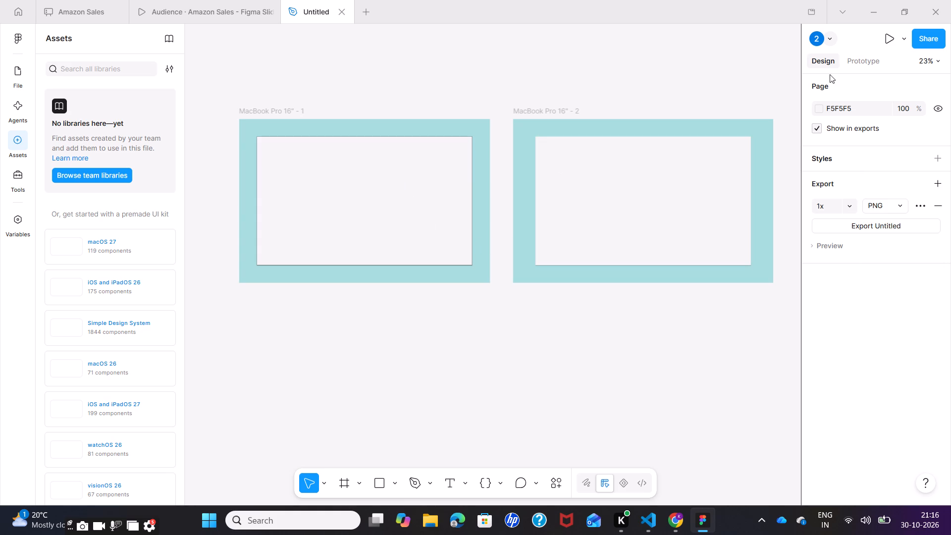
Examine the first frame's content panel properties, including its constraints, fill, stroke and effects.
click(408, 203)
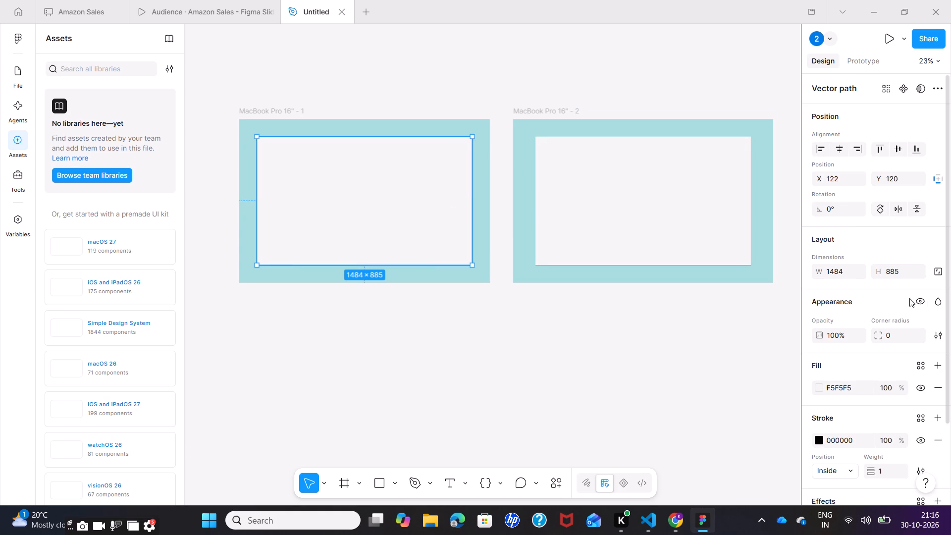
click(936, 179)
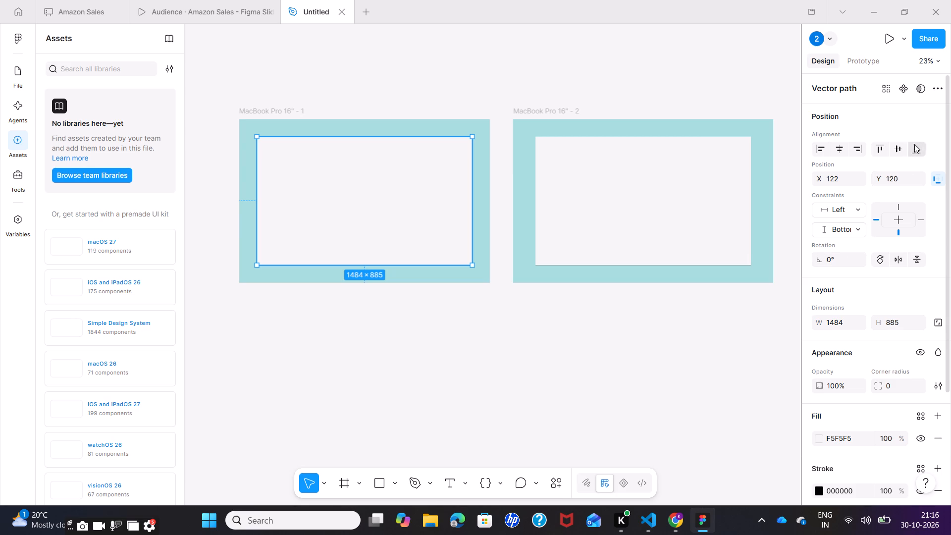
scroll(883, 173, down, 2)
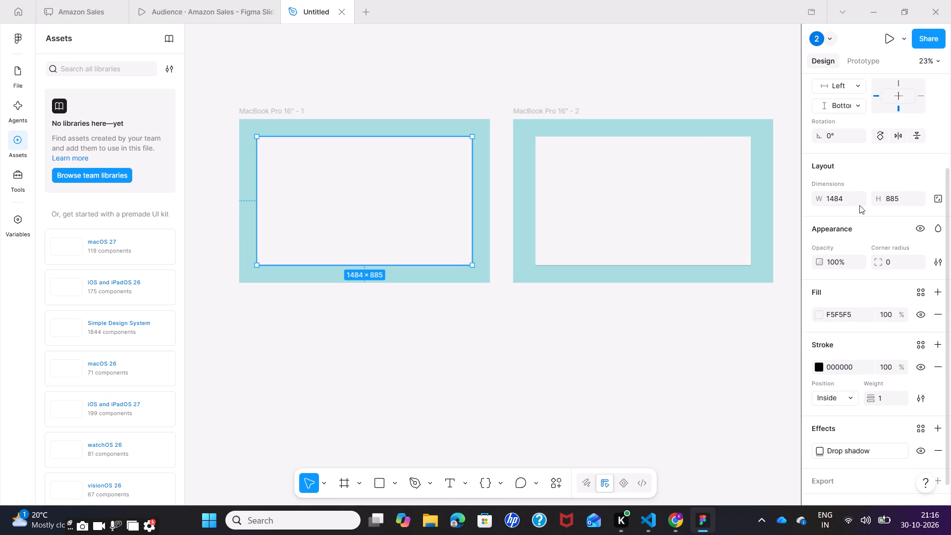
scroll(881, 199, down, 2)
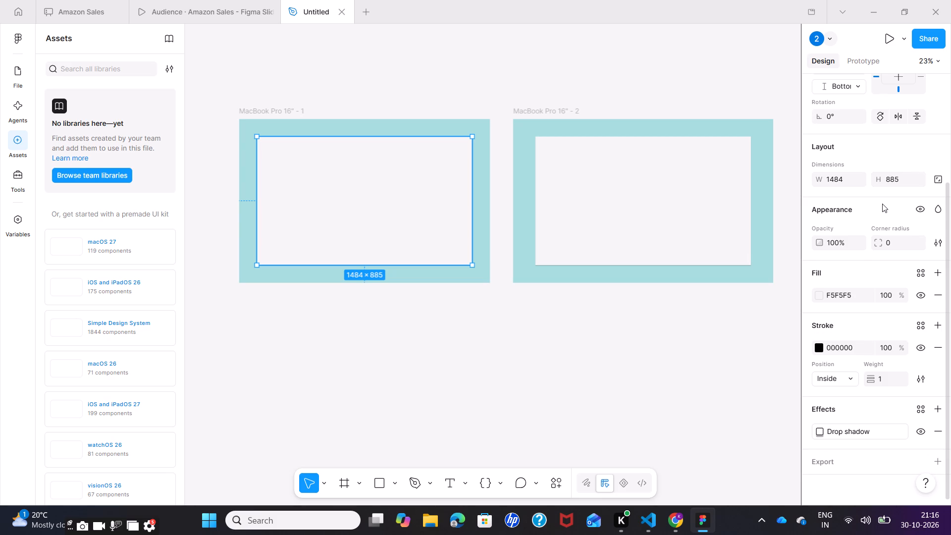
click(604, 351)
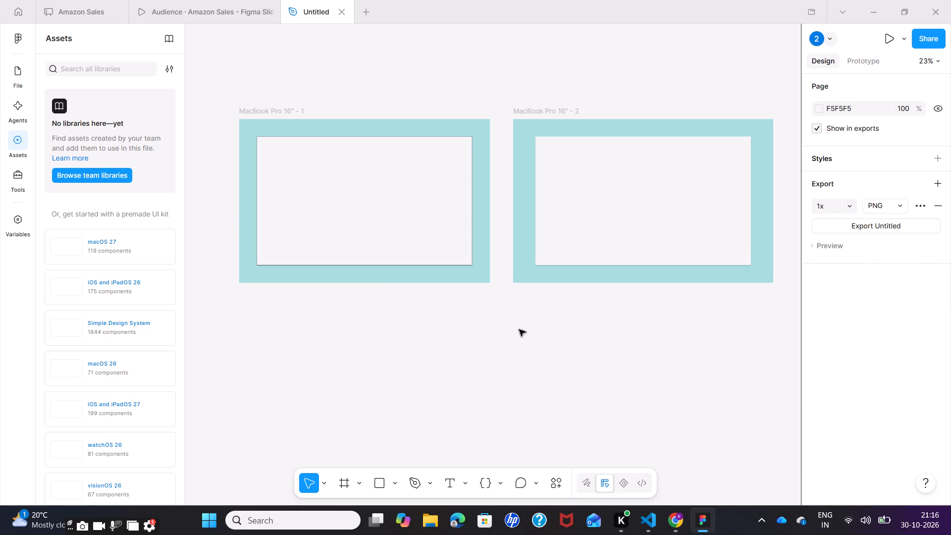
Align the second frame's content panel to the horizontal centre of its frame.
click(599, 204)
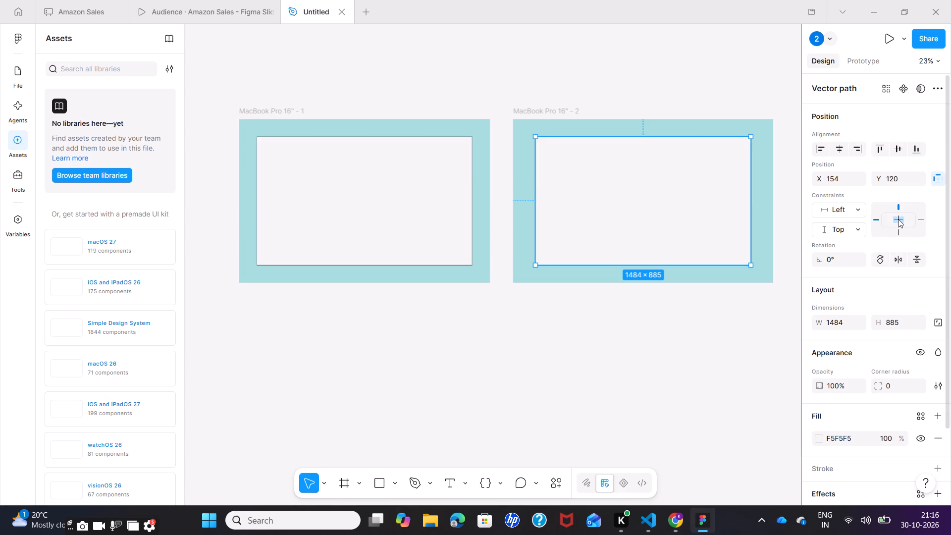
click(841, 148)
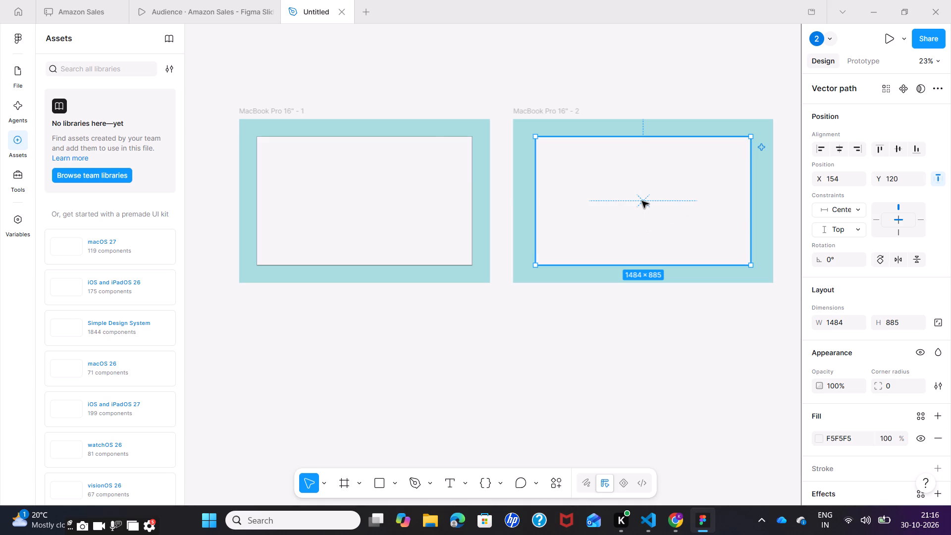
click(642, 201)
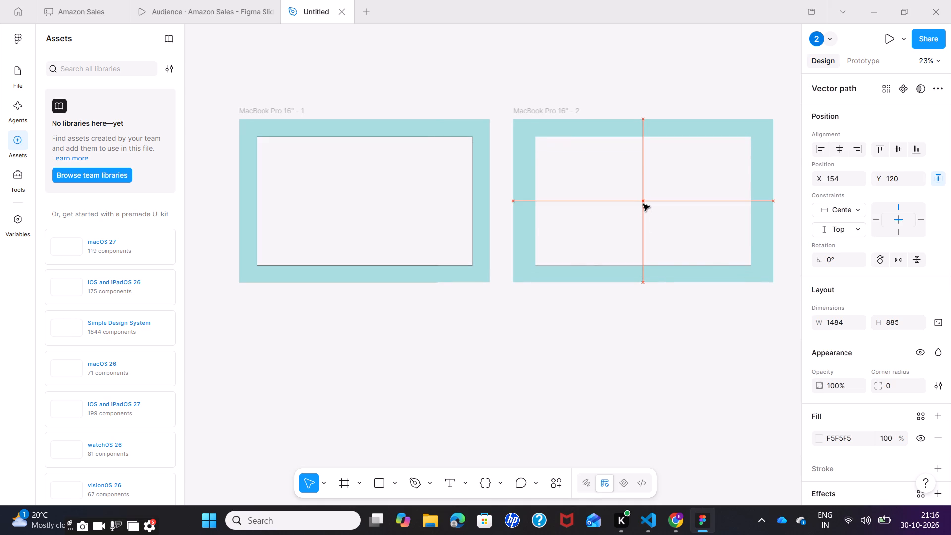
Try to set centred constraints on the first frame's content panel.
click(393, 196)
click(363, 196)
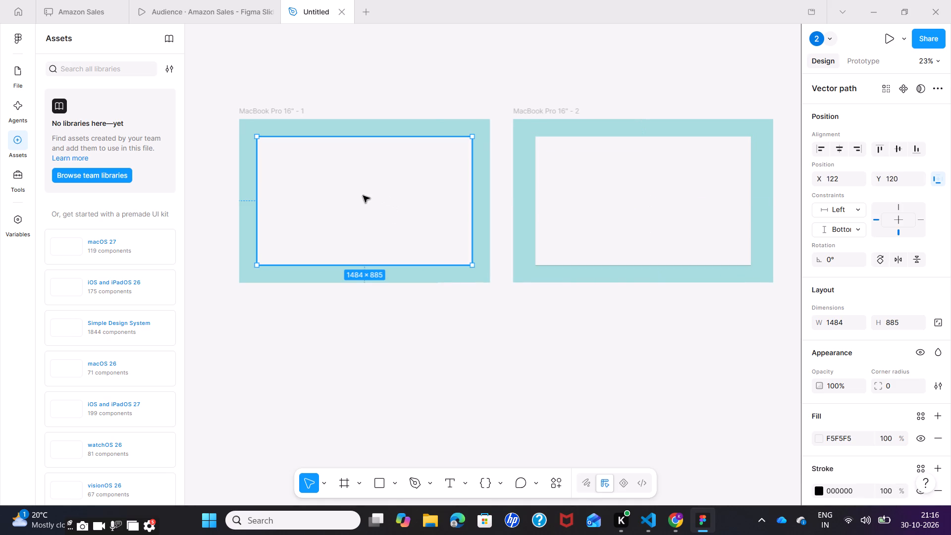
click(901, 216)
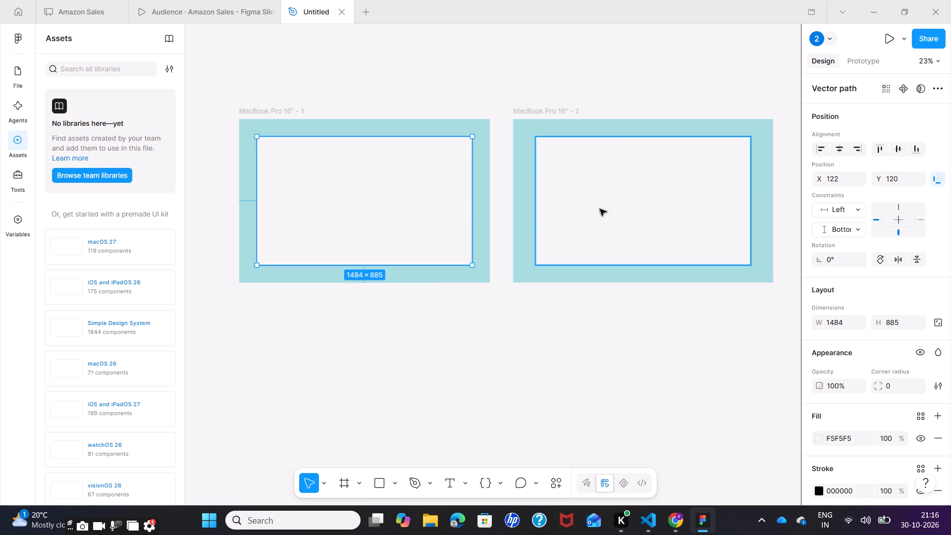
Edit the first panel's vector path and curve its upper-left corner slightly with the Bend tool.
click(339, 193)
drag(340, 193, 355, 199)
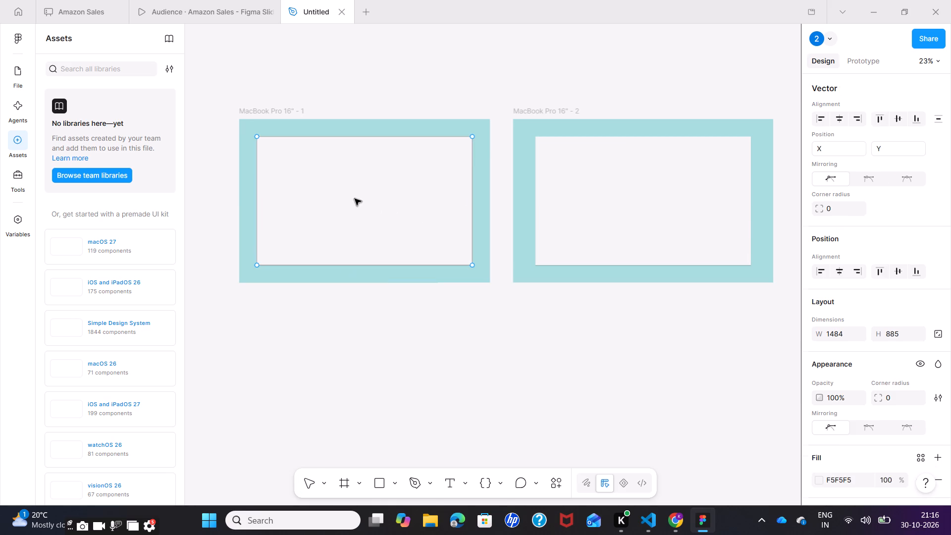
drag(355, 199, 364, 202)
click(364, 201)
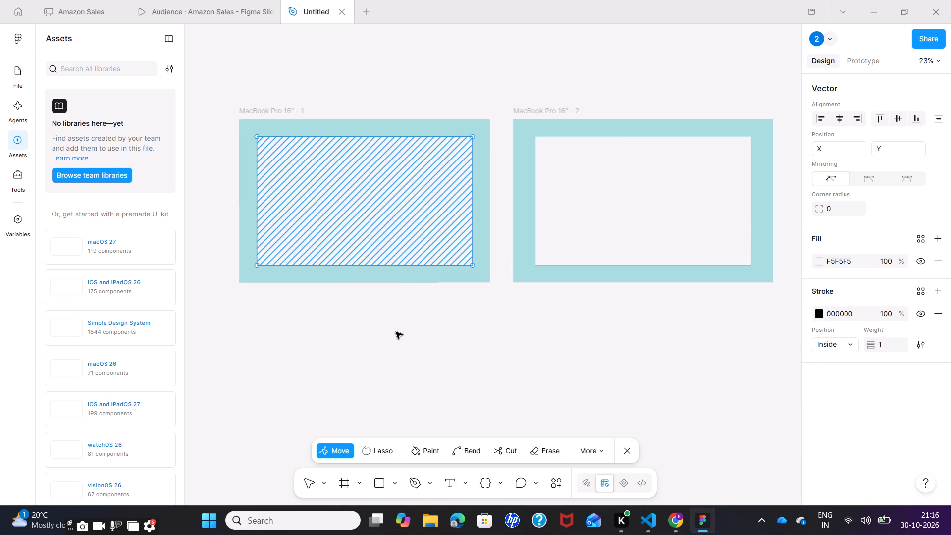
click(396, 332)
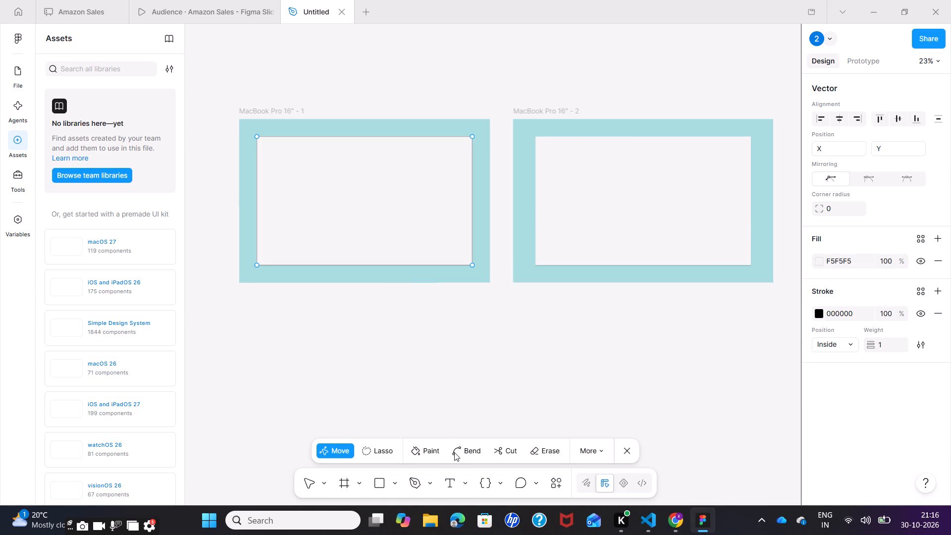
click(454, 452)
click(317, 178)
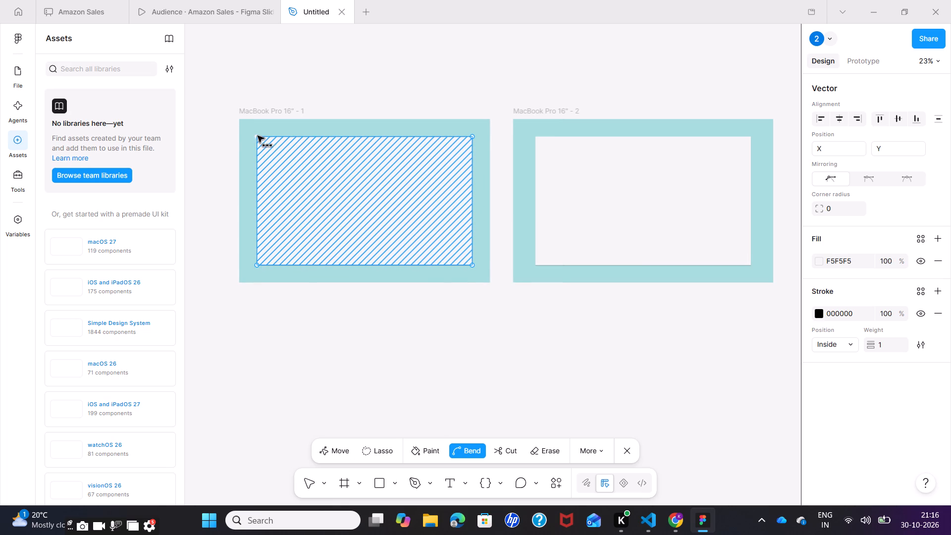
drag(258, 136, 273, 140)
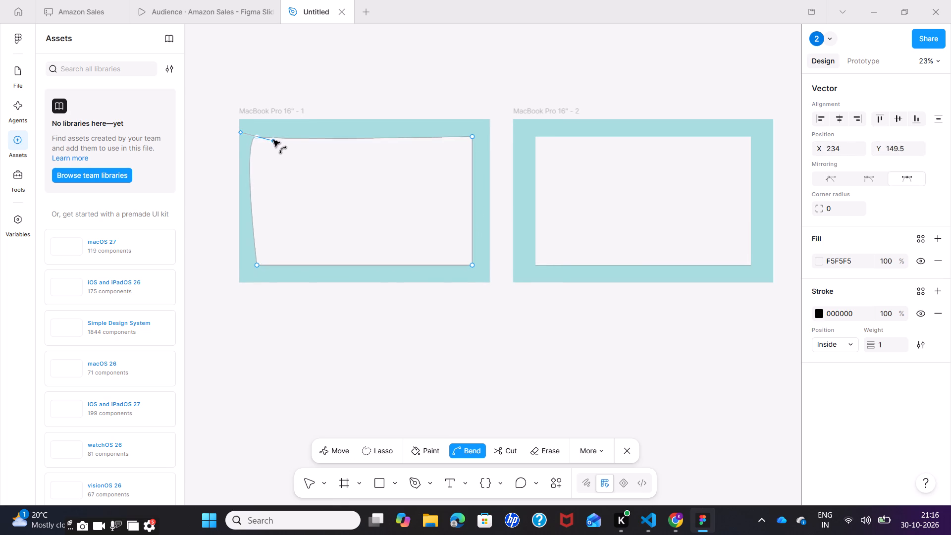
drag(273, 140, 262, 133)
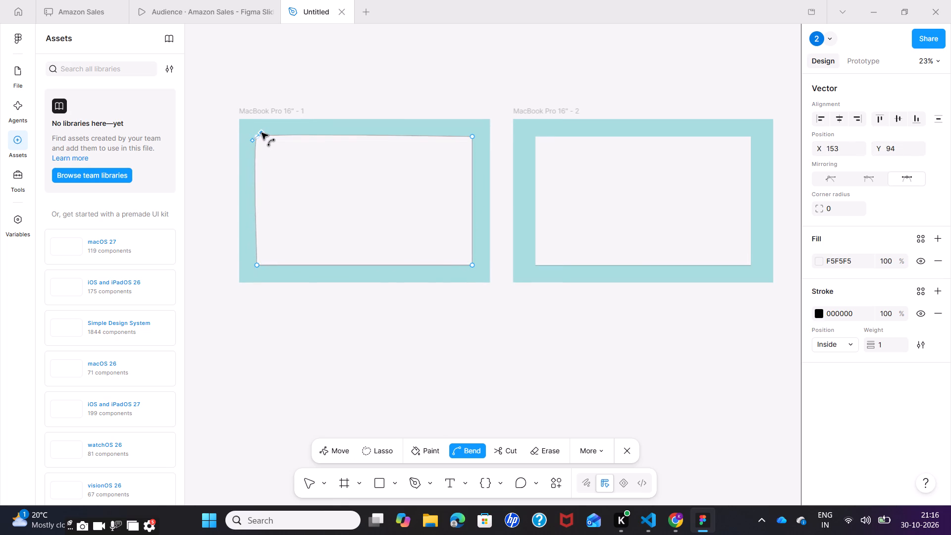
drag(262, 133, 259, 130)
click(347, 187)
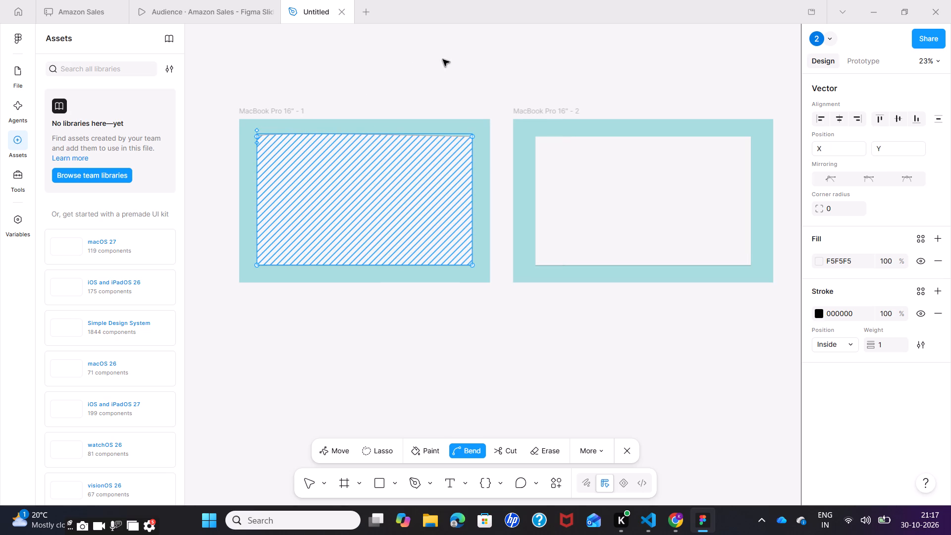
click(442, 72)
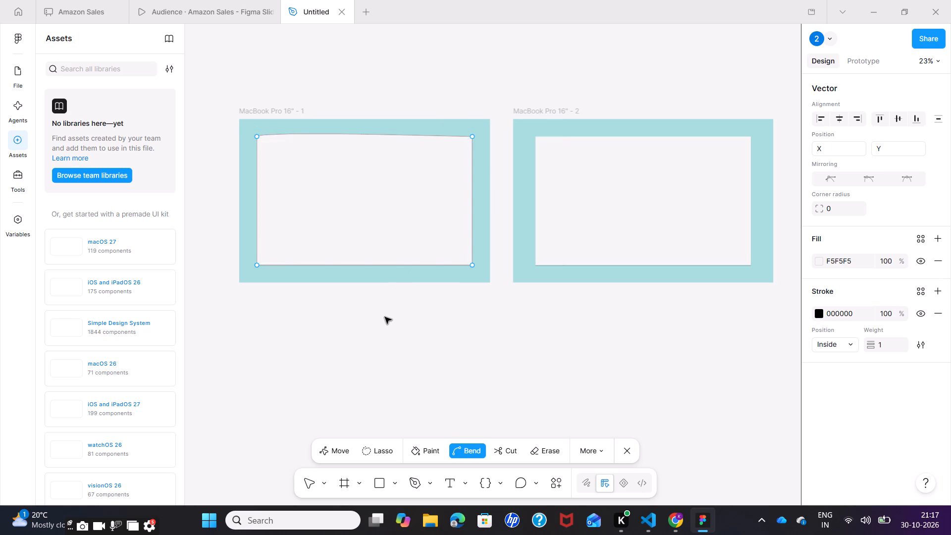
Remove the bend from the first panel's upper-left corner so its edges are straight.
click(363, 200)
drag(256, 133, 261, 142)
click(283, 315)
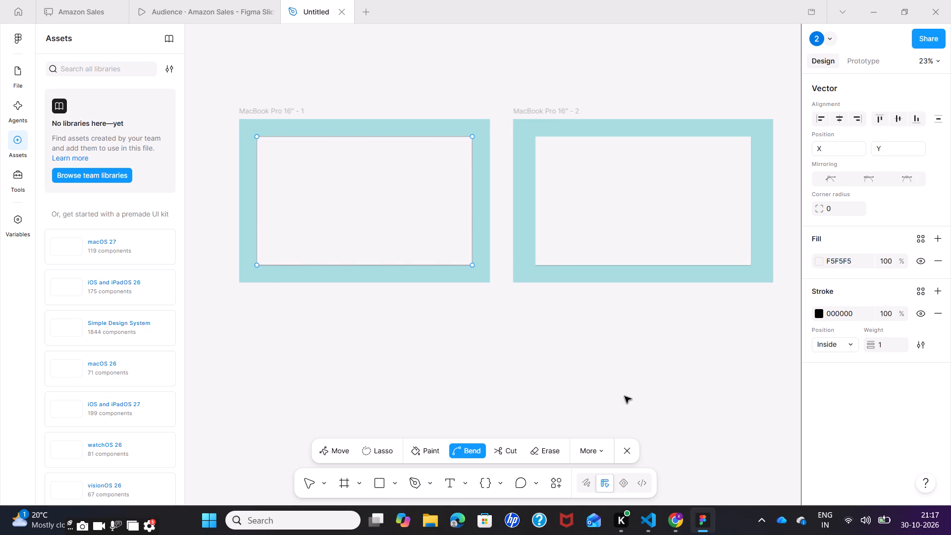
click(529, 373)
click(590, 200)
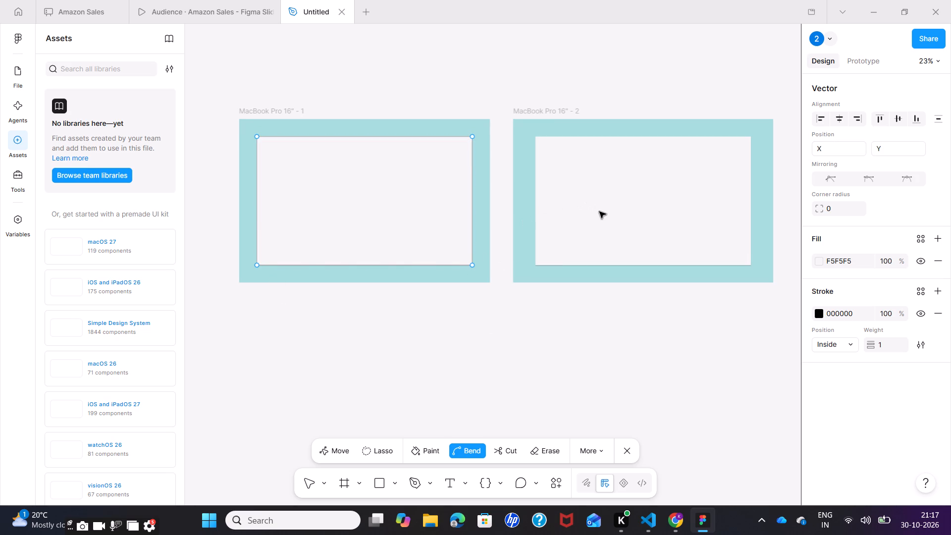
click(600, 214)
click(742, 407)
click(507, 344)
Search the available actions and assets for "bar chart".
click(552, 482)
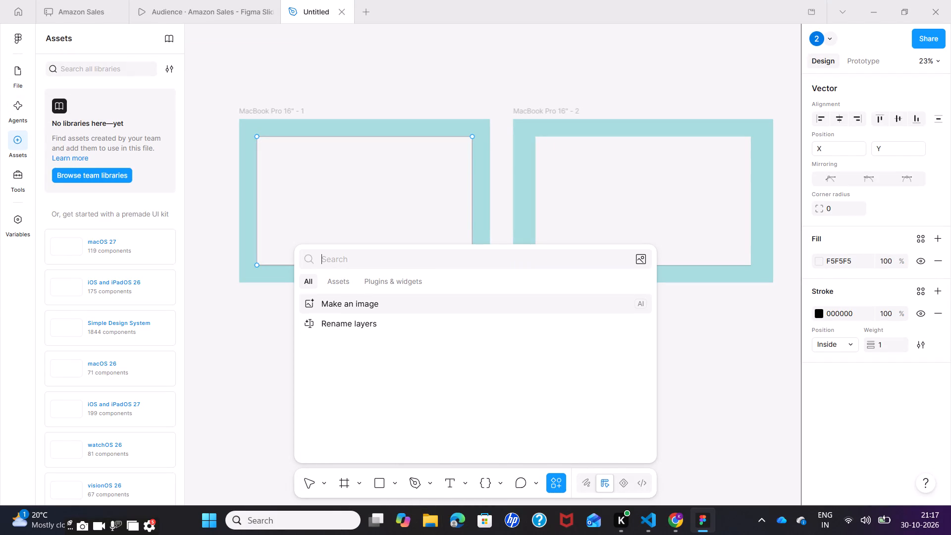
click(341, 266)
key(v)
key(BackSpace)
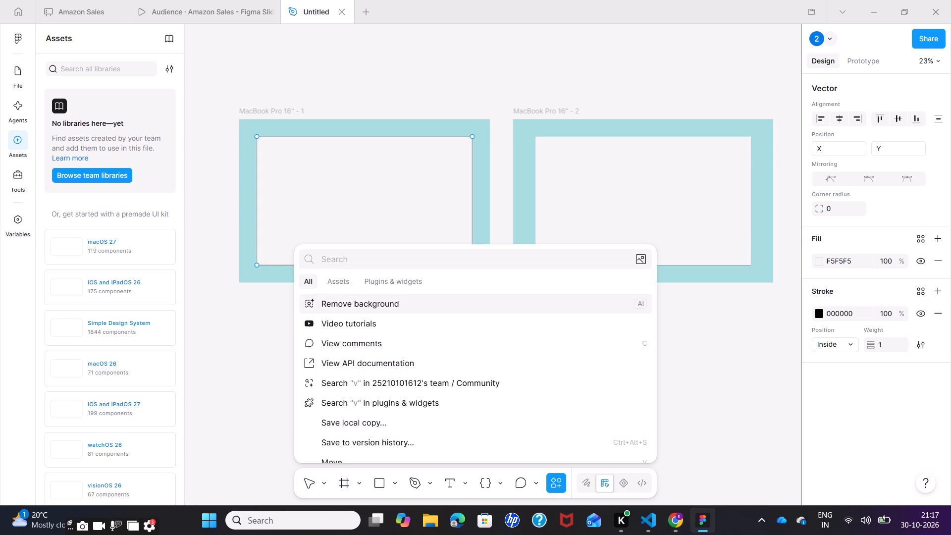
text(bar chart)
key(space)
key(Return)
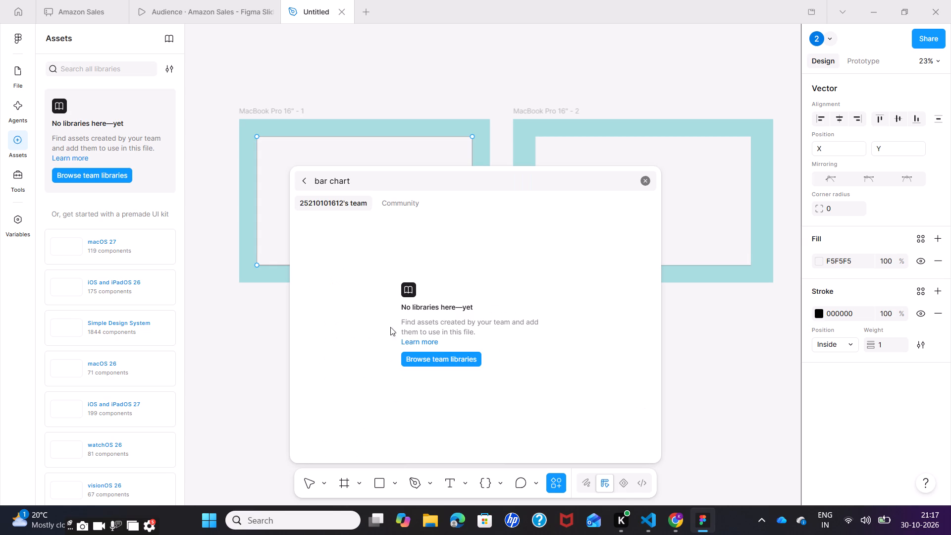
Search all team and community libraries for "bar chart" and look through the matching UI kits.
click(404, 359)
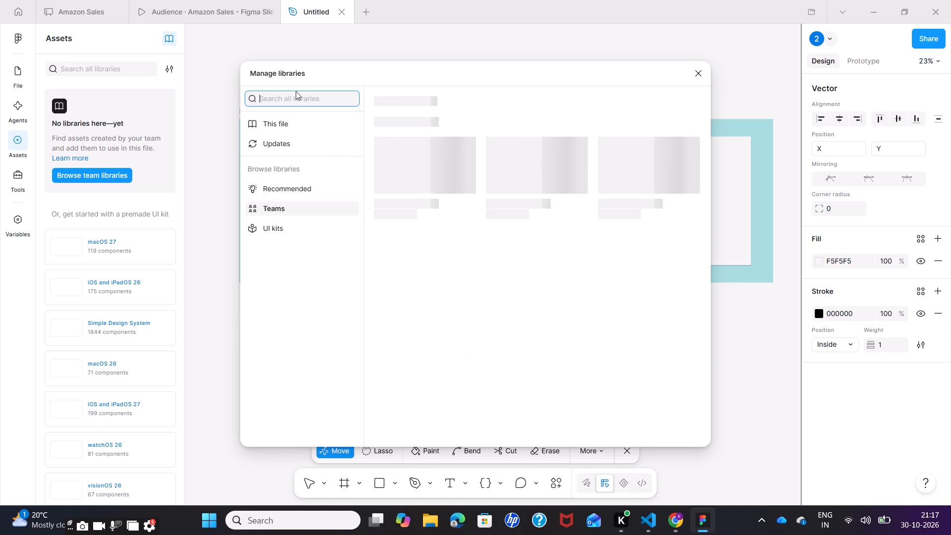
click(296, 91)
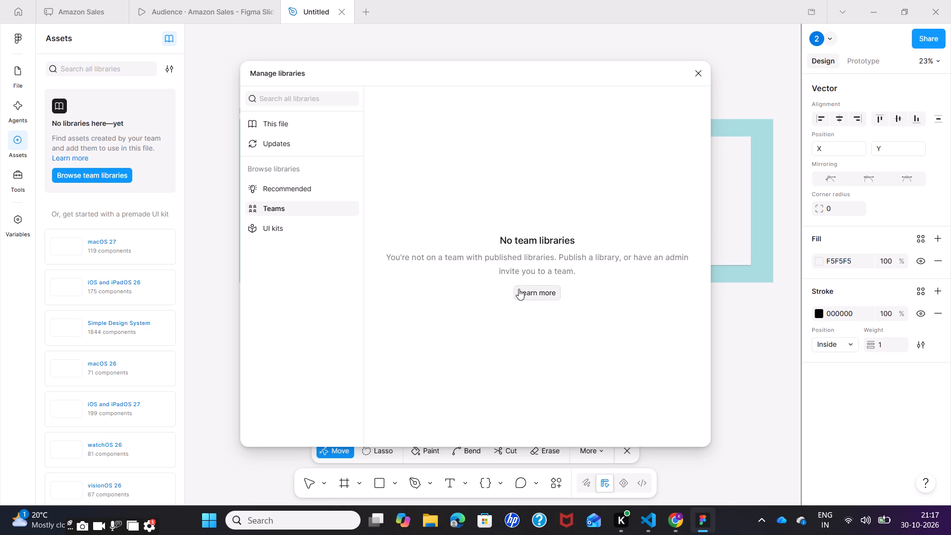
click(264, 101)
text(bar chart)
key(space)
key(Return)
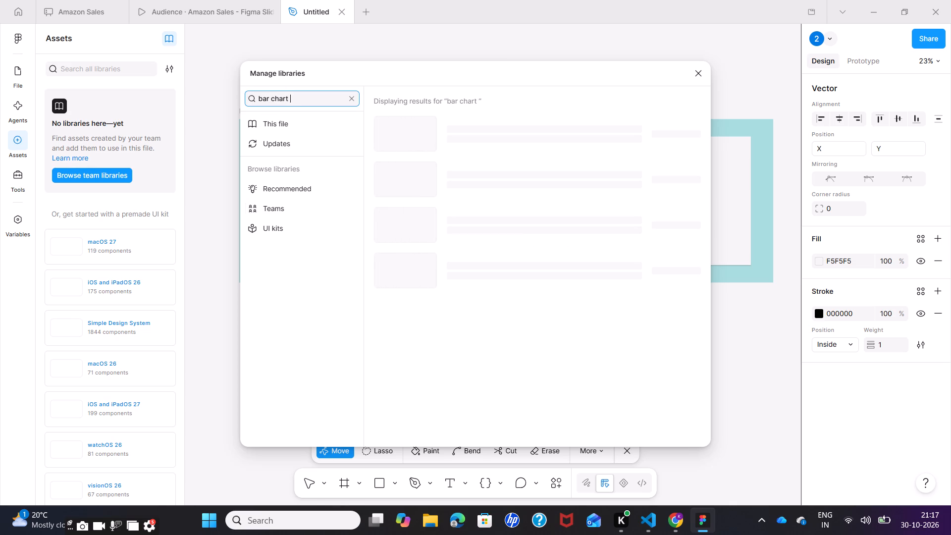
click(223, 202)
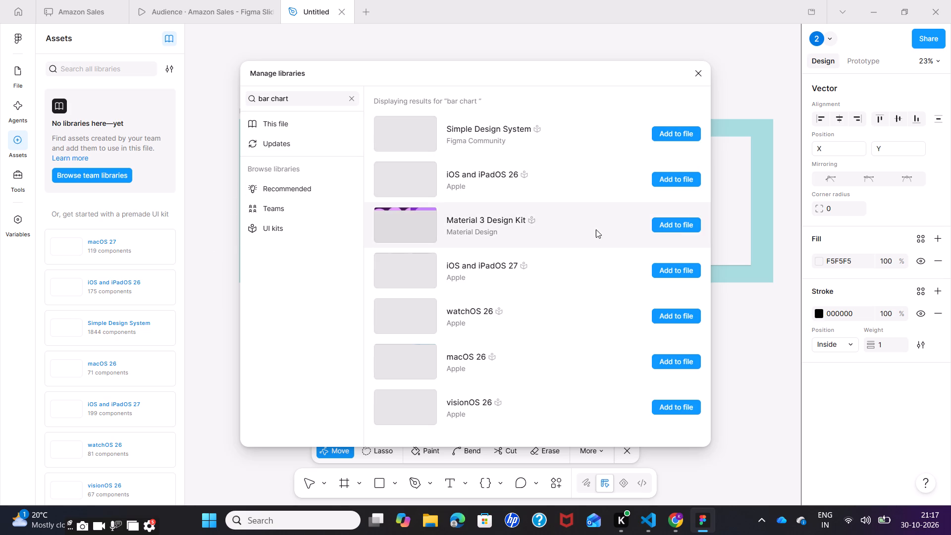
scroll(499, 247, down, 1)
click(755, 391)
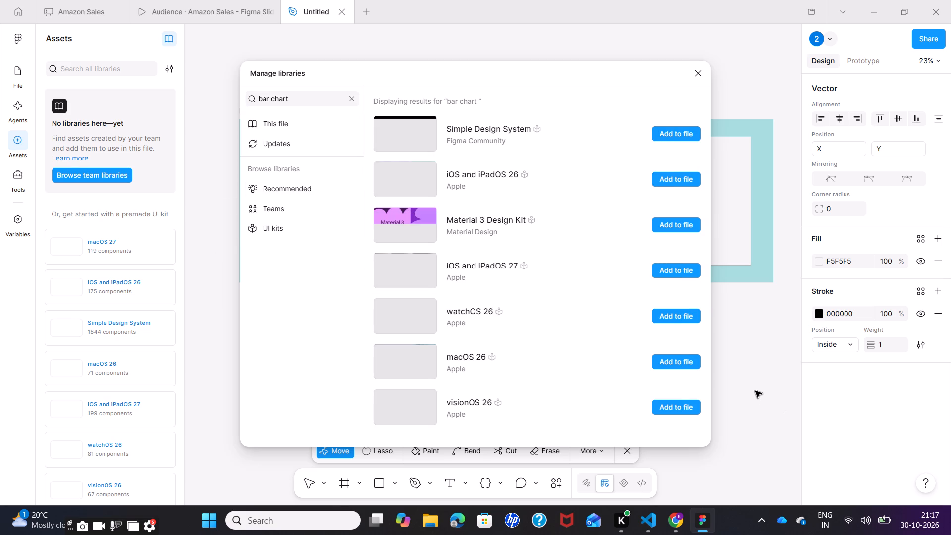
click(696, 67)
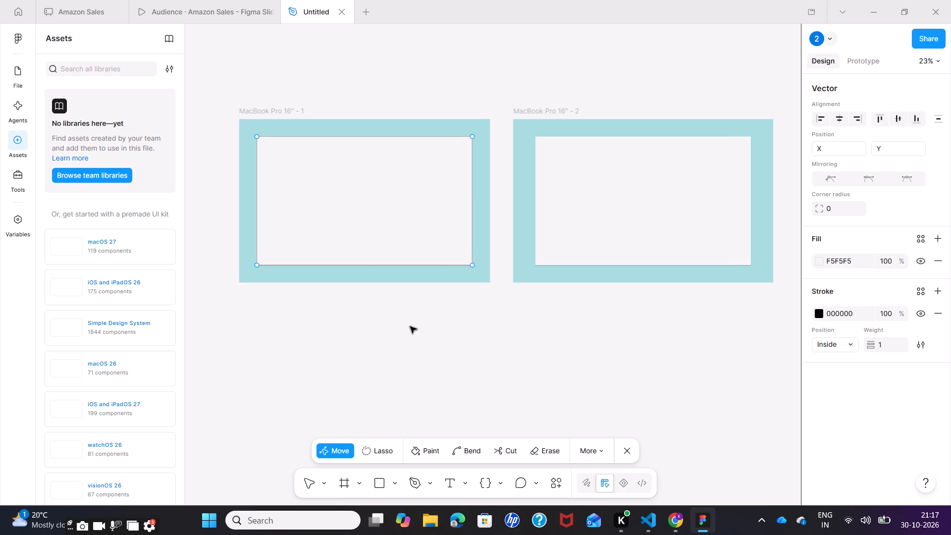
Draw a small curved loop with the Pen tool just inside the first panel's upper-left corner.
click(449, 362)
click(461, 481)
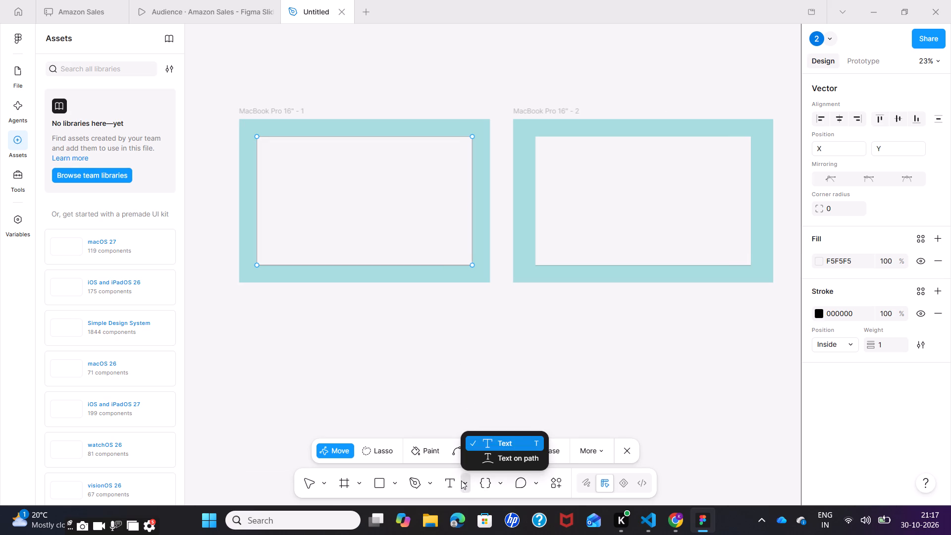
click(462, 481)
click(423, 483)
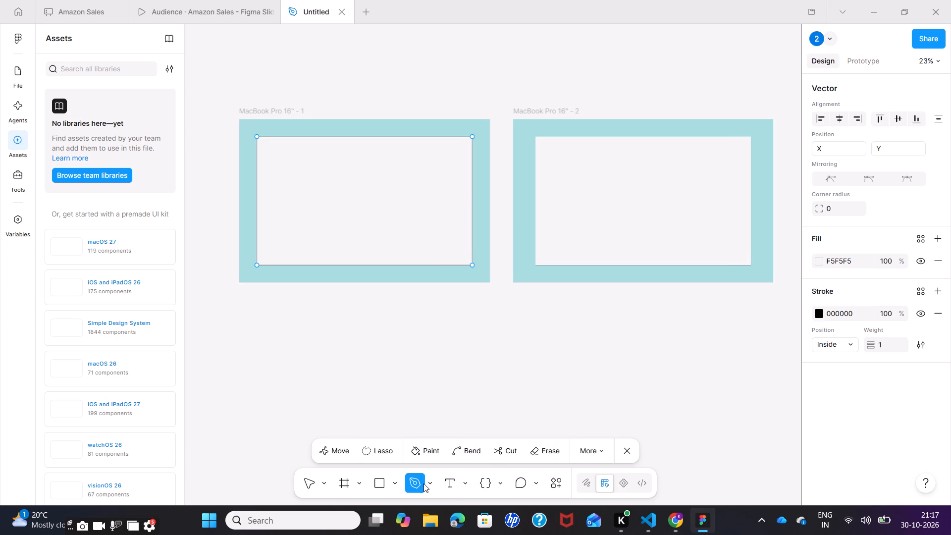
click(425, 483)
click(388, 482)
drag(267, 145, 284, 158)
drag(285, 172, 322, 190)
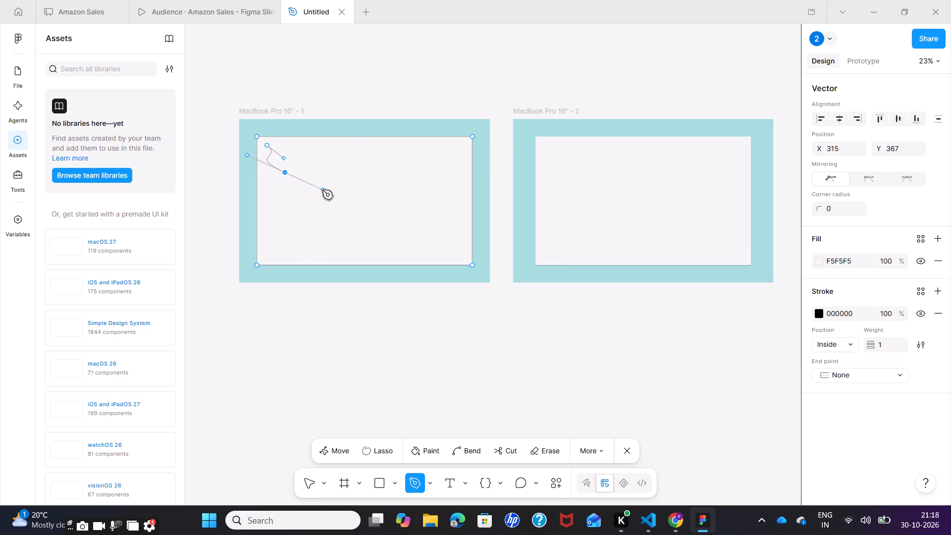
drag(322, 190, 344, 196)
drag(344, 196, 293, 219)
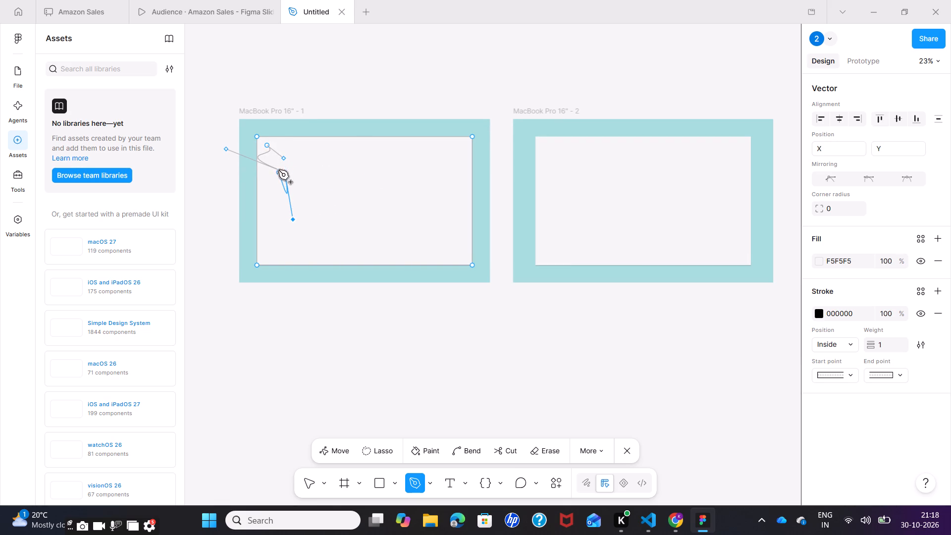
right_click(278, 168)
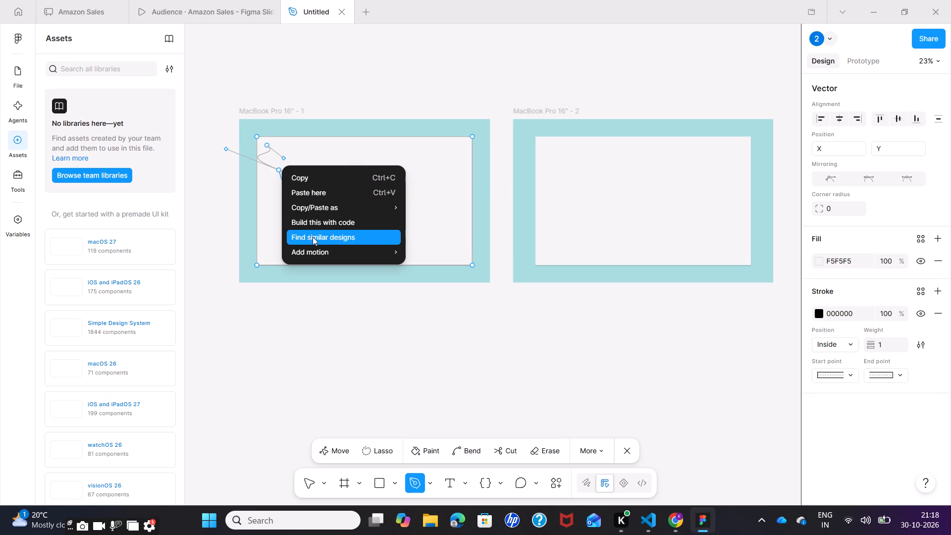
click(264, 197)
drag(270, 163, 310, 193)
Draw a separate open curved pen path across the middle of the first panel, ending at about X 1312, Y 652.
click(353, 204)
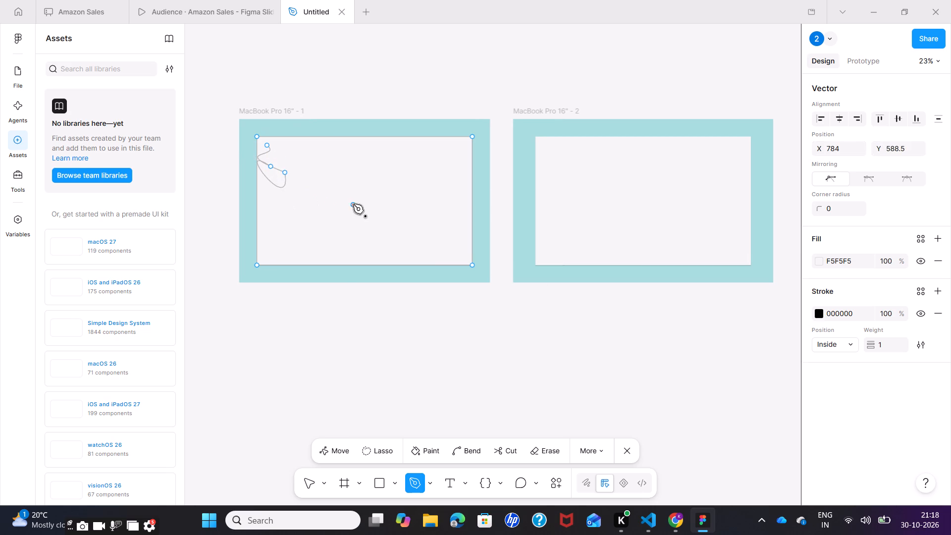
click(320, 187)
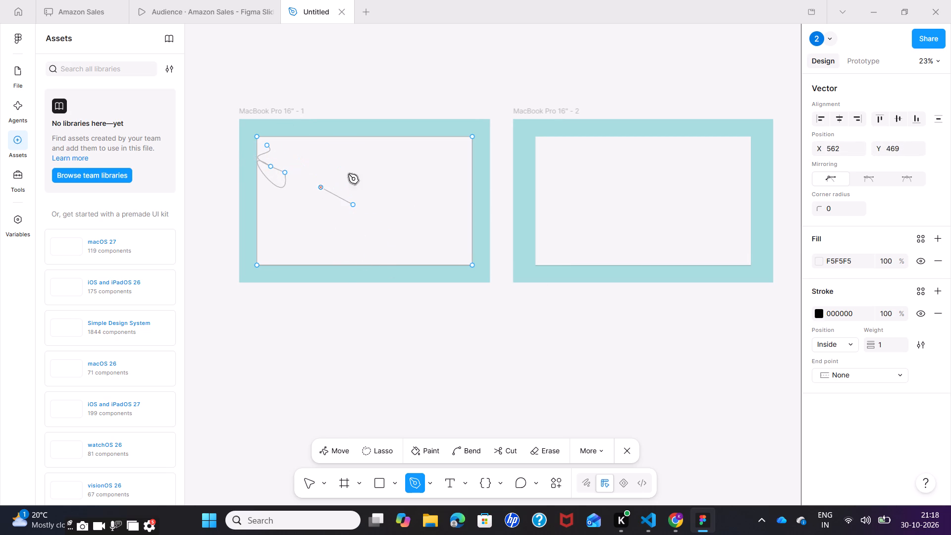
drag(382, 172, 375, 224)
click(430, 214)
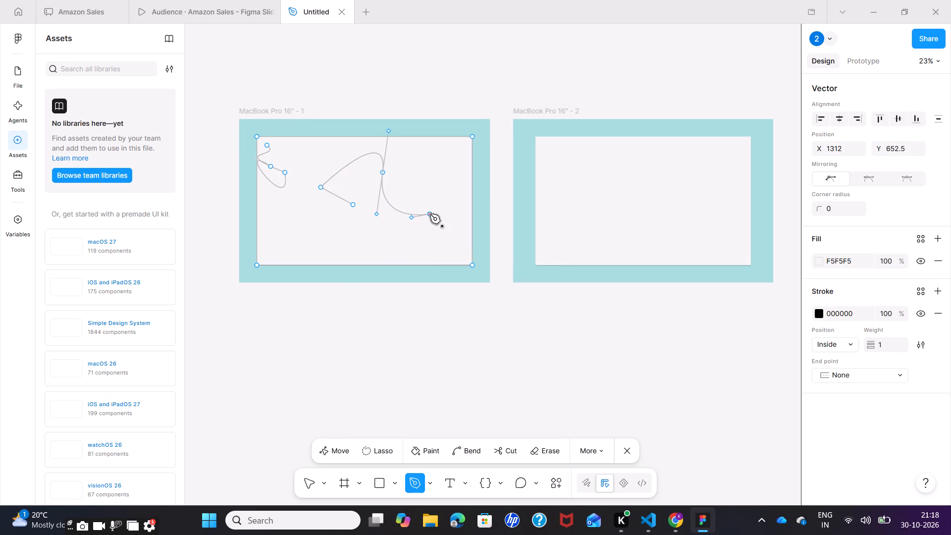
Switch to the Amazon Sales audience view and try to reload it.
click(224, 0)
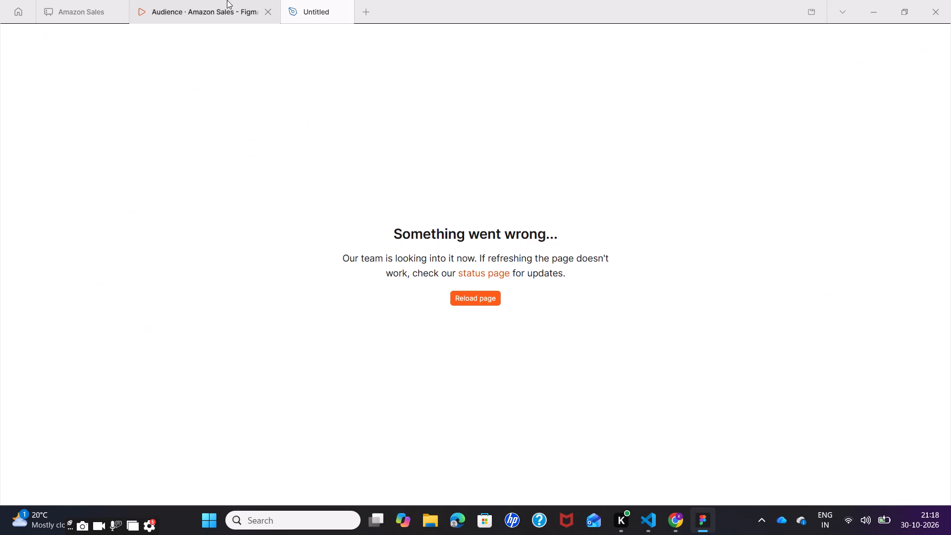
click(468, 305)
click(470, 298)
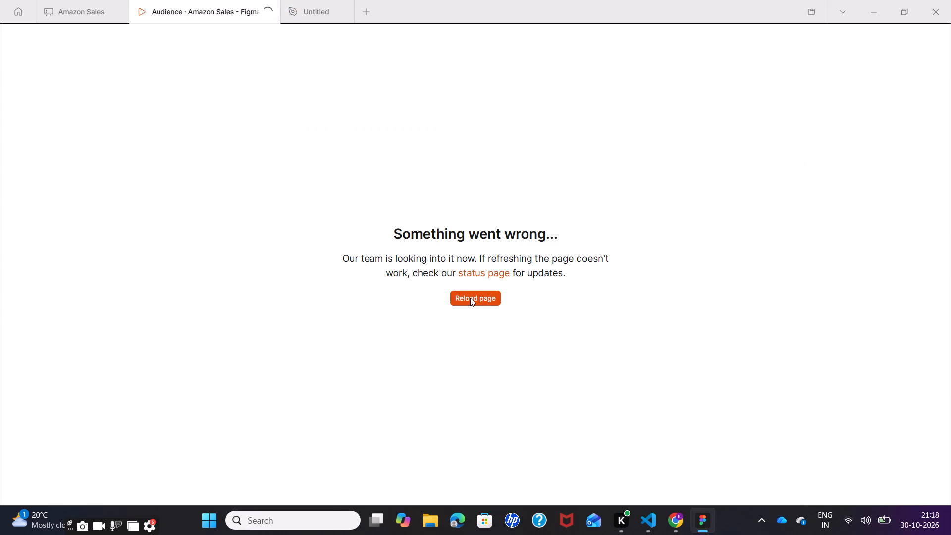
click(470, 298)
double_click(470, 296)
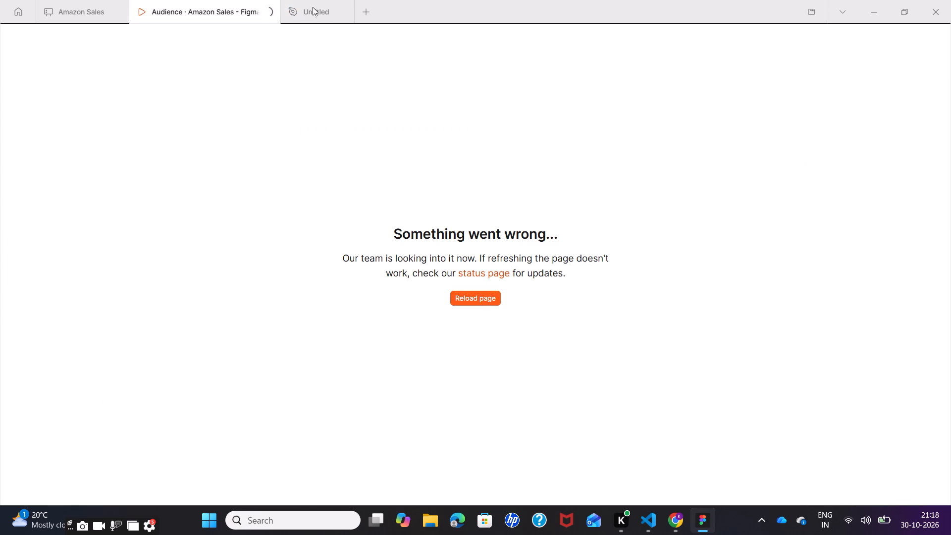
click(311, 0)
Create a new blank design file.
click(369, 11)
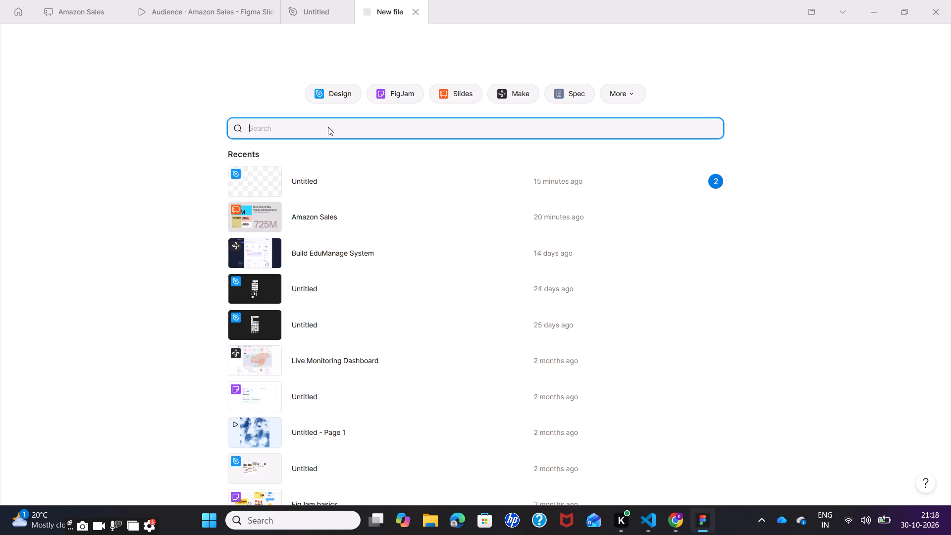
click(322, 96)
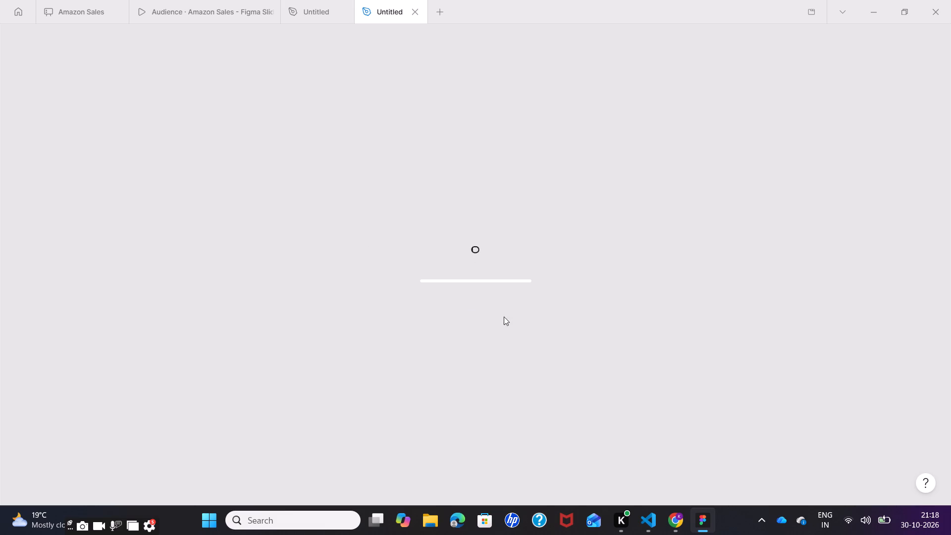
Back in the two-frame design file, extend the first panel's pen path through about X 988, Y 230 to a curved point near X 844, Y 230.
click(318, 0)
click(385, 153)
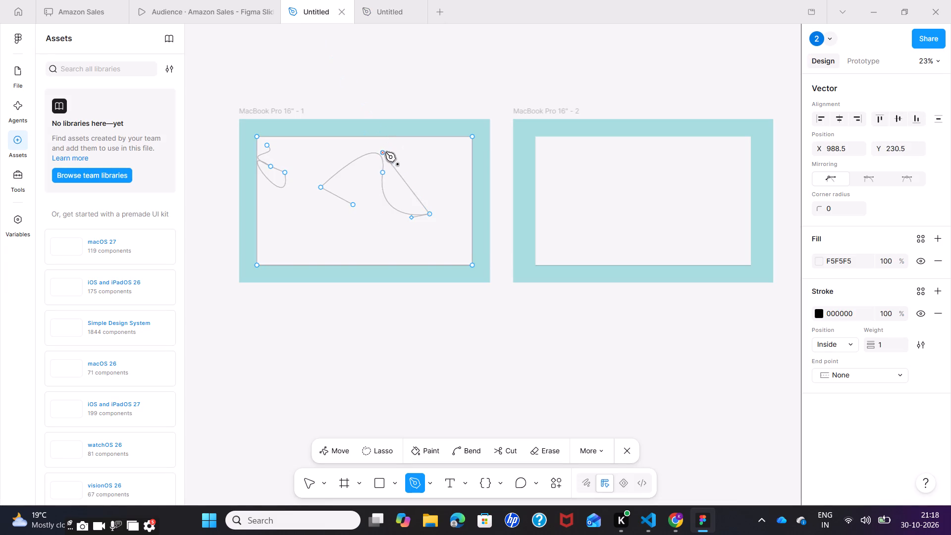
right_click(385, 152)
click(359, 214)
drag(354, 202, 346, 234)
drag(362, 152, 370, 186)
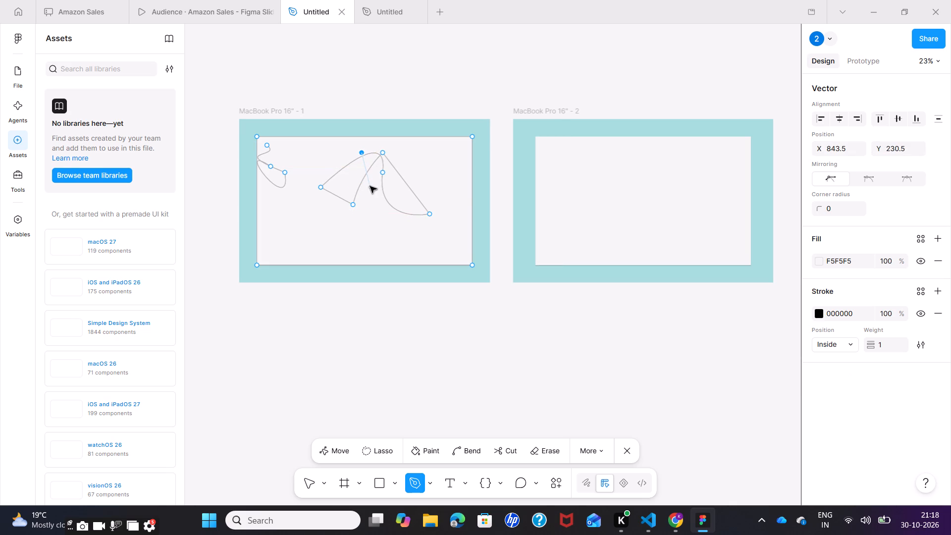
right_click(369, 188)
click(335, 244)
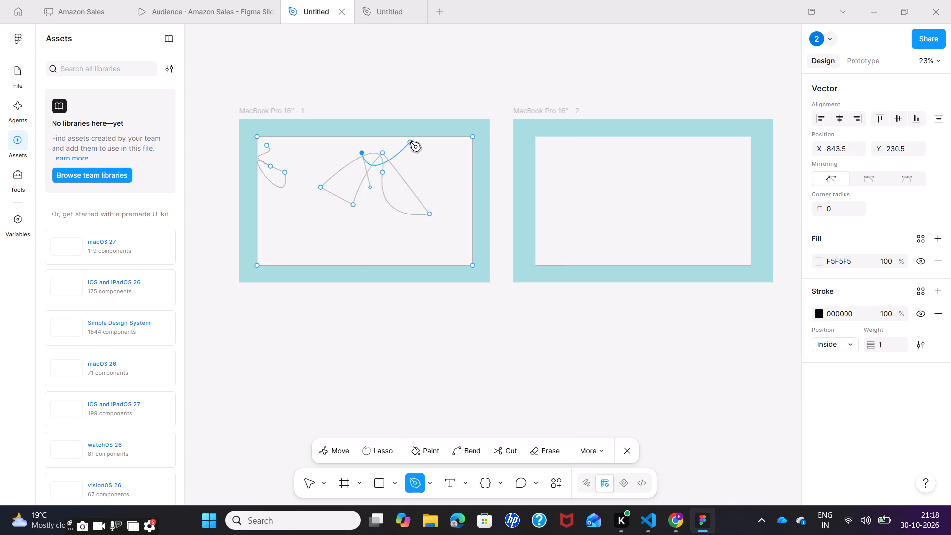
Continue the pen path with looping curves over the first panel's upper half, ending in a straight segment at about X 967, Y 494.
click(410, 142)
drag(410, 174, 317, 209)
drag(392, 210, 368, 296)
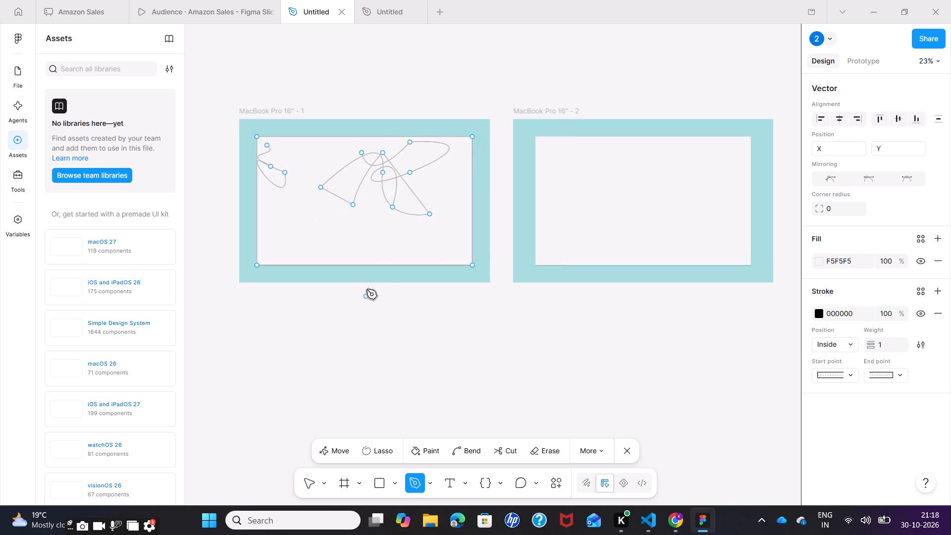
drag(343, 187, 496, 190)
drag(293, 148, 297, 214)
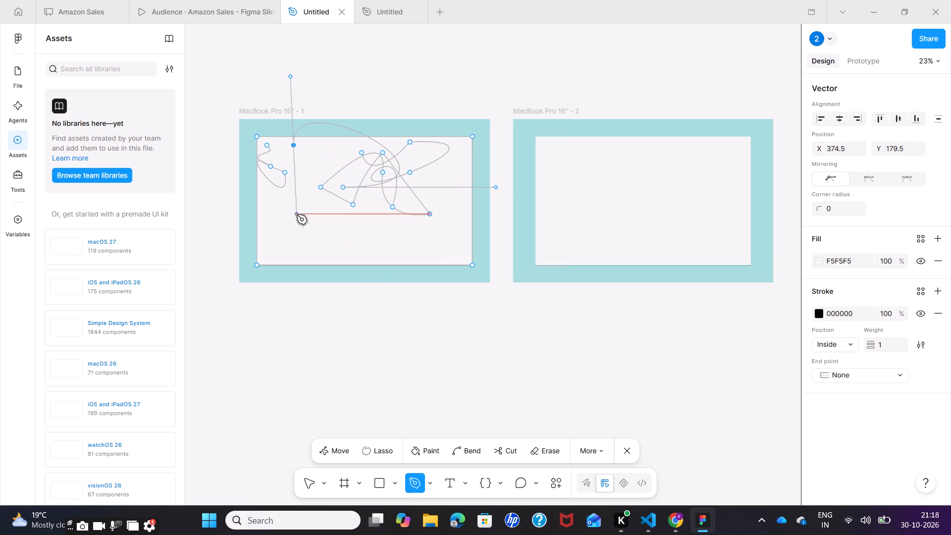
drag(297, 214, 297, 215)
click(317, 215)
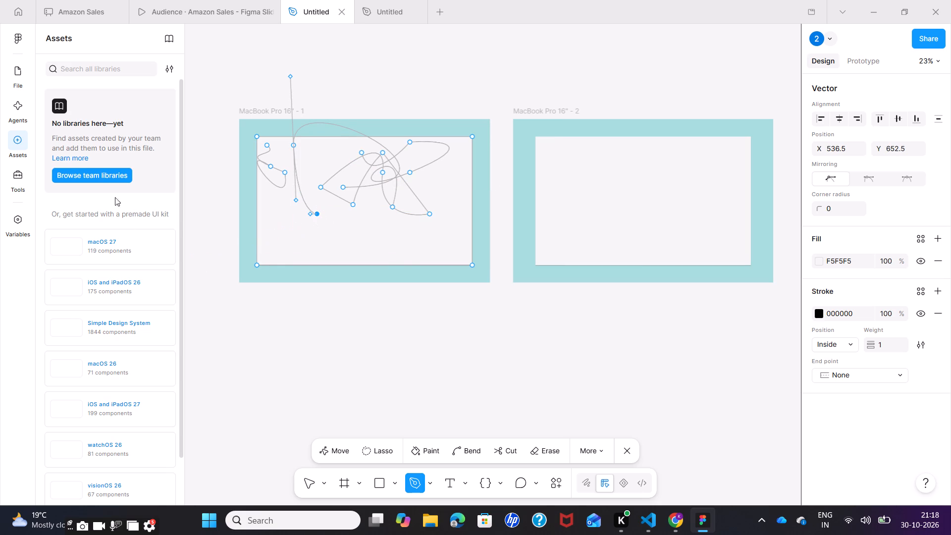
click(22, 110)
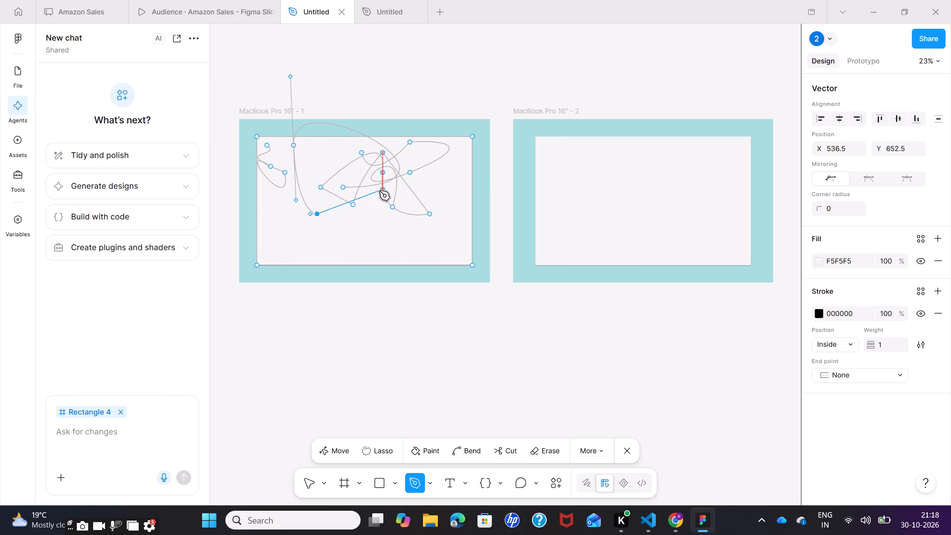
click(379, 191)
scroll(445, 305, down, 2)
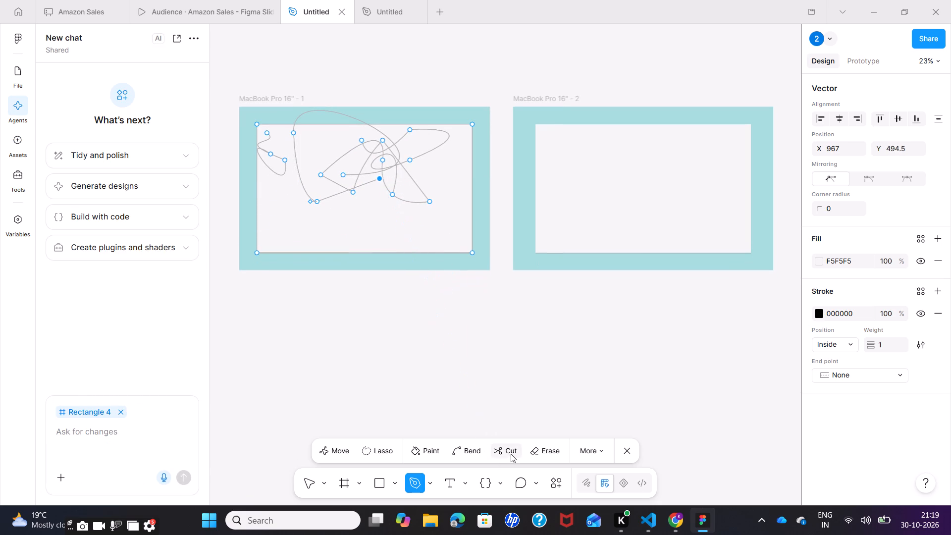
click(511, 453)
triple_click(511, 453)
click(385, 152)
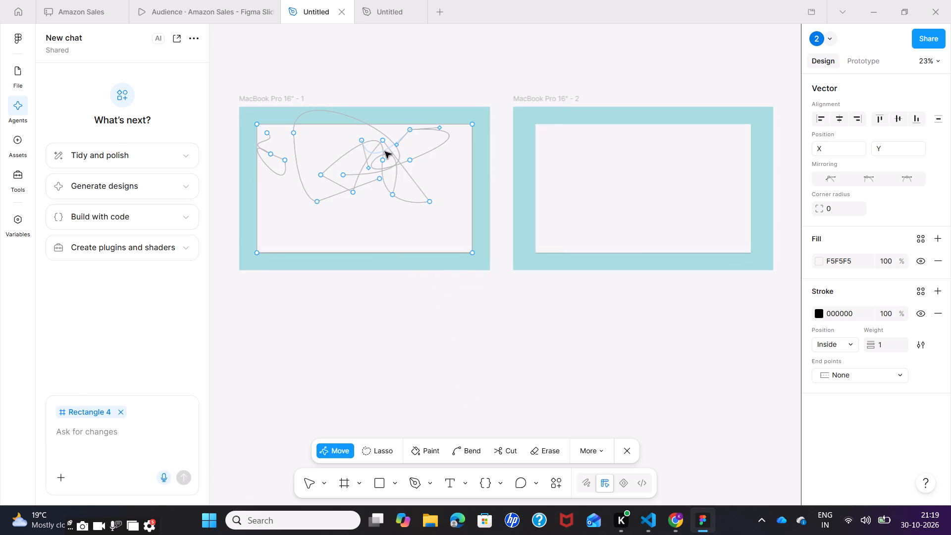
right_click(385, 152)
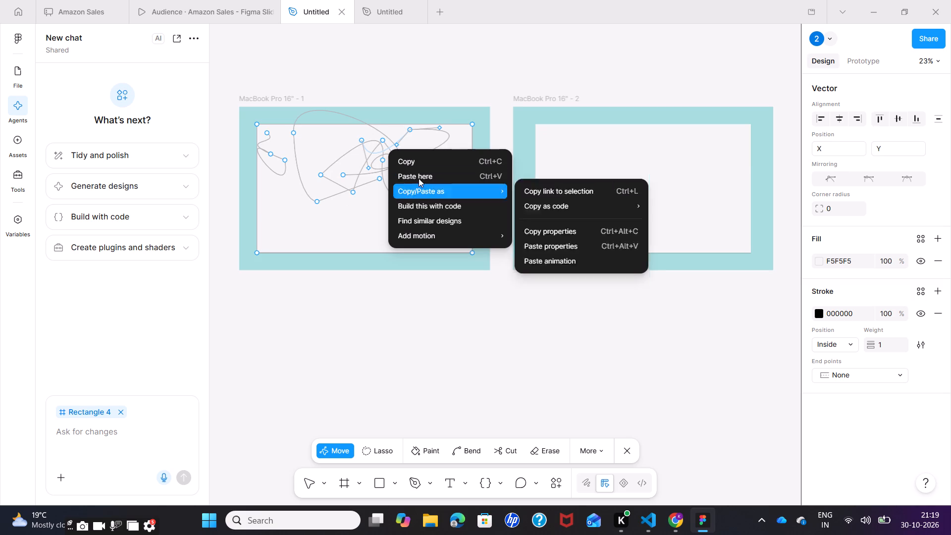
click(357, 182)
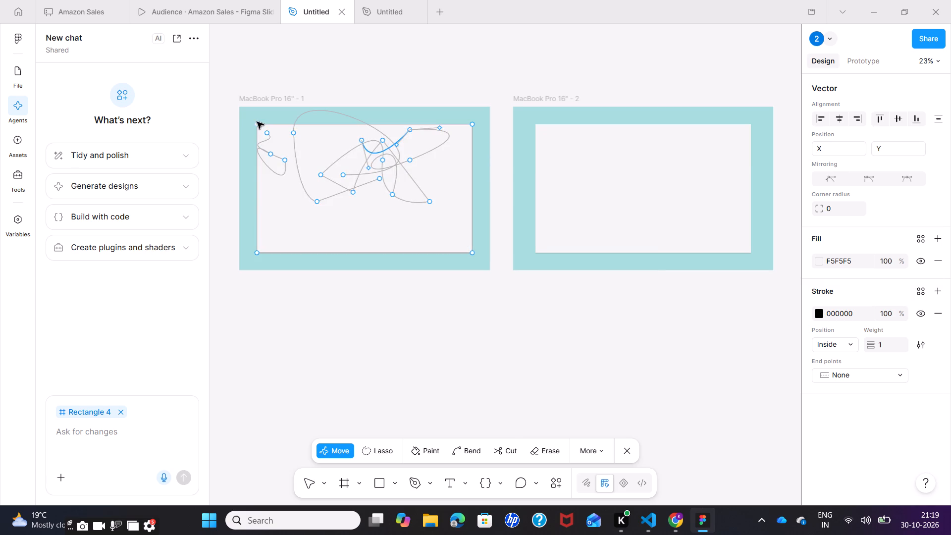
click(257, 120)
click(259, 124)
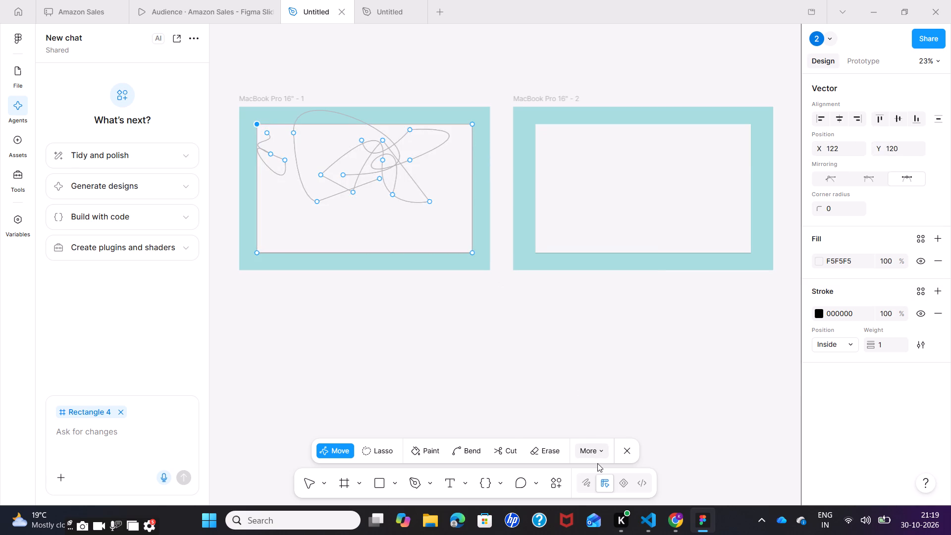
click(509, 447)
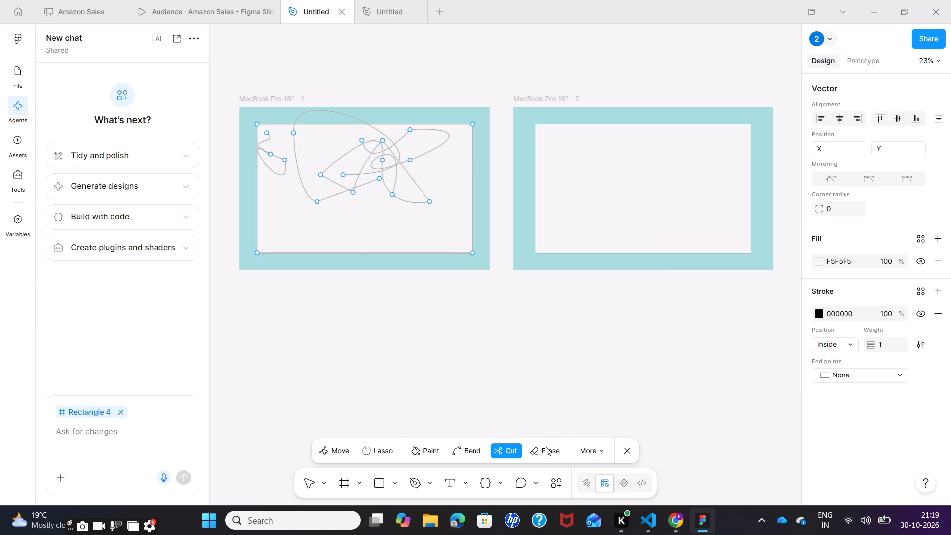
Erase strokes at weight 10 through the middle of the looping curves on the first panel.
click(546, 447)
drag(431, 195, 344, 186)
drag(400, 143, 399, 146)
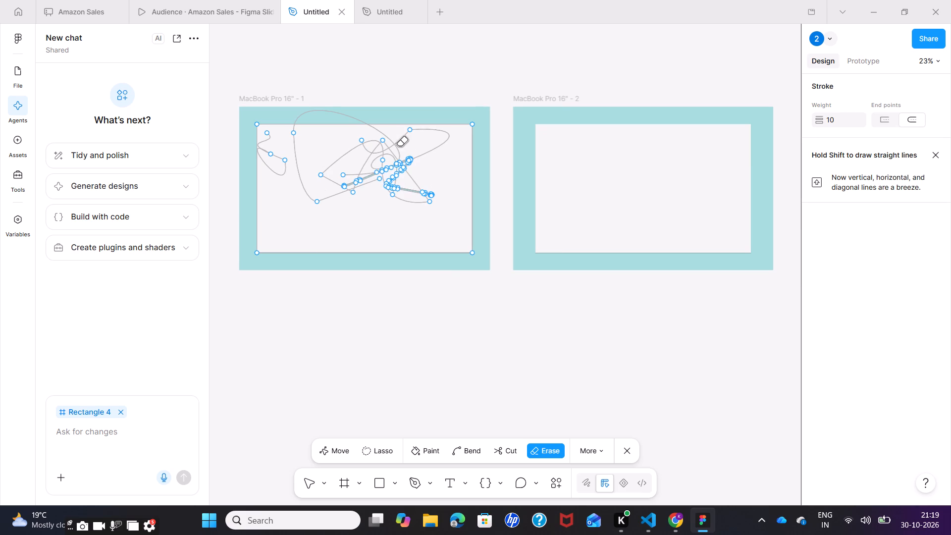
drag(399, 146, 398, 163)
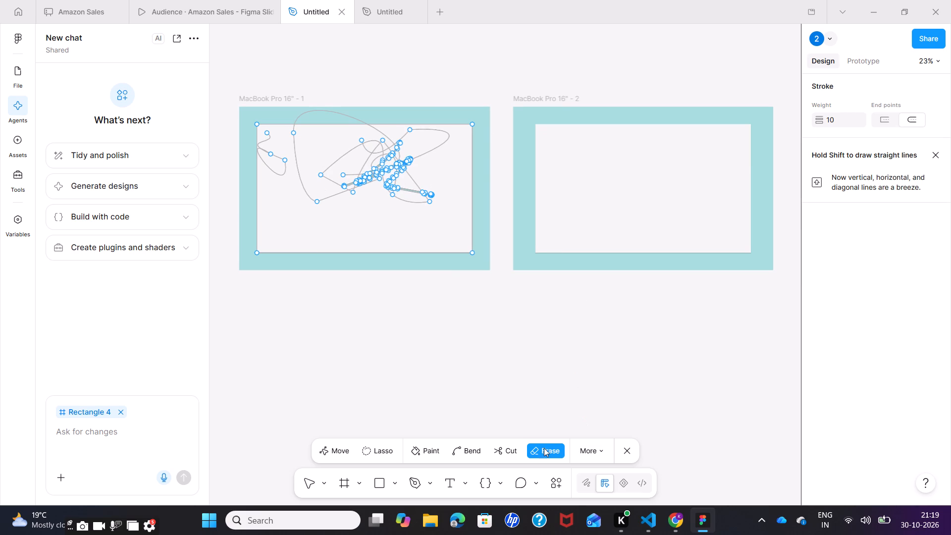
Cut the first panel's vector along a diagonal line from the upper curve point down through the loops to the lower curve end.
click(510, 444)
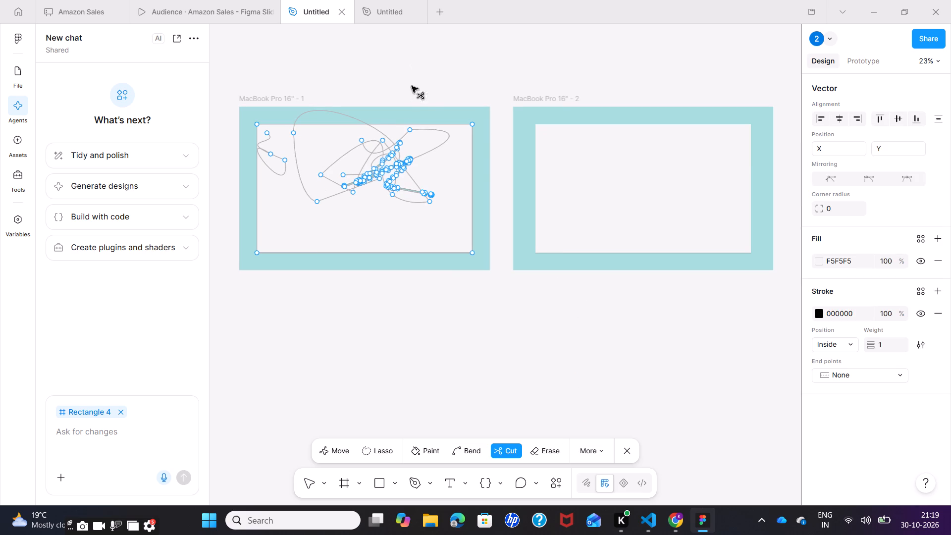
drag(407, 130, 289, 210)
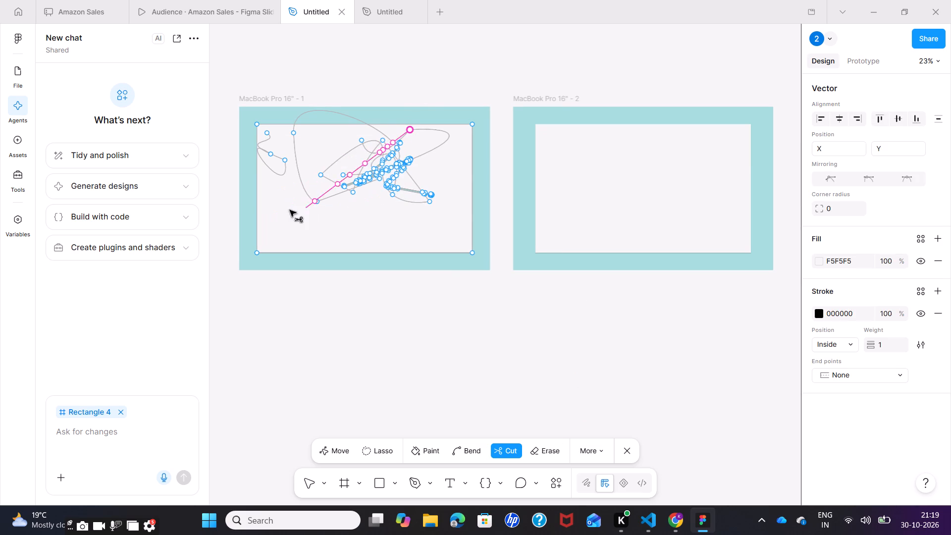
drag(289, 210, 278, 216)
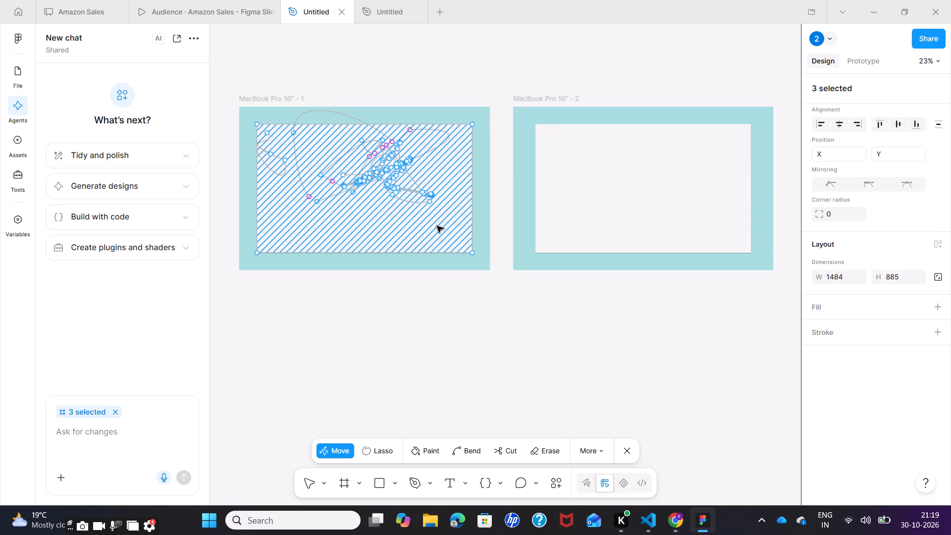
Shift the cut panel shape slightly up and left within the first frame, and leave vector editing.
drag(438, 226, 425, 215)
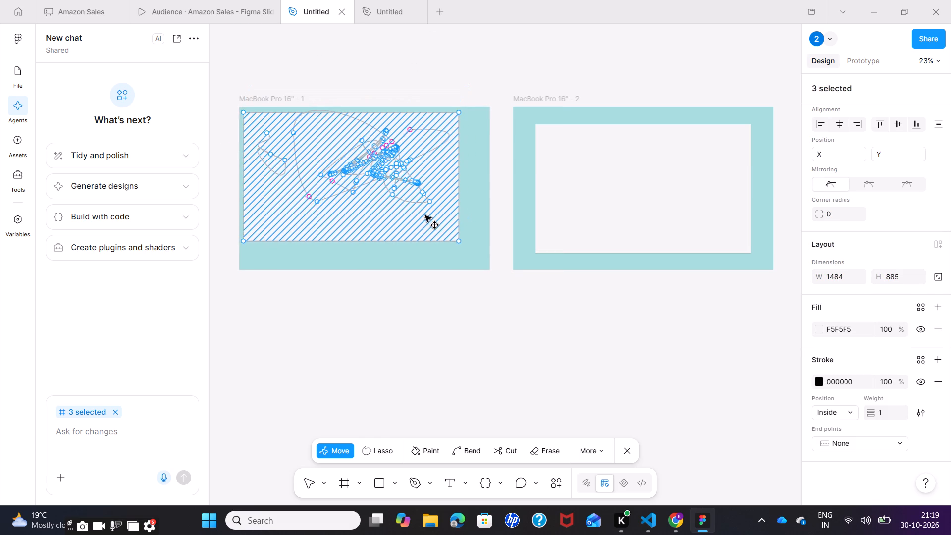
drag(425, 215, 427, 216)
right_click(426, 212)
click(365, 321)
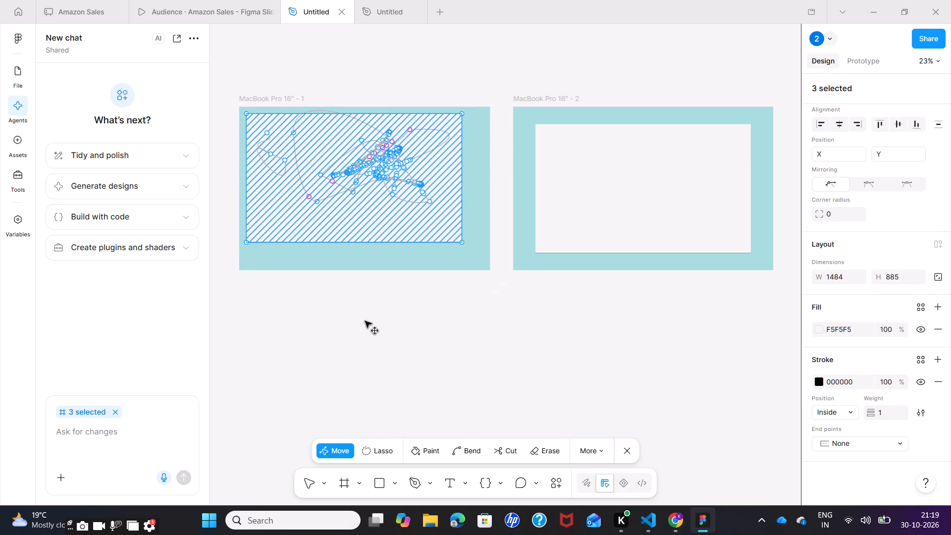
click(446, 204)
drag(446, 204, 459, 224)
click(427, 321)
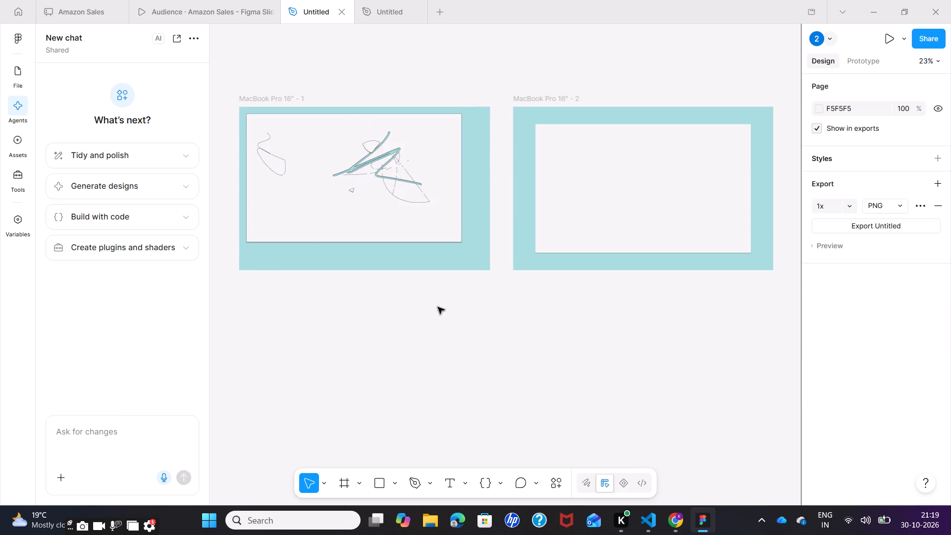
Move the separated curved vector path on the first panel to X 528, Y 356.
drag(370, 152, 393, 200)
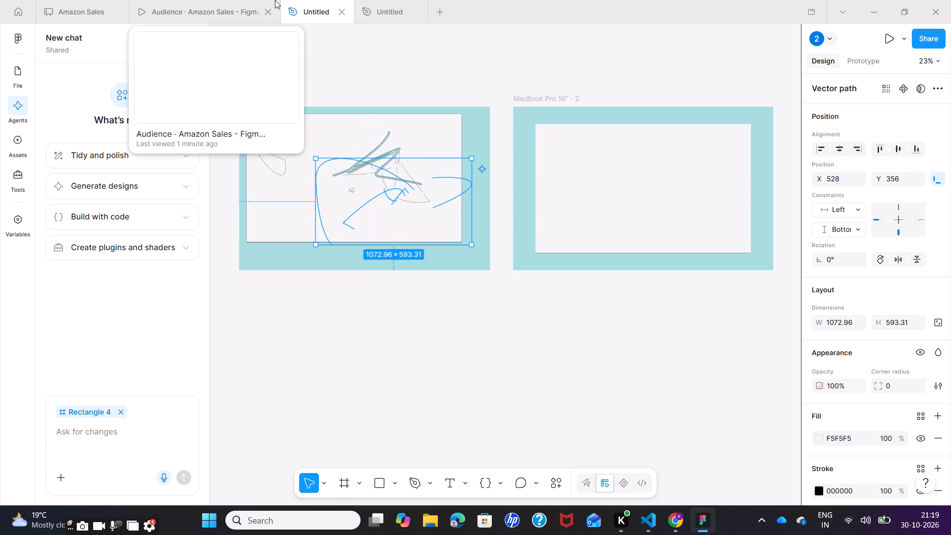
Switch to the blank design file, dismiss the specs tip, and add a MacBook Air frame.
click(398, 2)
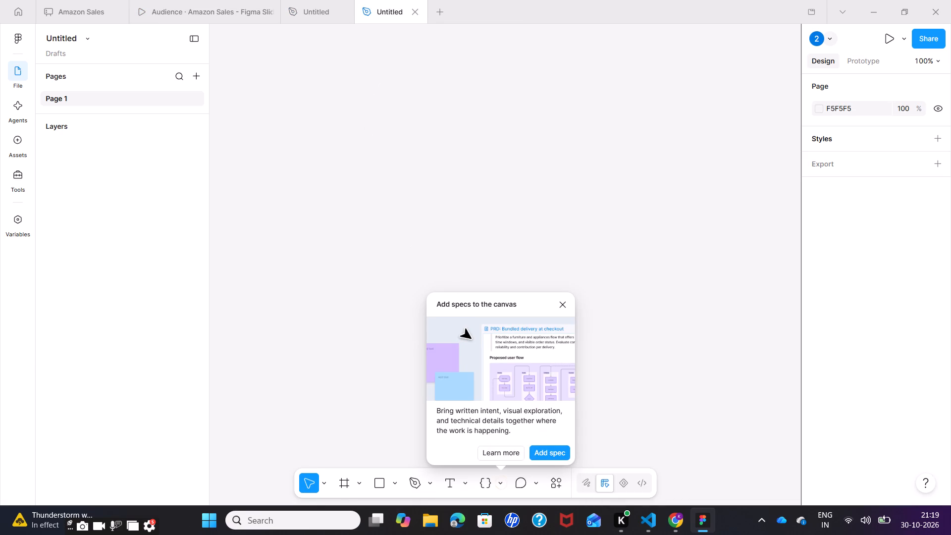
click(453, 199)
click(568, 305)
click(379, 482)
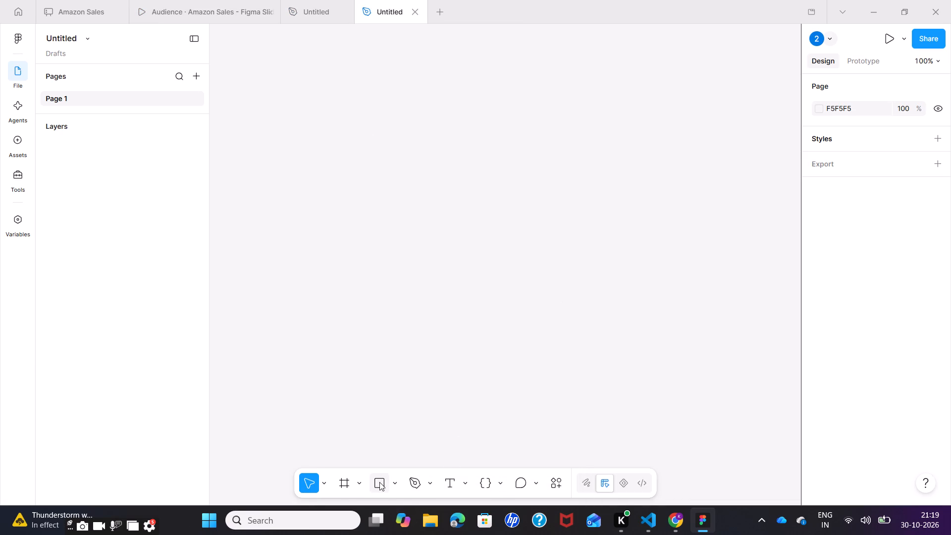
click(342, 485)
click(931, 296)
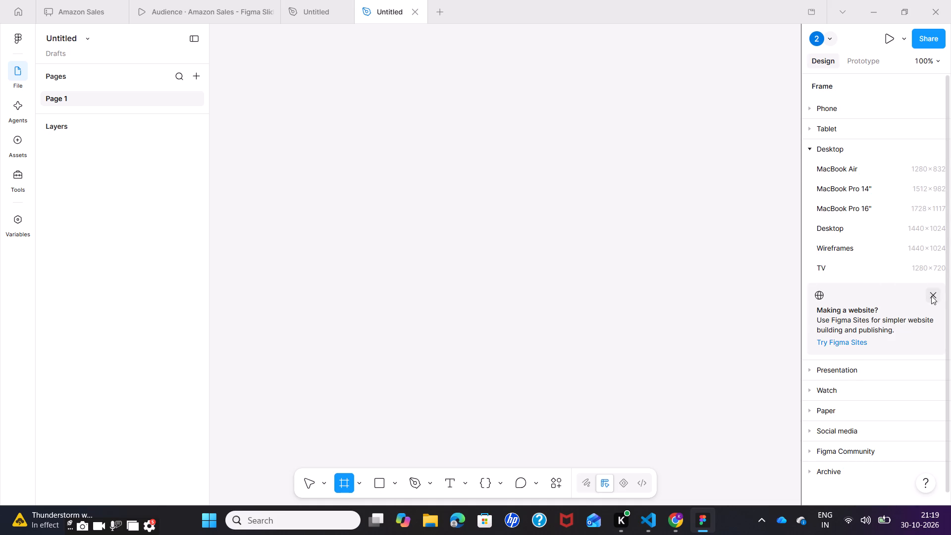
click(840, 171)
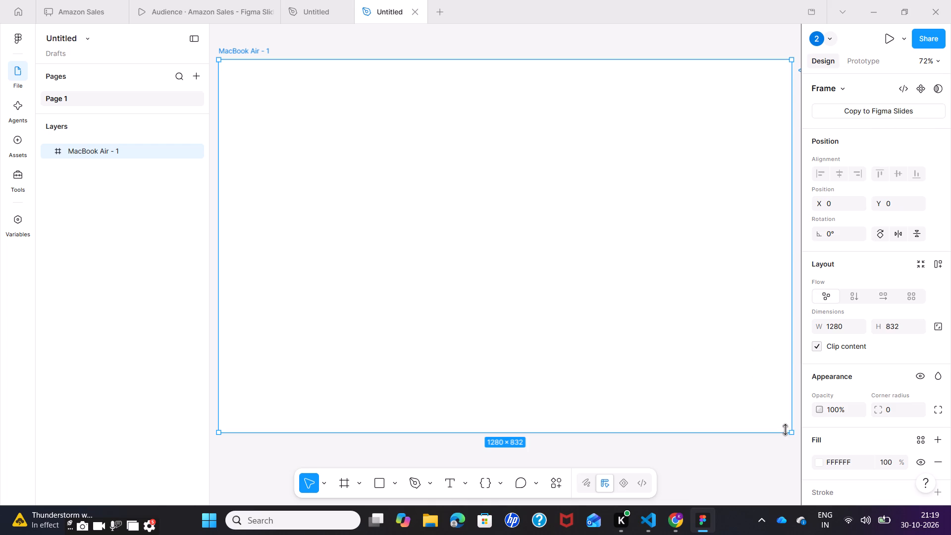
Resize the MacBook Air frame to about 1201 × 727 and move it to about X 37, Y 91.
drag(792, 432, 757, 385)
drag(564, 230, 573, 239)
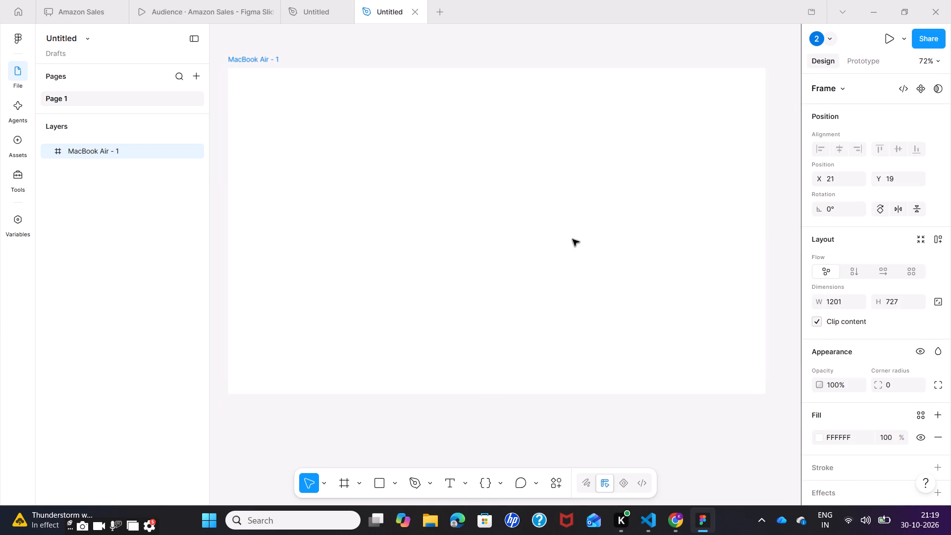
drag(573, 239, 575, 254)
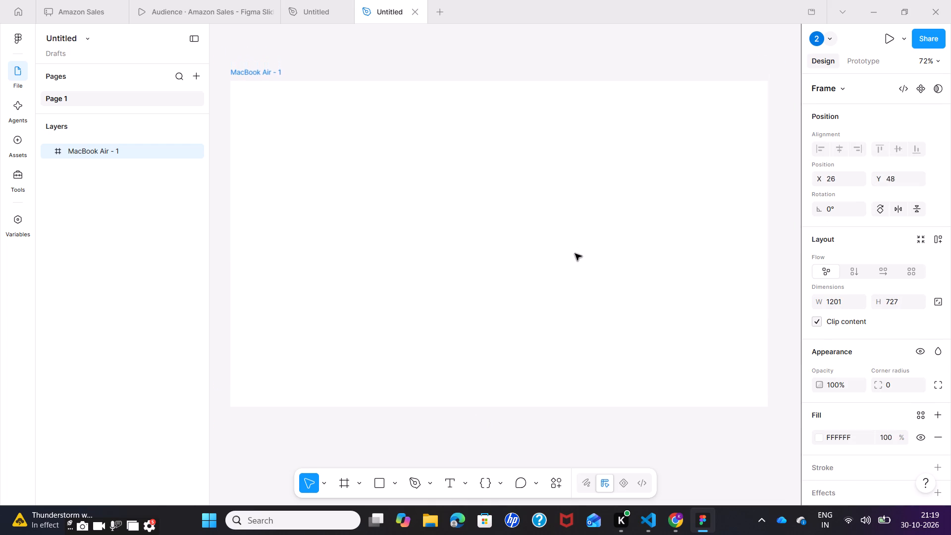
drag(575, 254, 572, 267)
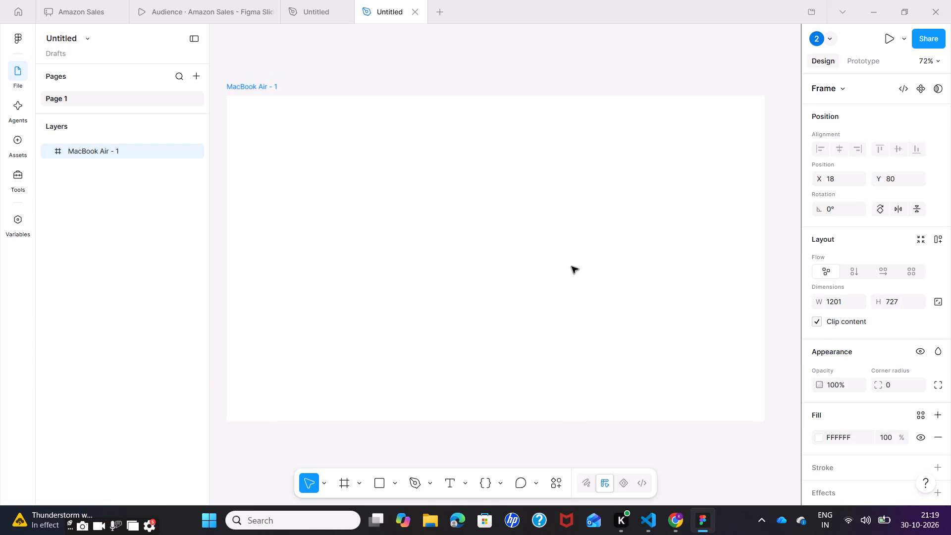
drag(572, 267, 580, 271)
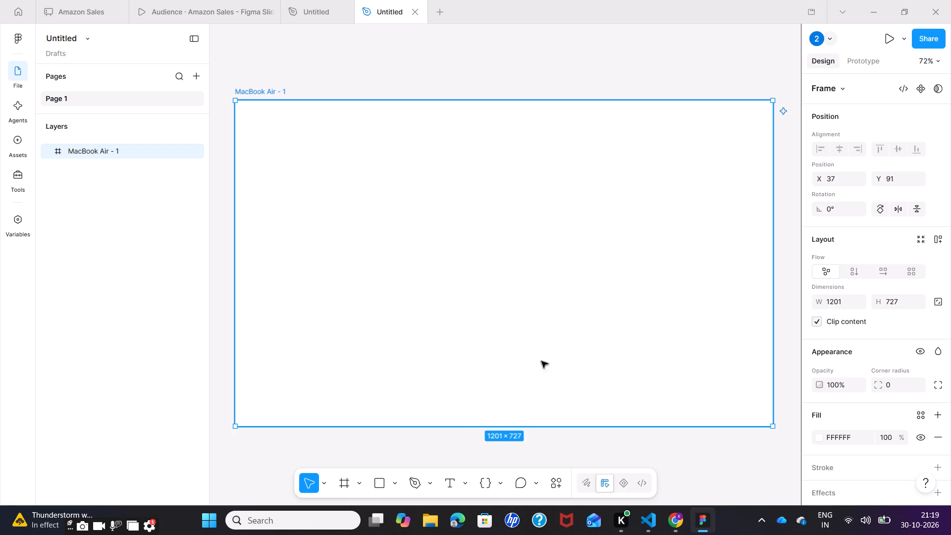
Change the MacBook Air frame's fill to the pale blue BCDCDF.
click(436, 274)
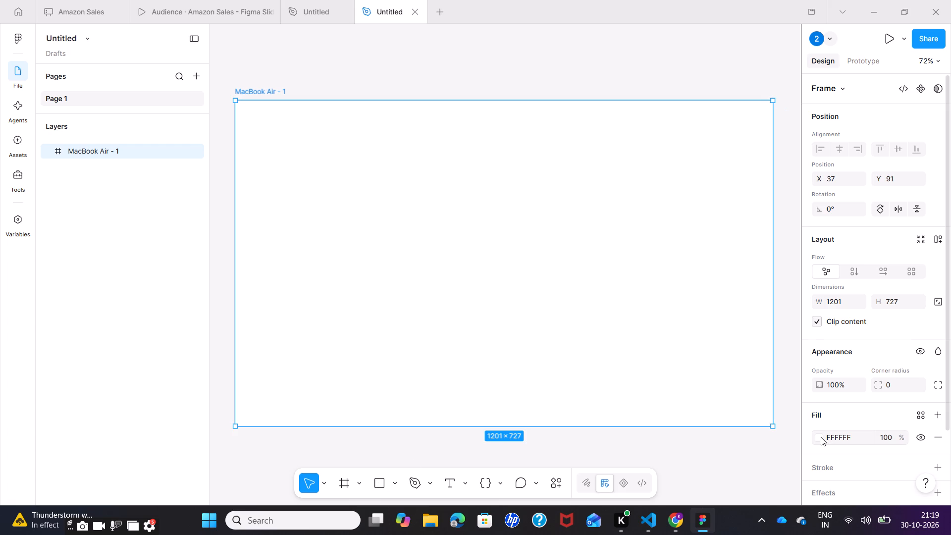
click(821, 437)
drag(712, 313, 682, 271)
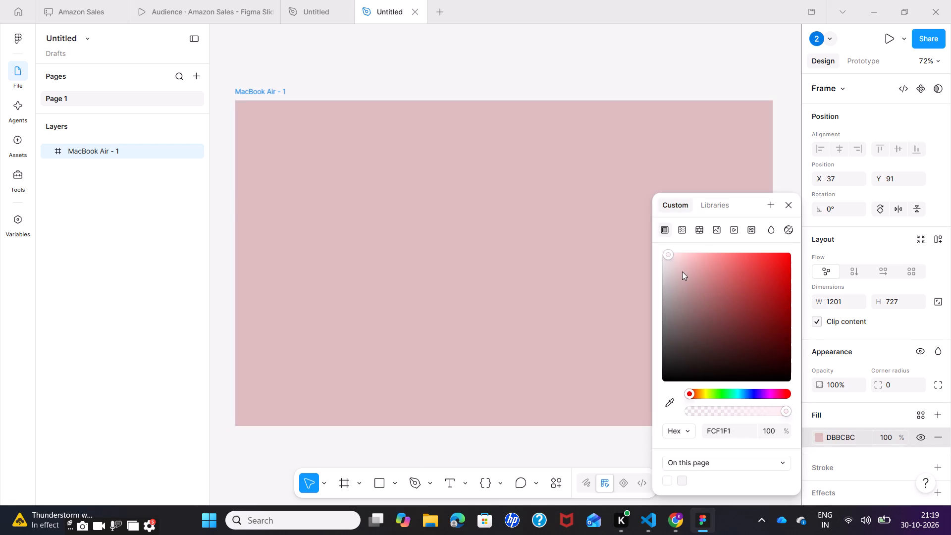
drag(682, 271, 676, 266)
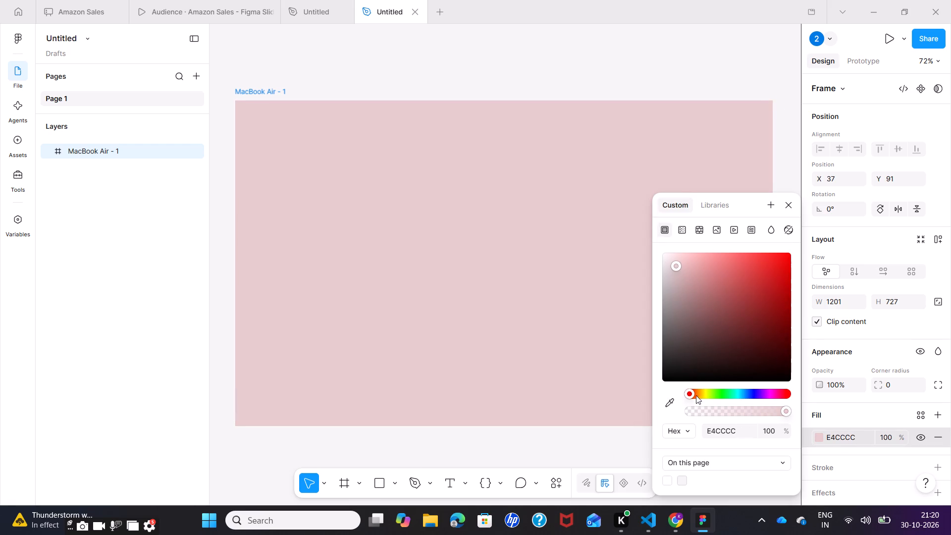
drag(688, 391, 739, 392)
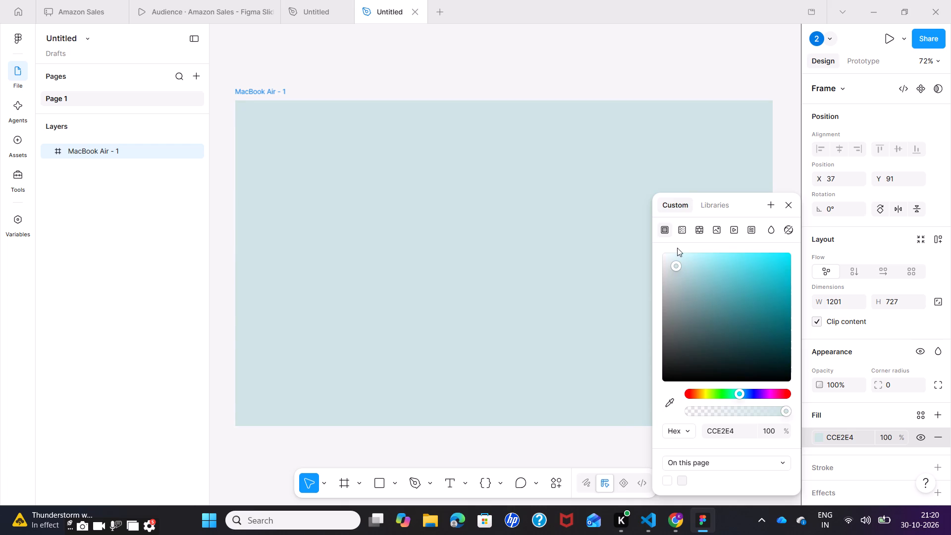
click(677, 248)
drag(675, 262, 679, 291)
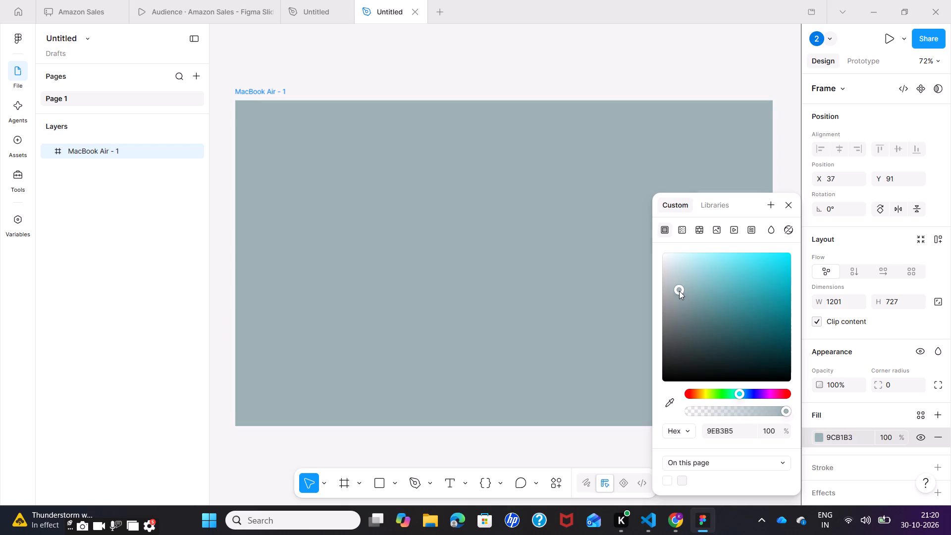
drag(679, 291, 683, 269)
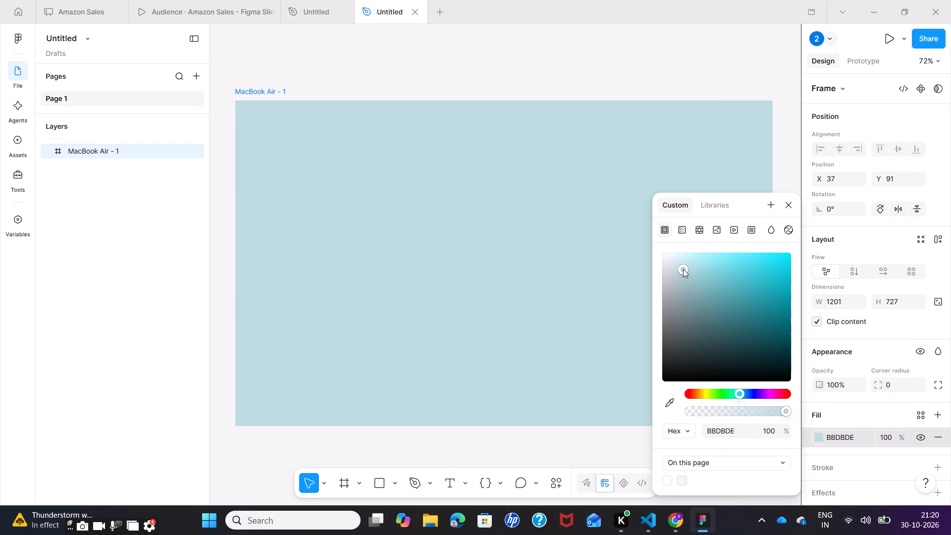
drag(683, 269, 683, 268)
click(365, 239)
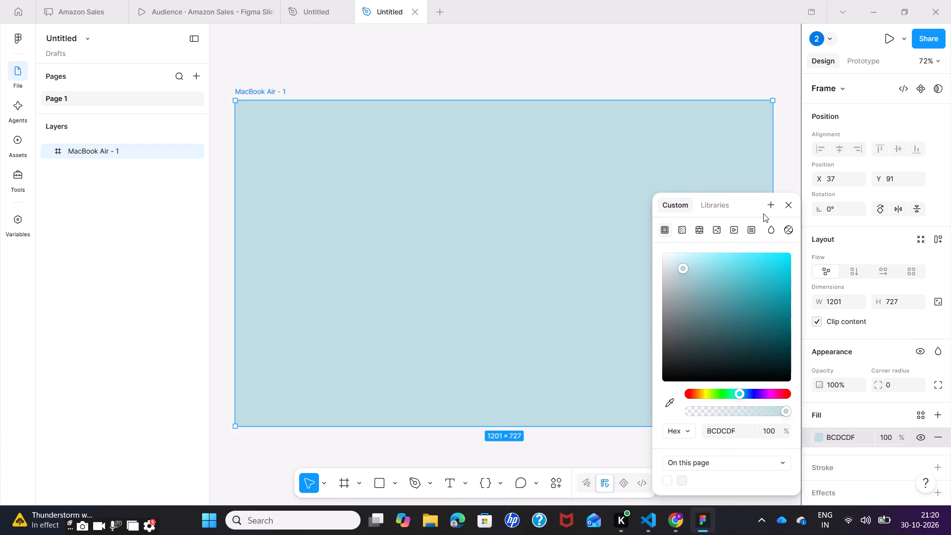
click(790, 207)
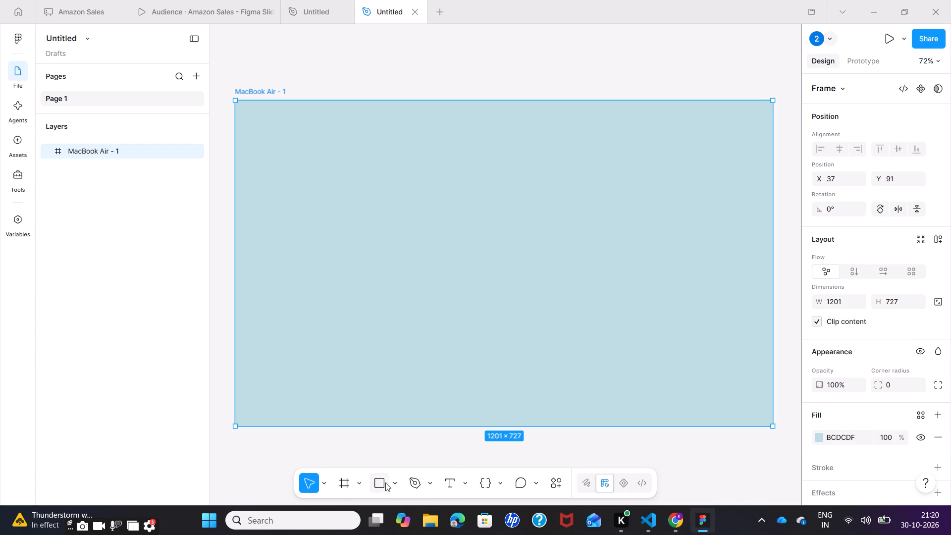
Draw a rectangle about 1050 × 575 inside the MacBook Air frame at about X 85, Y 67.
click(380, 481)
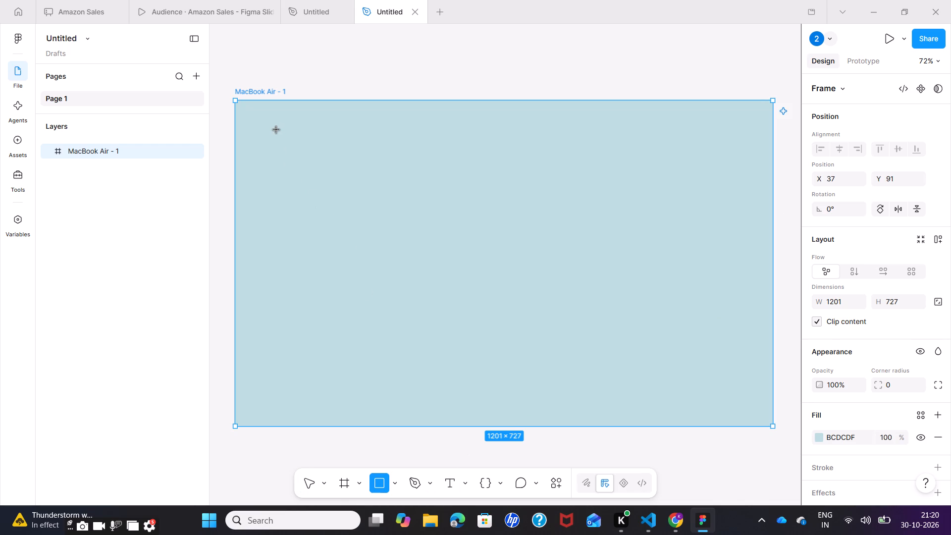
drag(273, 130, 695, 352)
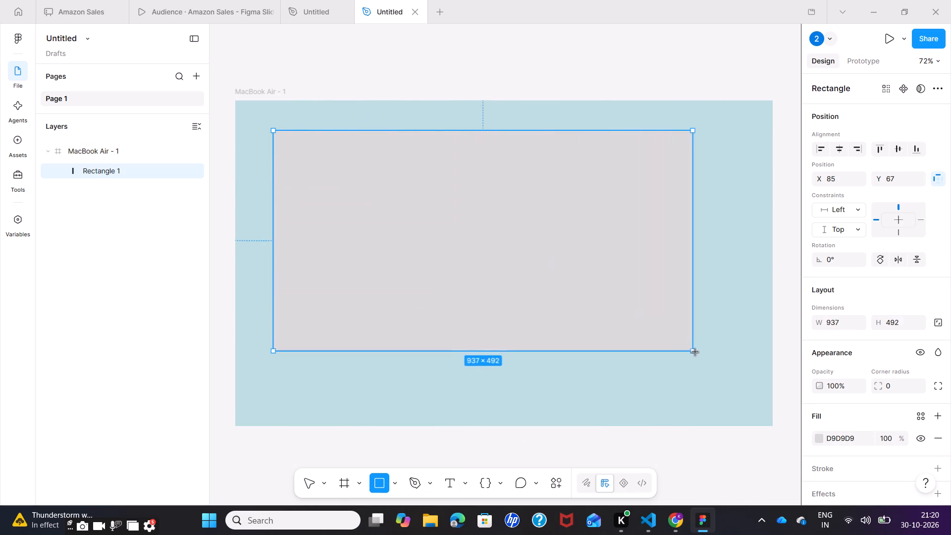
drag(695, 352, 743, 388)
drag(365, 212, 365, 212)
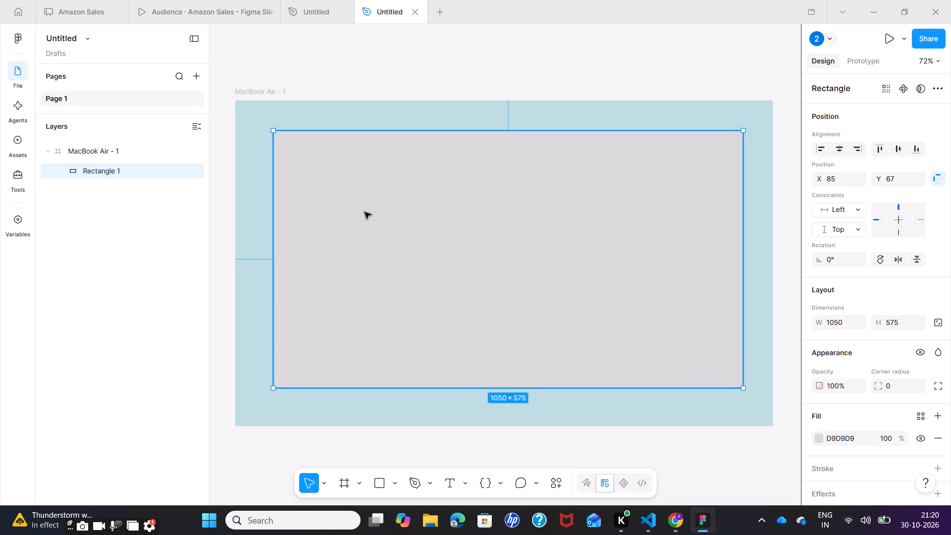
Resize the grey rectangle inside the MacBook Air frame to about 1100 × 624 and position it at about X 50, Y 56.
drag(365, 212, 363, 219)
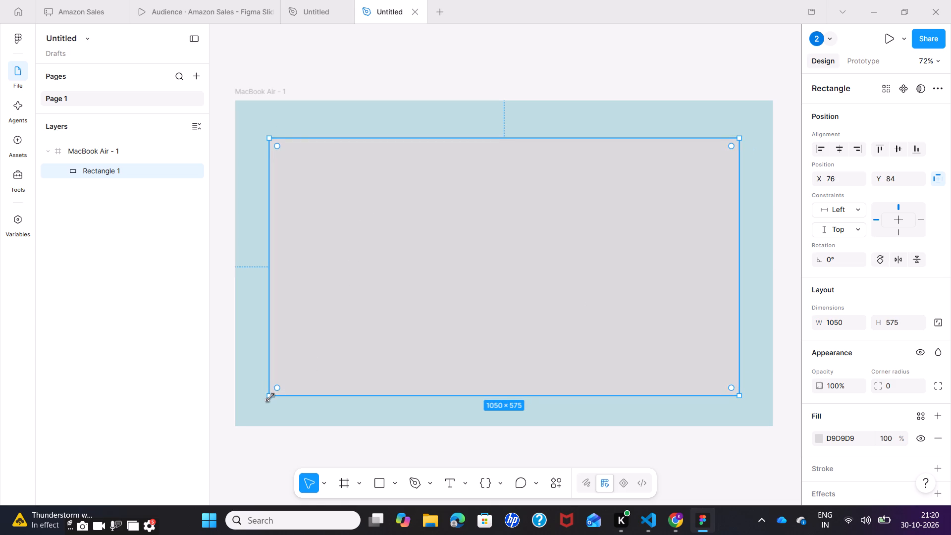
drag(270, 397, 258, 402)
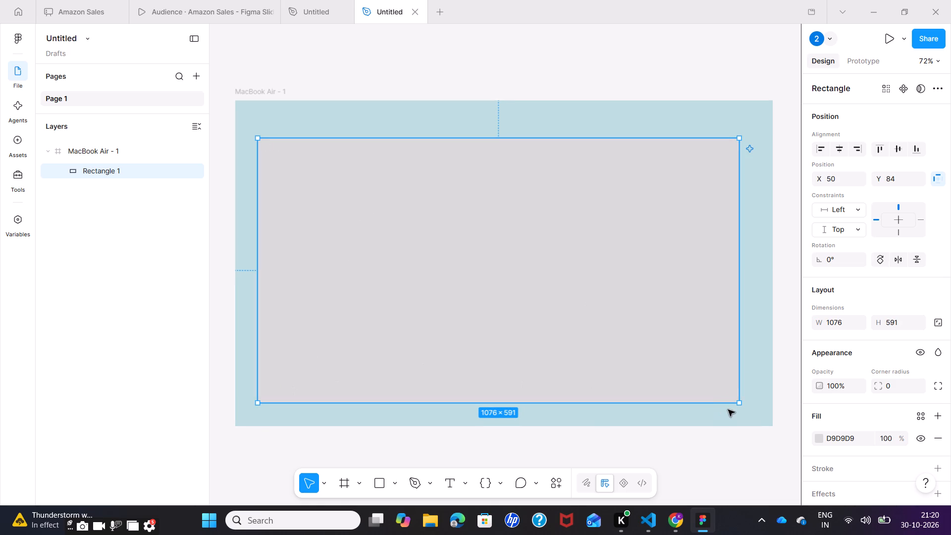
drag(739, 404, 750, 405)
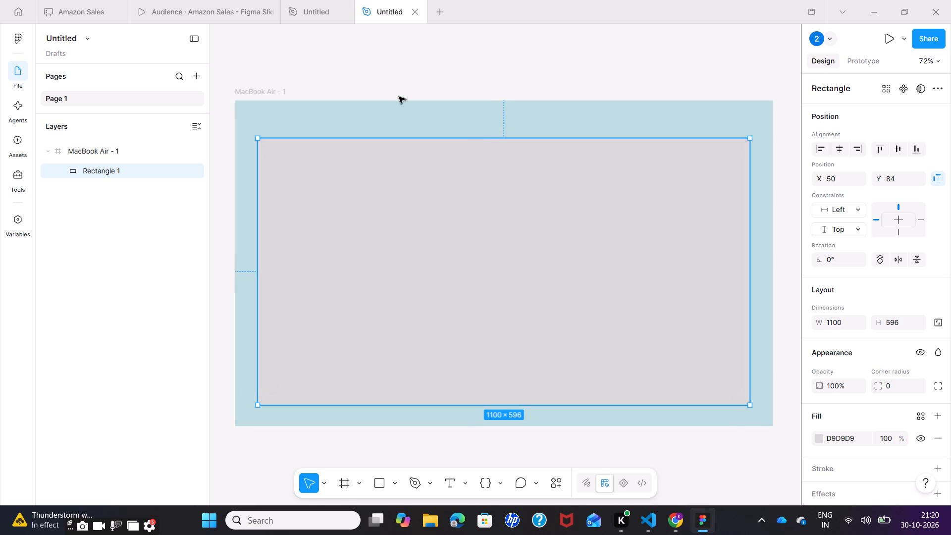
drag(503, 140, 502, 132)
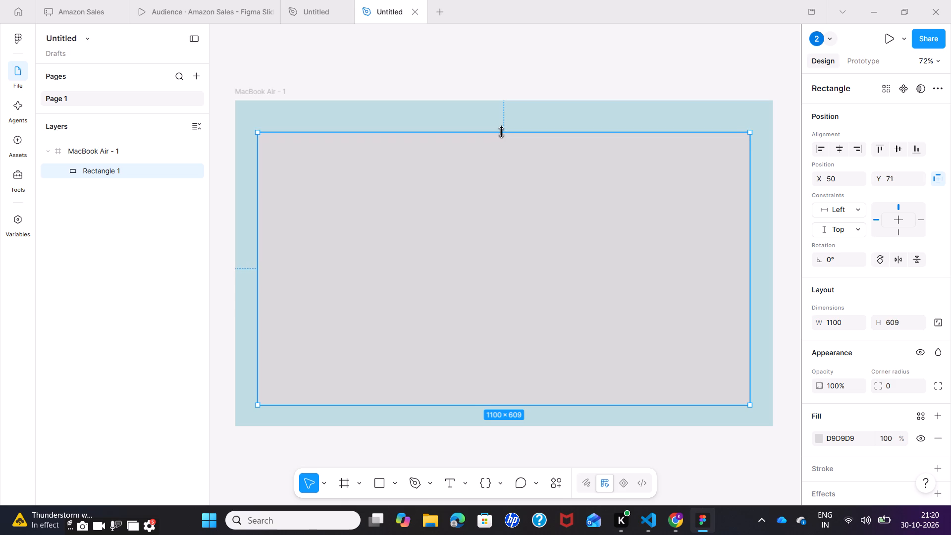
drag(502, 132, 505, 125)
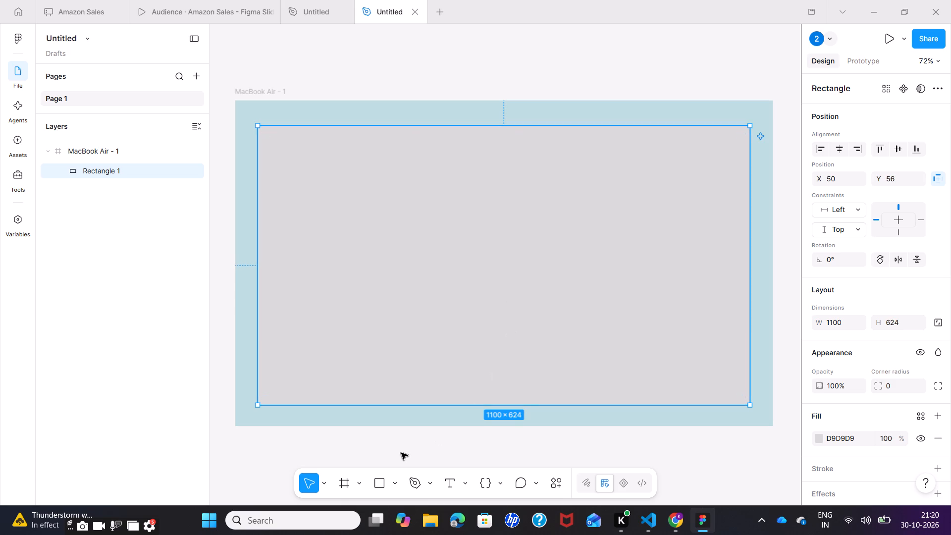
click(397, 455)
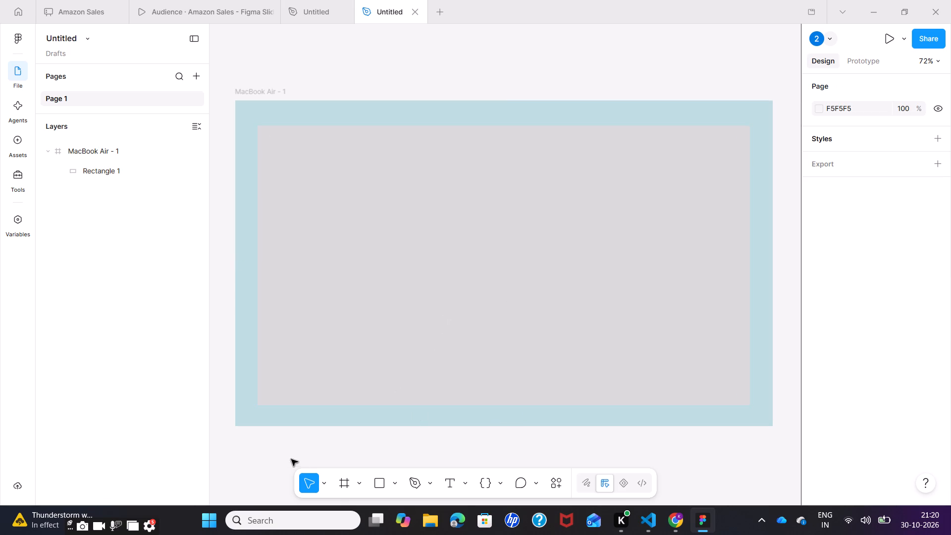
click(291, 459)
click(516, 49)
Change the large grey rectangle's fill to the page's light grey F5F5F5.
click(369, 171)
click(822, 435)
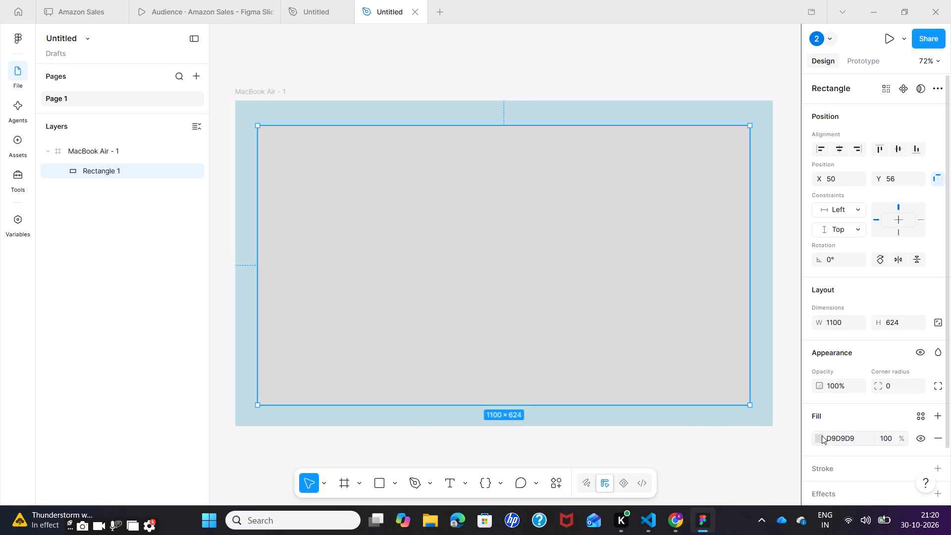
drag(694, 393, 735, 394)
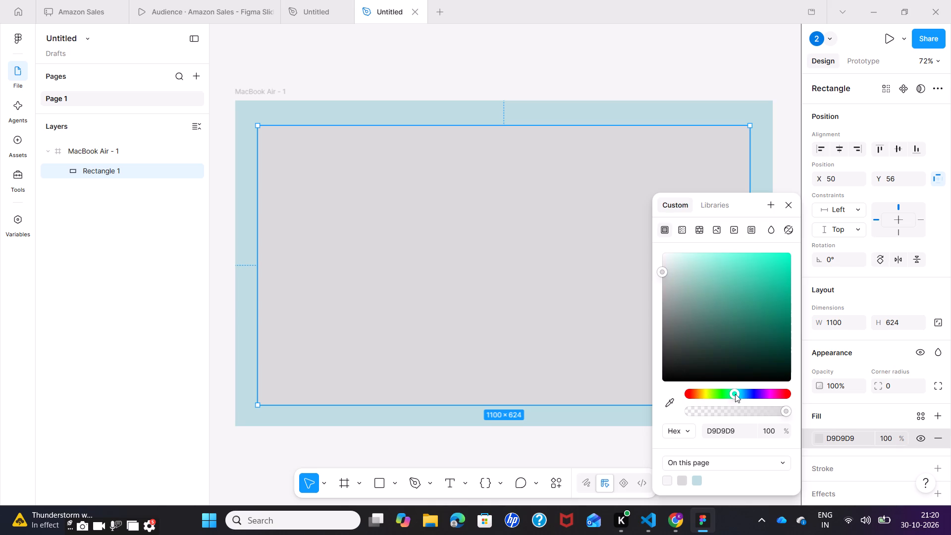
drag(735, 394, 740, 395)
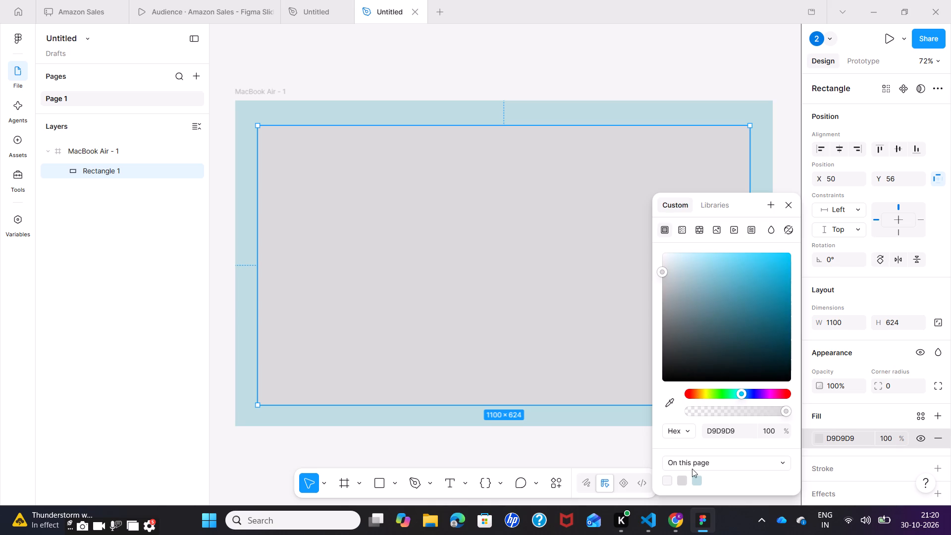
click(674, 463)
click(674, 463)
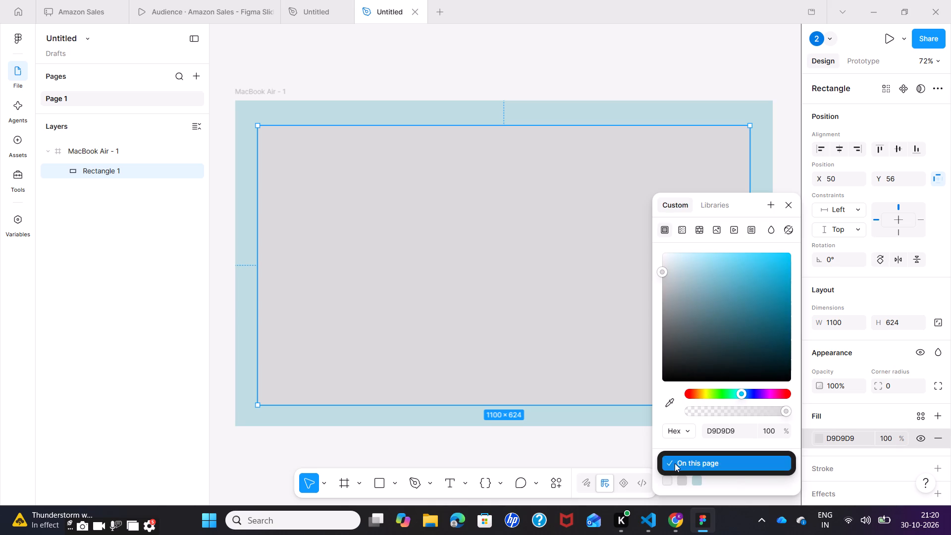
click(668, 483)
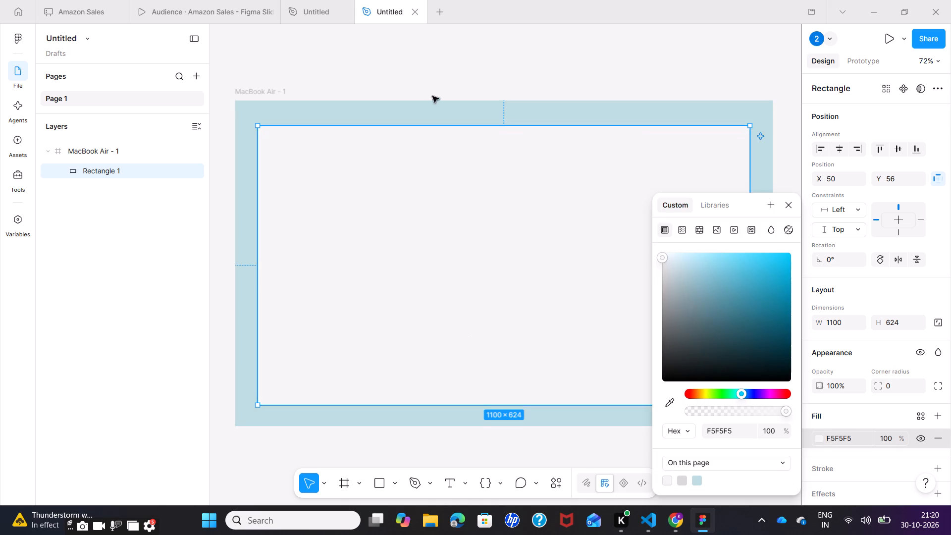
click(434, 68)
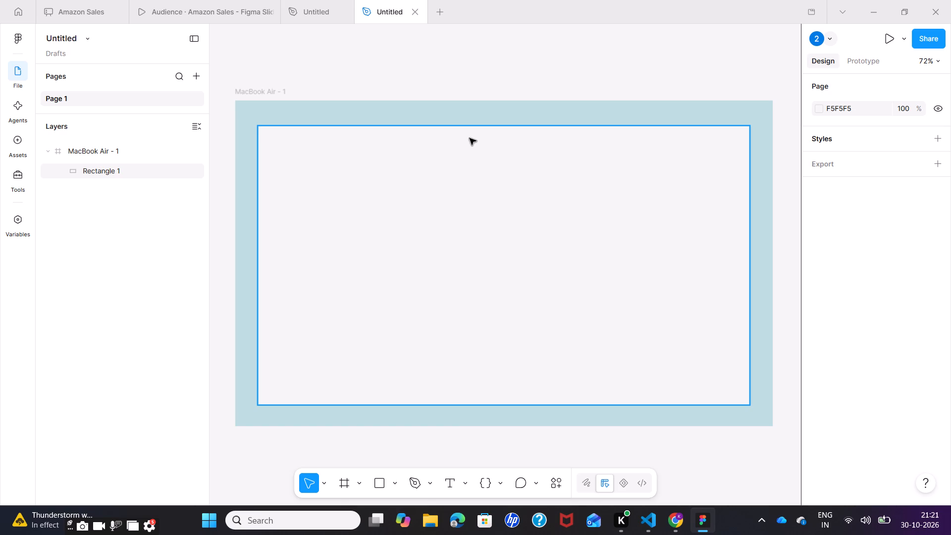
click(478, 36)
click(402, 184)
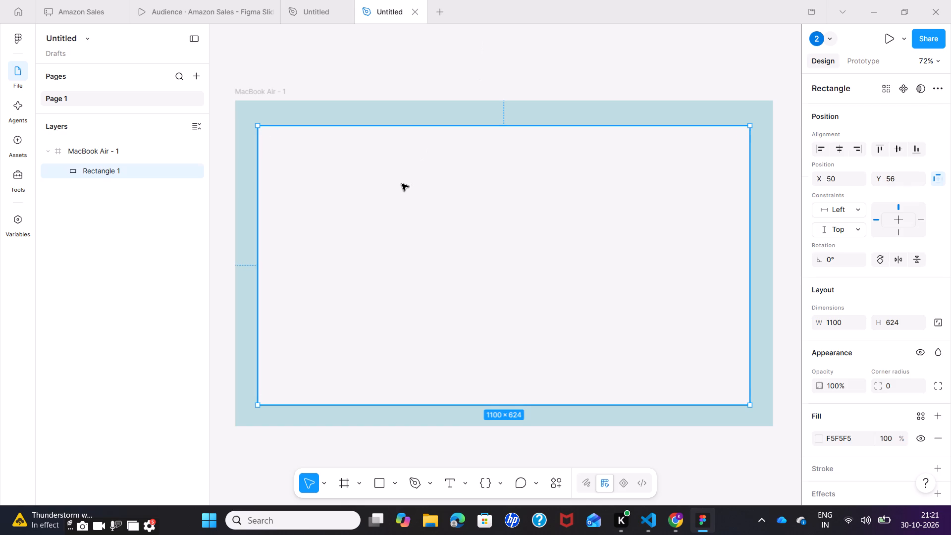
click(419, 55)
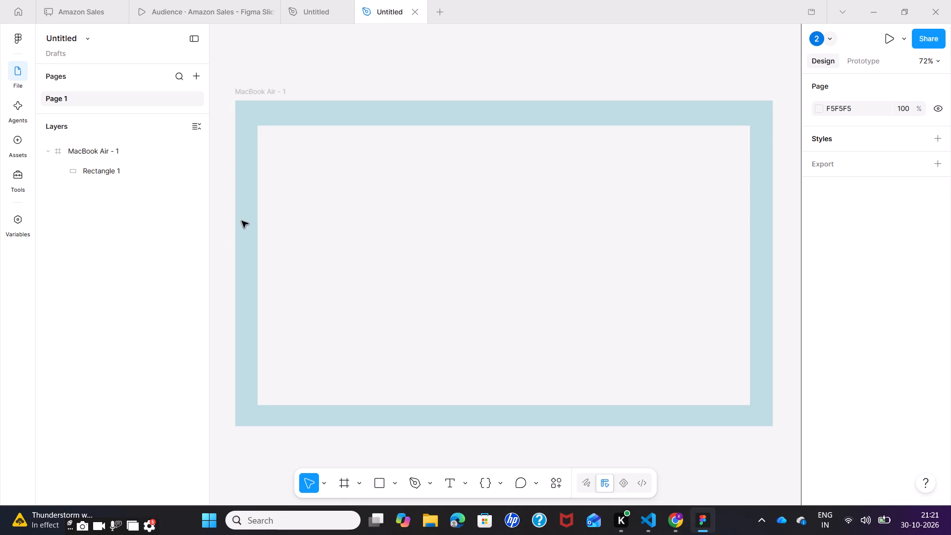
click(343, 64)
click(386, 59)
Draw a small rectangle about 153 × 83 in the light panel's upper-left corner, at about X 68, Y 75.
click(381, 484)
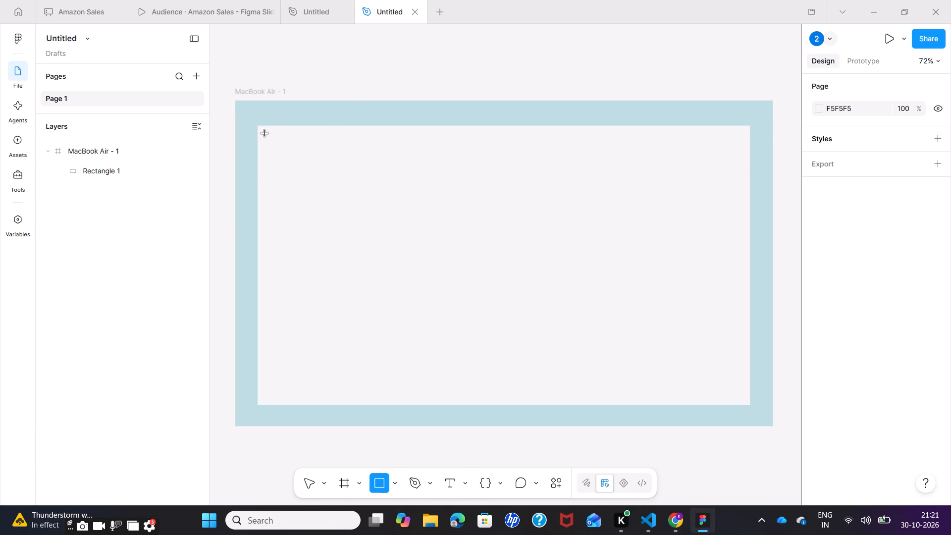
drag(265, 134, 299, 162)
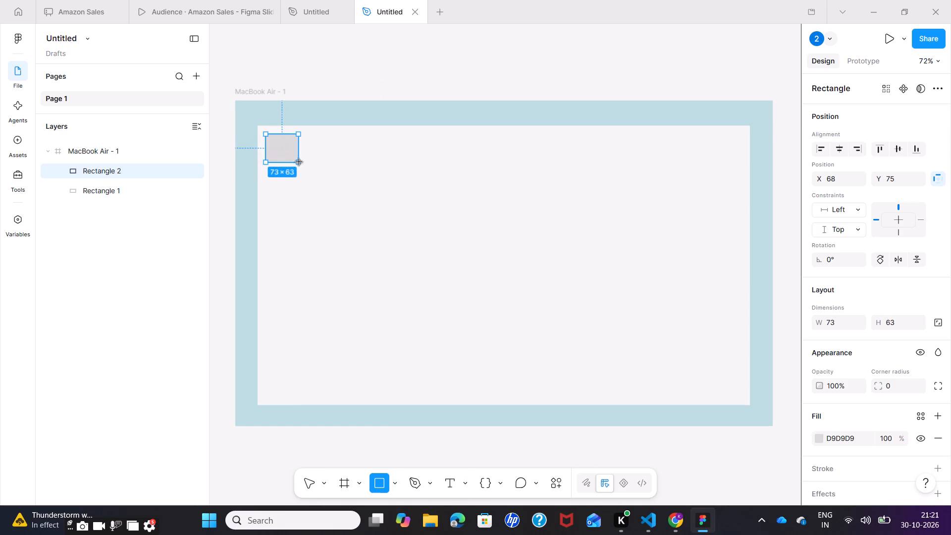
drag(299, 162, 334, 171)
Nudge the large light grey panel to about X 51, Y 52.
click(306, 260)
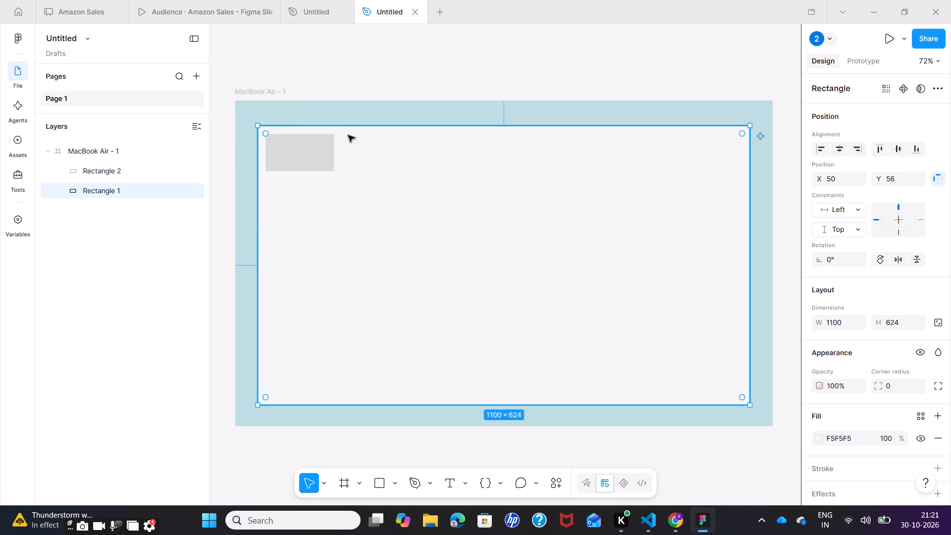
click(348, 135)
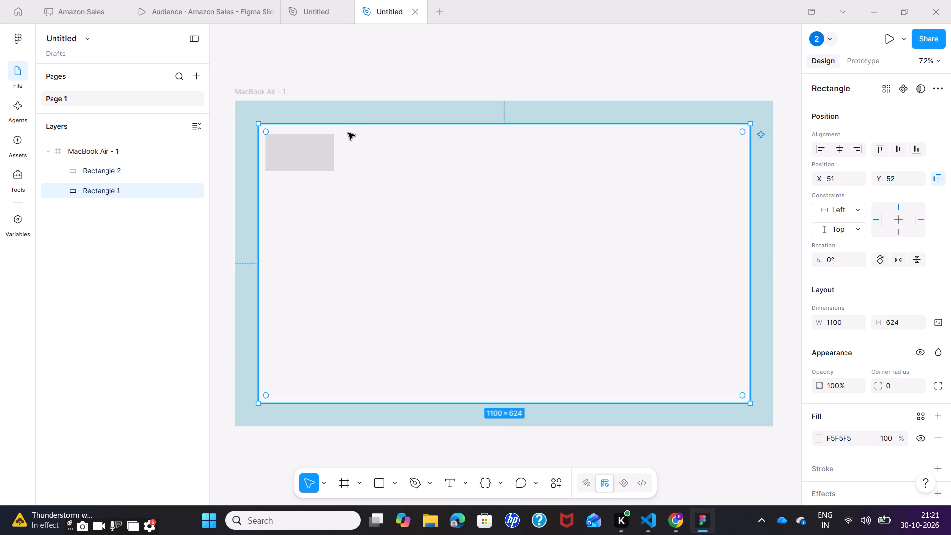
click(371, 85)
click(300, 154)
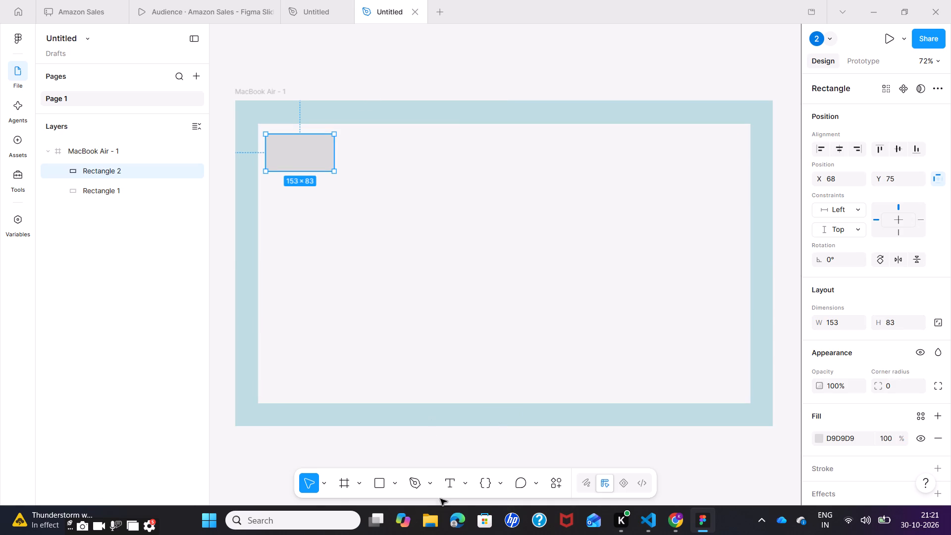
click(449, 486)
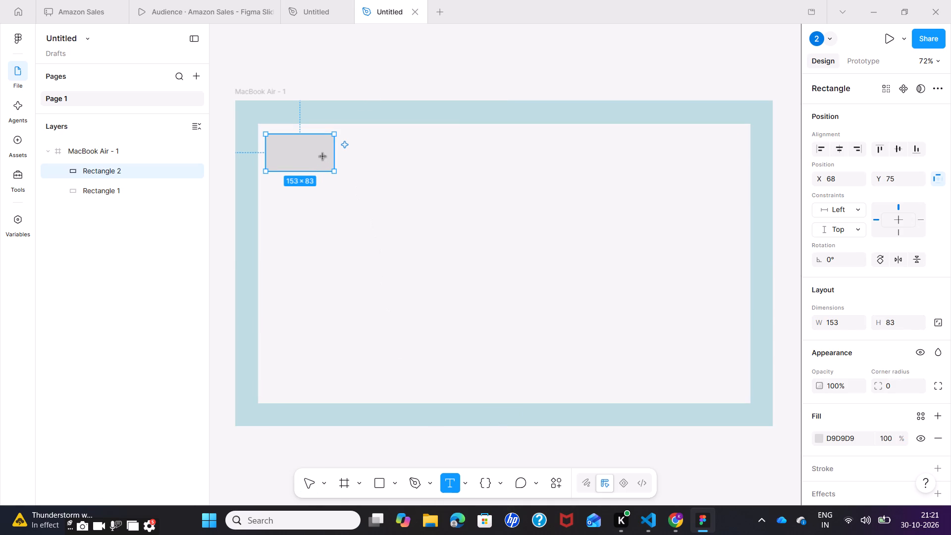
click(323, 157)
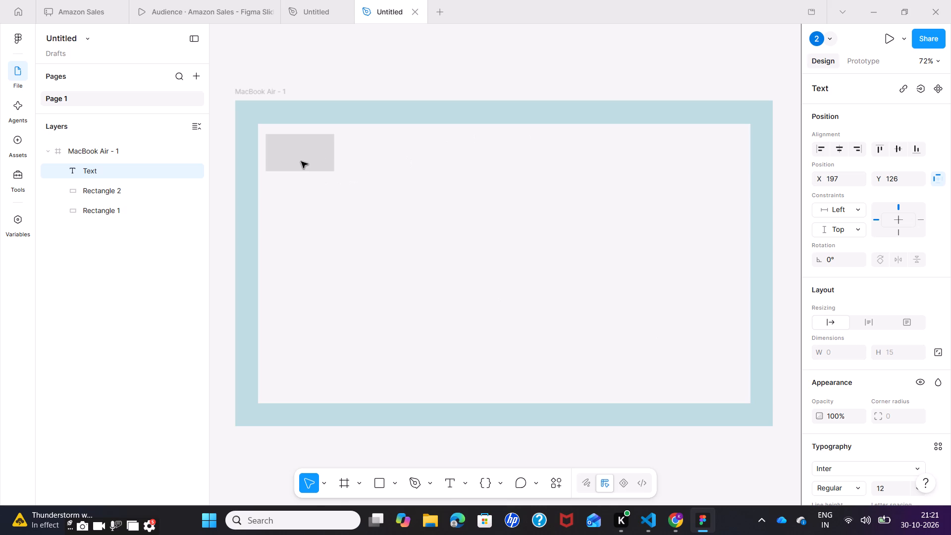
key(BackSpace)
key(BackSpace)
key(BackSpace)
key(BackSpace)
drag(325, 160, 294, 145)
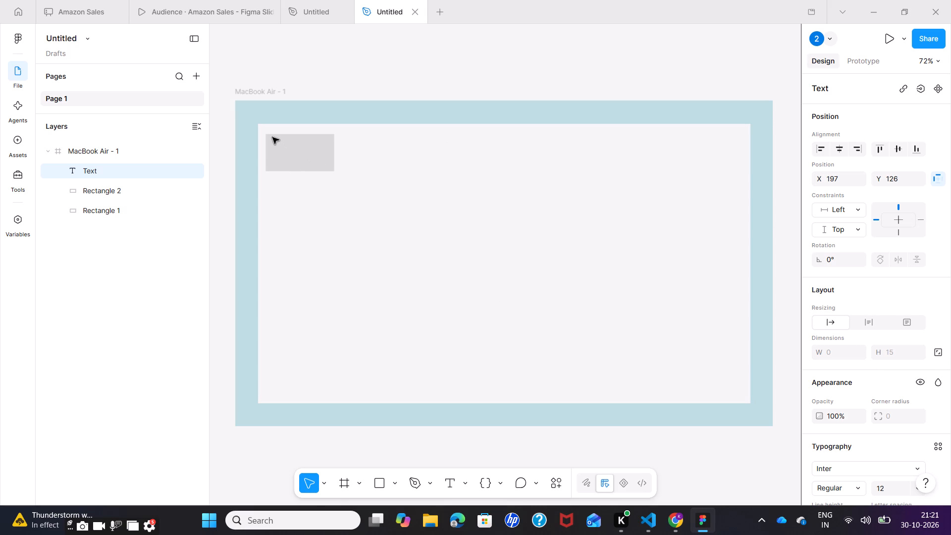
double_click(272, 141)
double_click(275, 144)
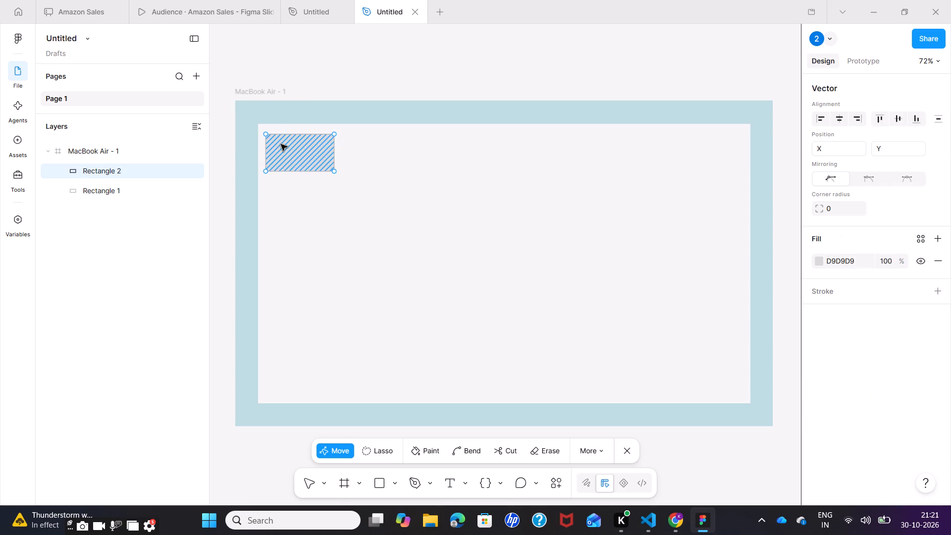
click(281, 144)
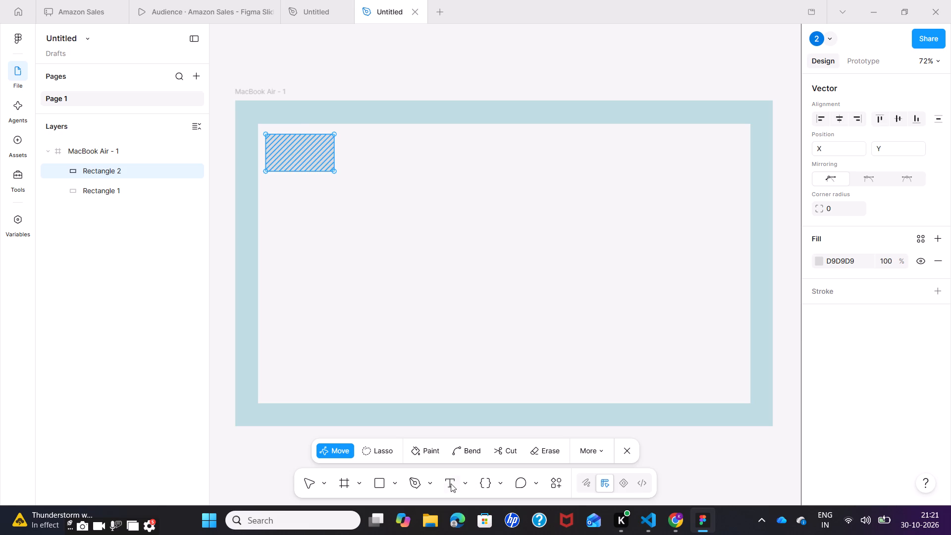
Add the text label 438K inside the small grey rectangle at about X 87, Y 97.
click(451, 483)
click(274, 144)
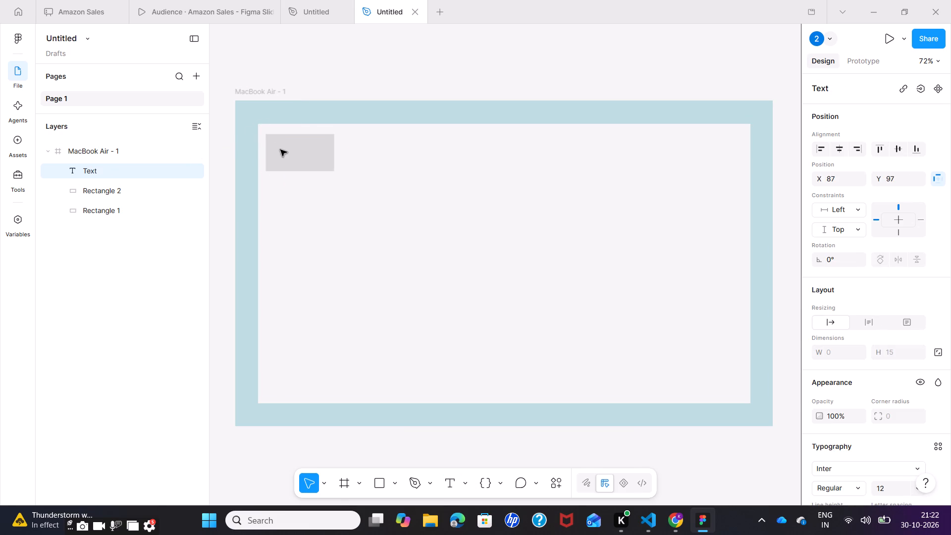
key(4)
key(3)
key(8)
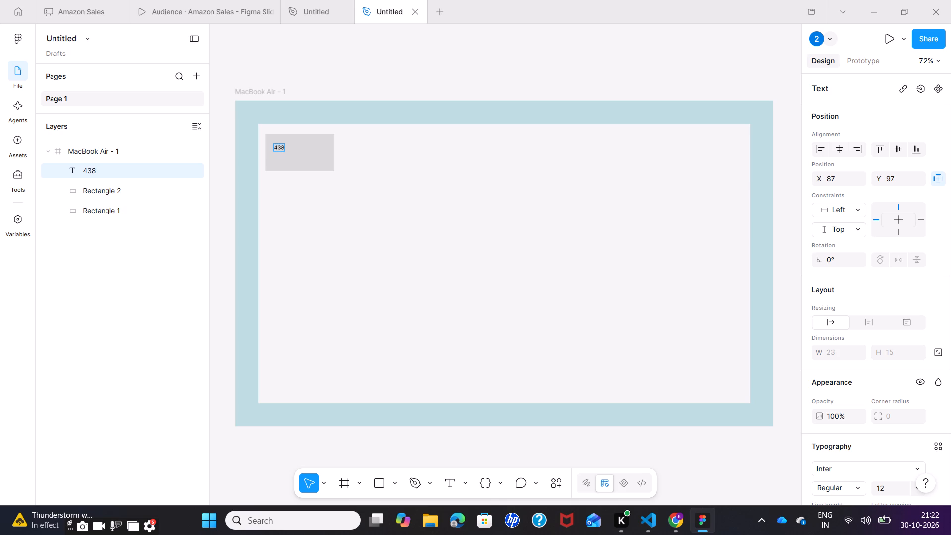
key(shift+k)
click(296, 156)
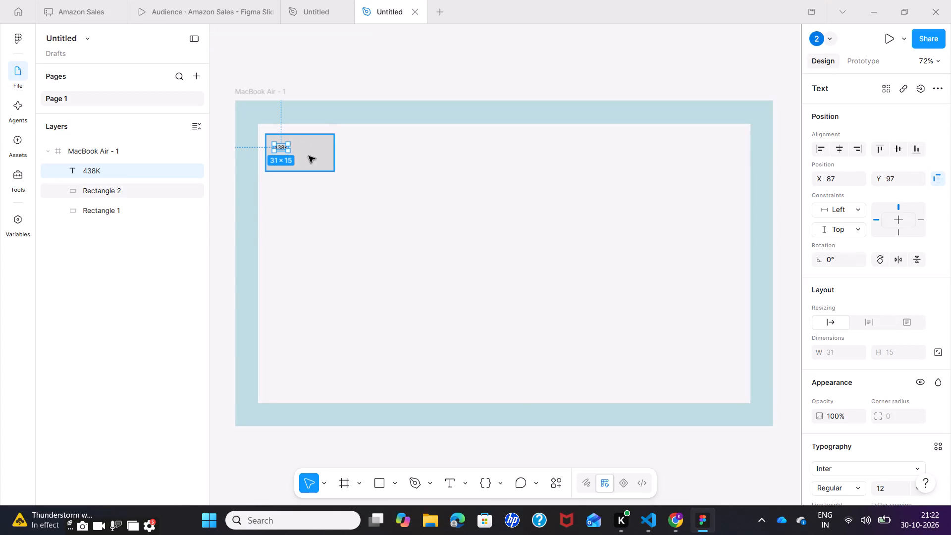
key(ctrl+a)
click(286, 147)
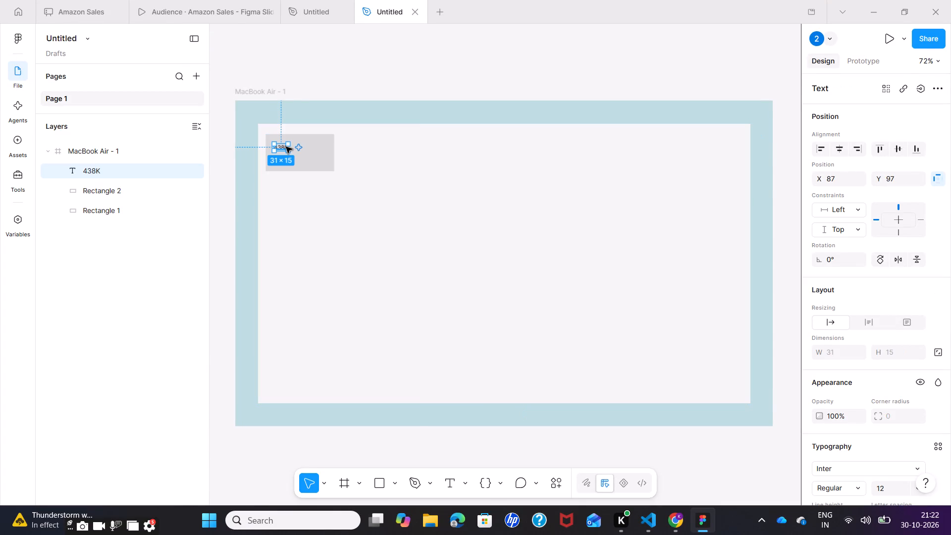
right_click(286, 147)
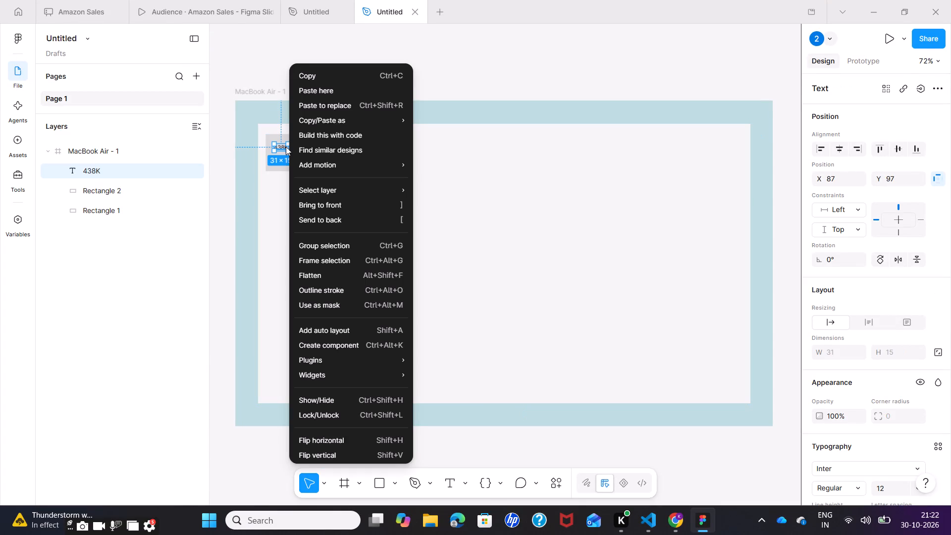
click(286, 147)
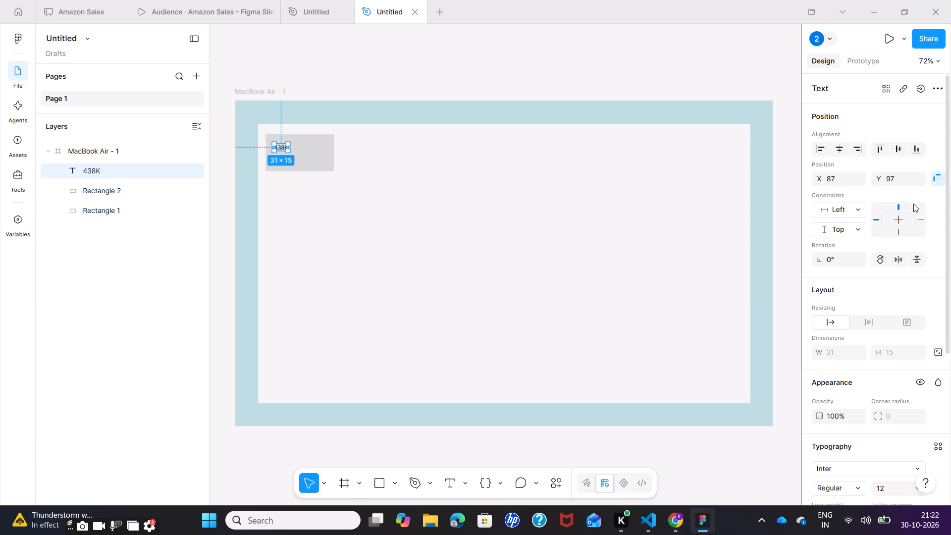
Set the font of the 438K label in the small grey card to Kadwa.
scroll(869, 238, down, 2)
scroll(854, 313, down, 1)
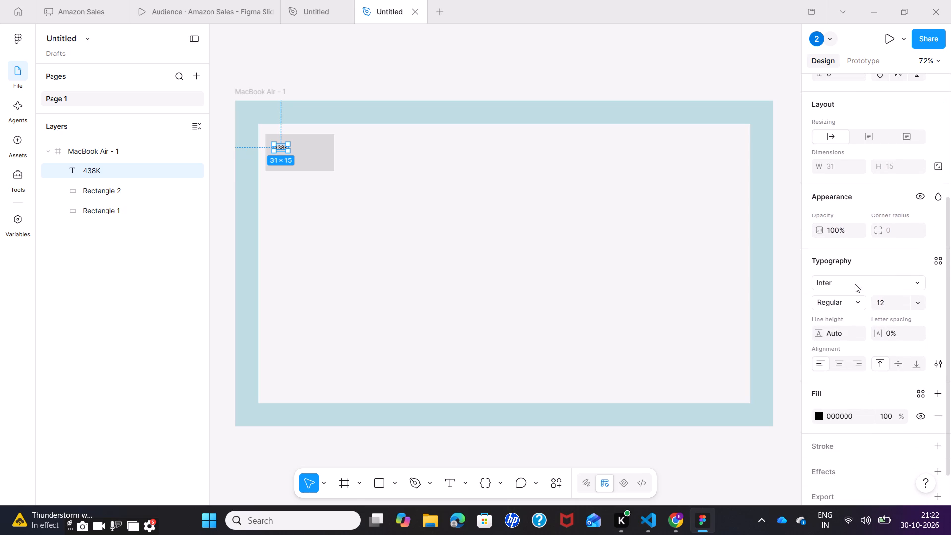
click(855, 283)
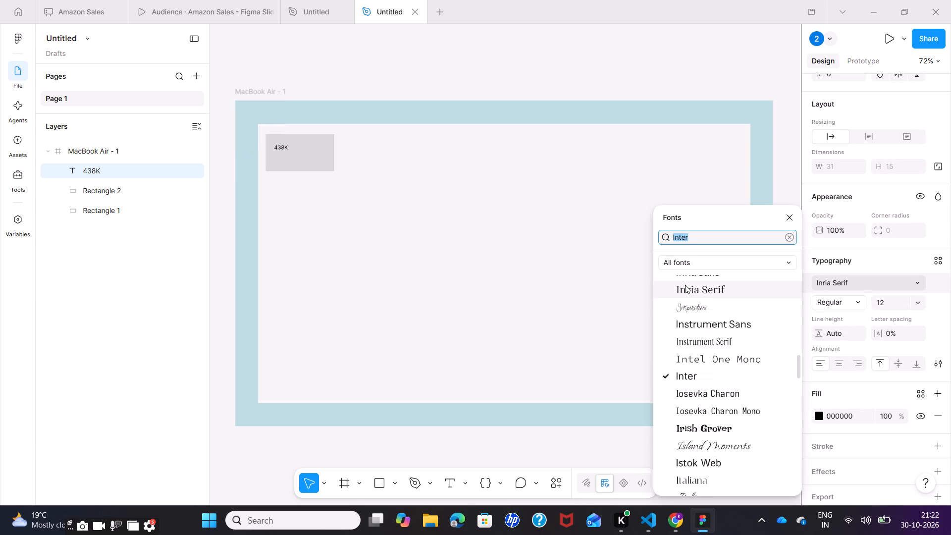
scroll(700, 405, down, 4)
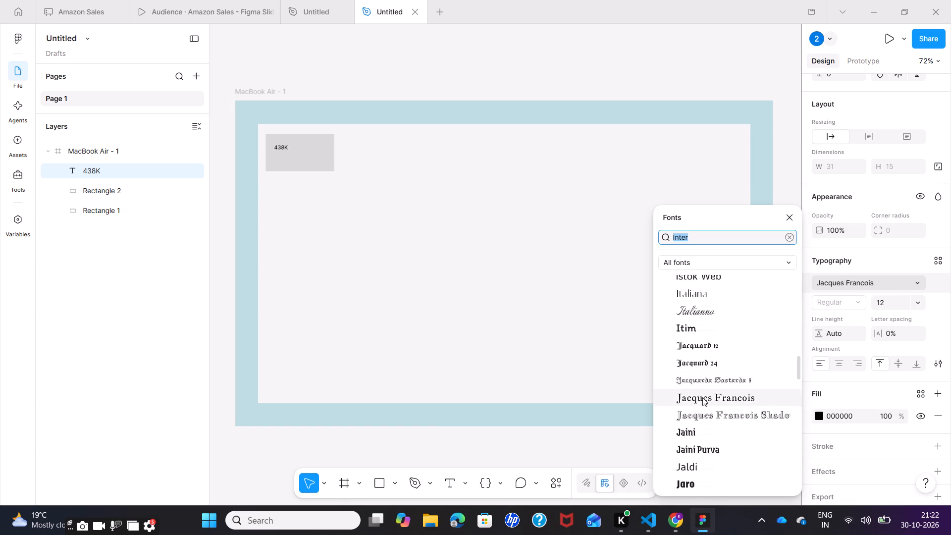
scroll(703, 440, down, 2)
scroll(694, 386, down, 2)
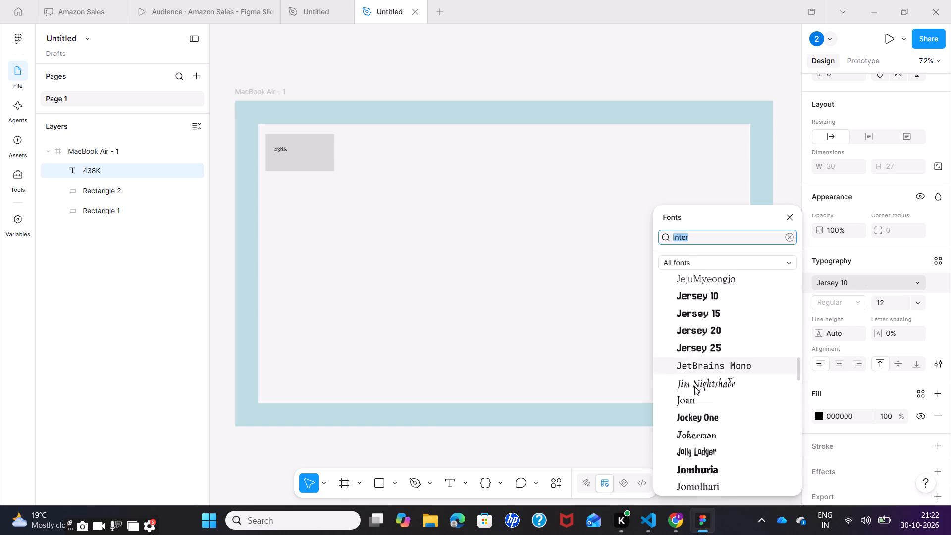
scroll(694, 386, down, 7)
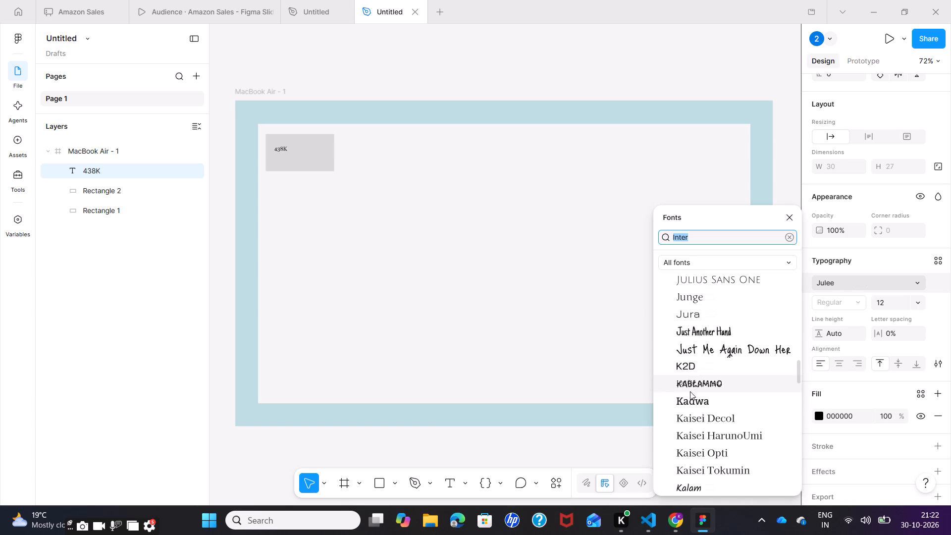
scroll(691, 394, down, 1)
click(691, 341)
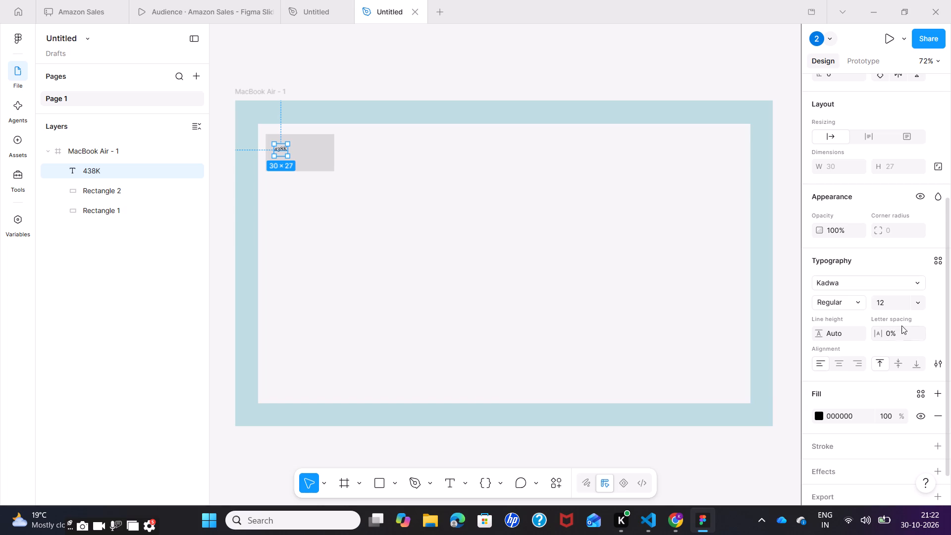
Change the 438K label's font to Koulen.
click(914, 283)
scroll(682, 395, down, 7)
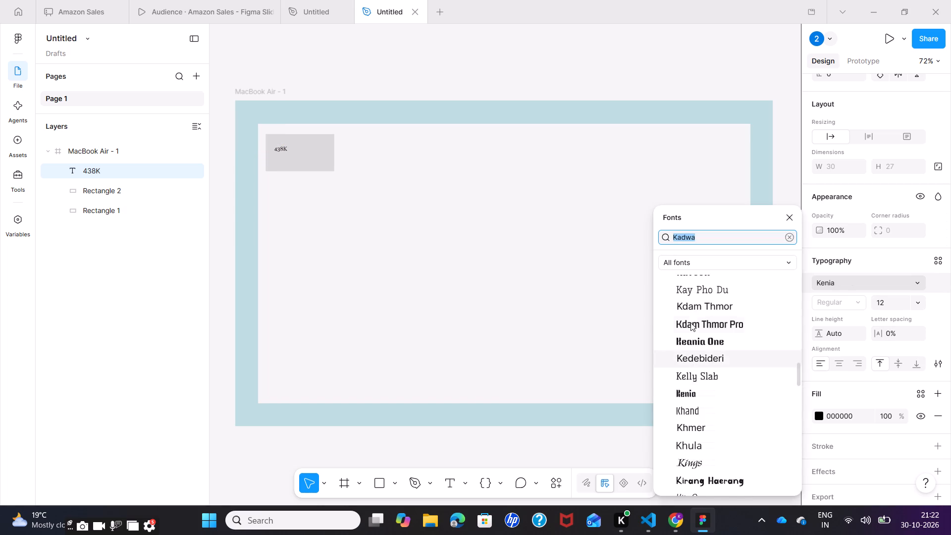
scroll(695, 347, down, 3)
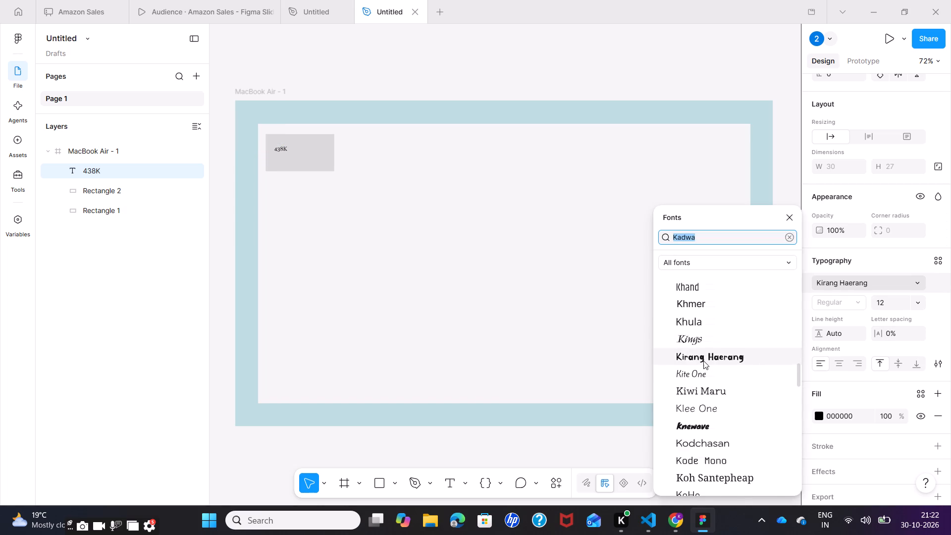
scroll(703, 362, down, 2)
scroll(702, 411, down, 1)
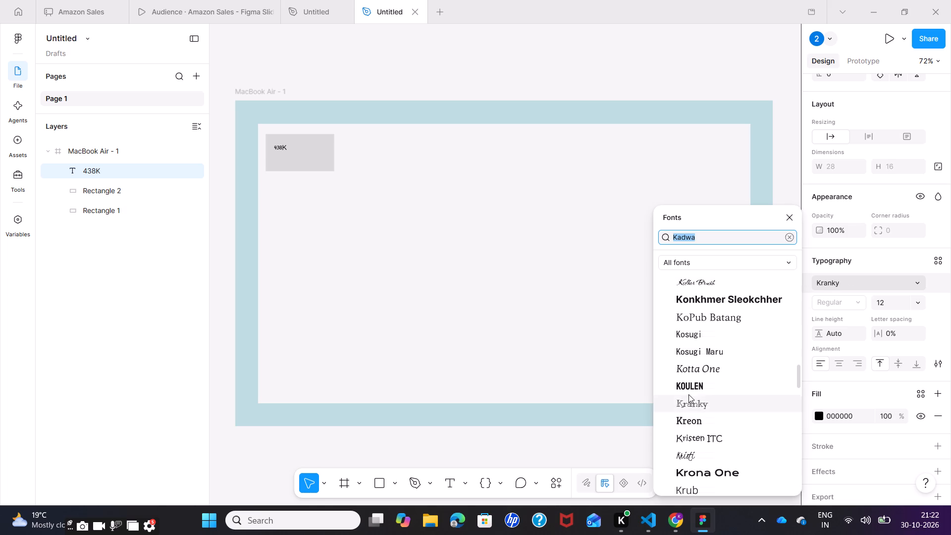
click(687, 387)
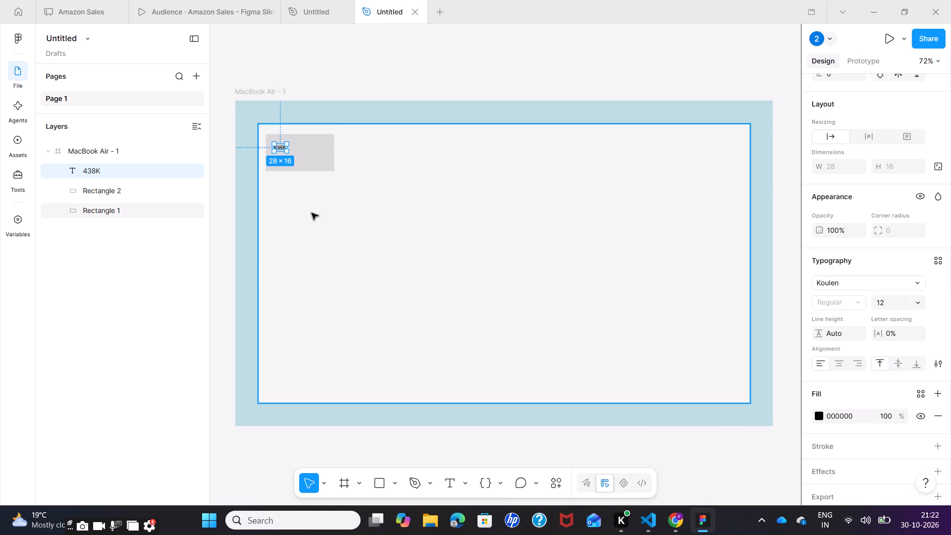
Change the 438K label's font to Konkhmer Sleokchher.
click(283, 149)
click(866, 284)
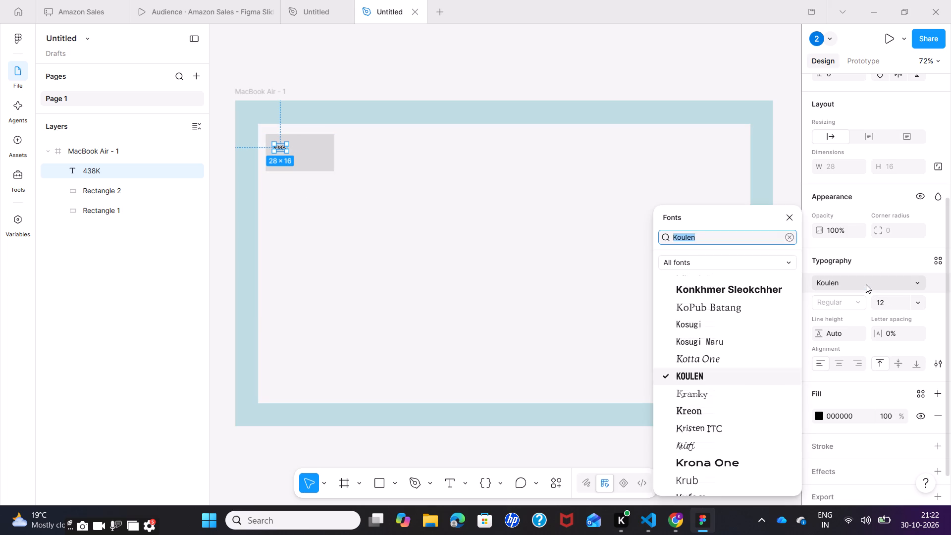
click(763, 288)
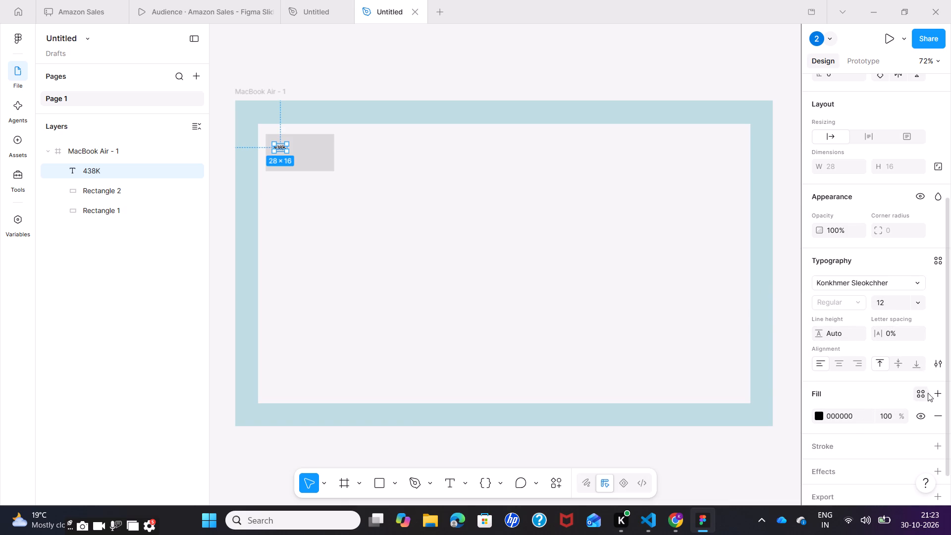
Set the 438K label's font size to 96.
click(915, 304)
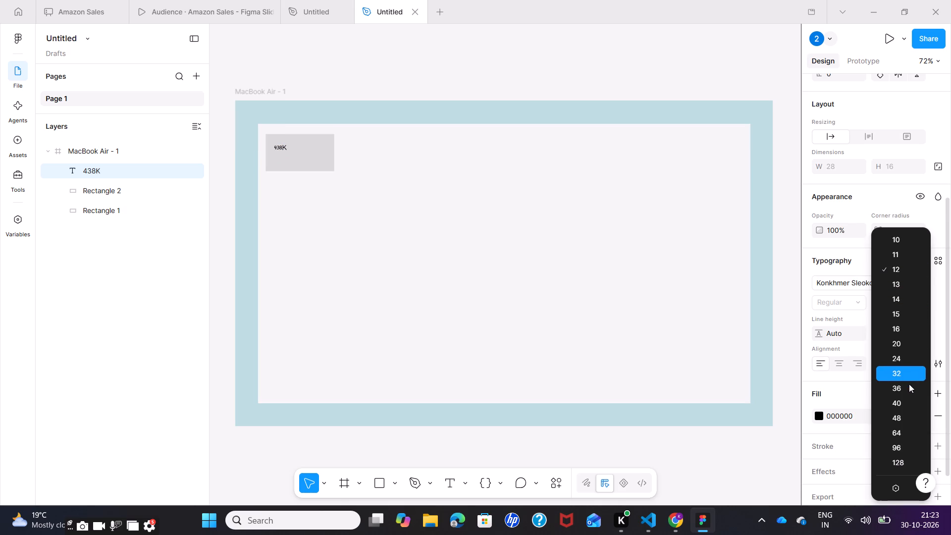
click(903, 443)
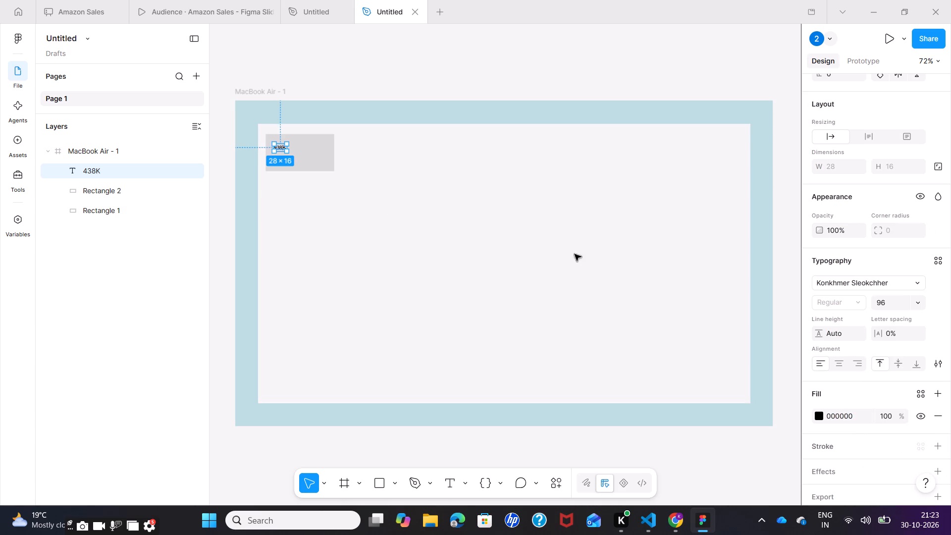
Move the 438K label nearer the middle of the small grey card, to about X 117, Y 109.
drag(281, 148, 289, 151)
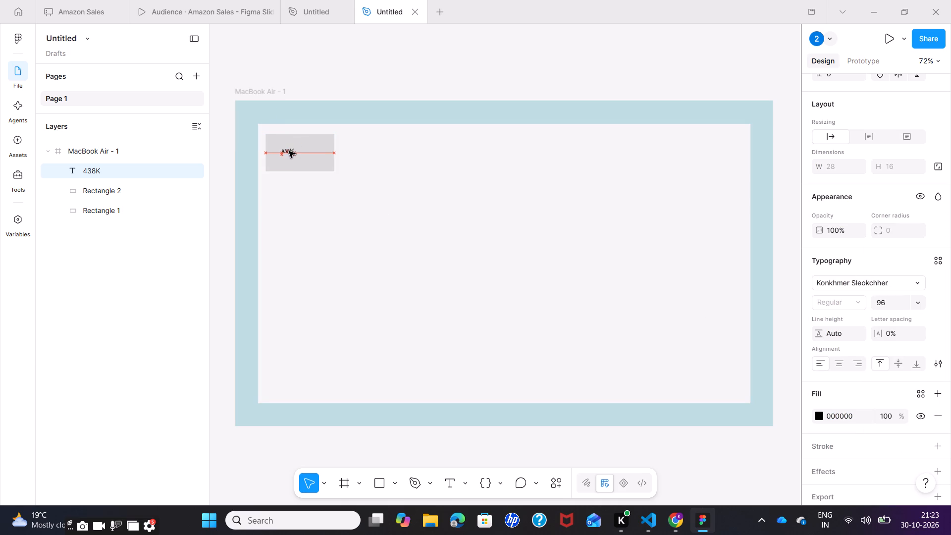
drag(289, 151, 294, 152)
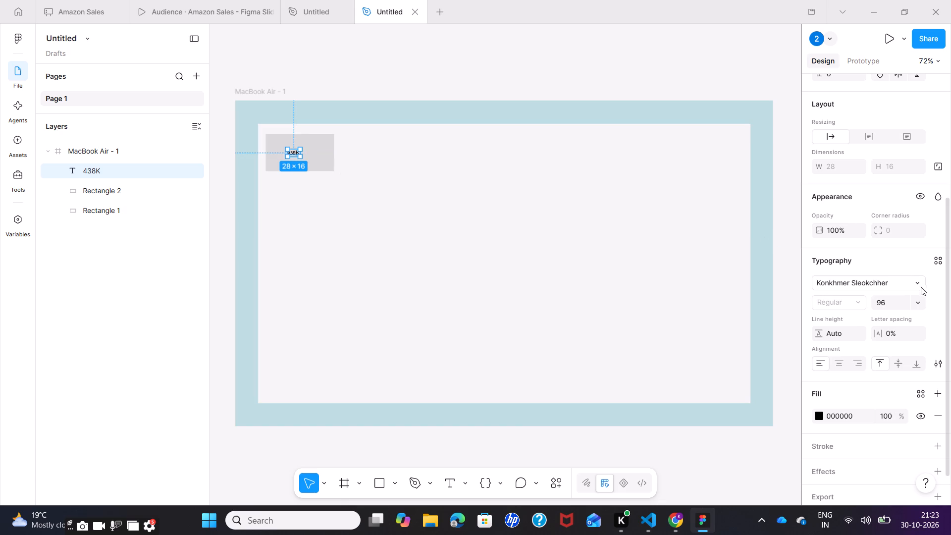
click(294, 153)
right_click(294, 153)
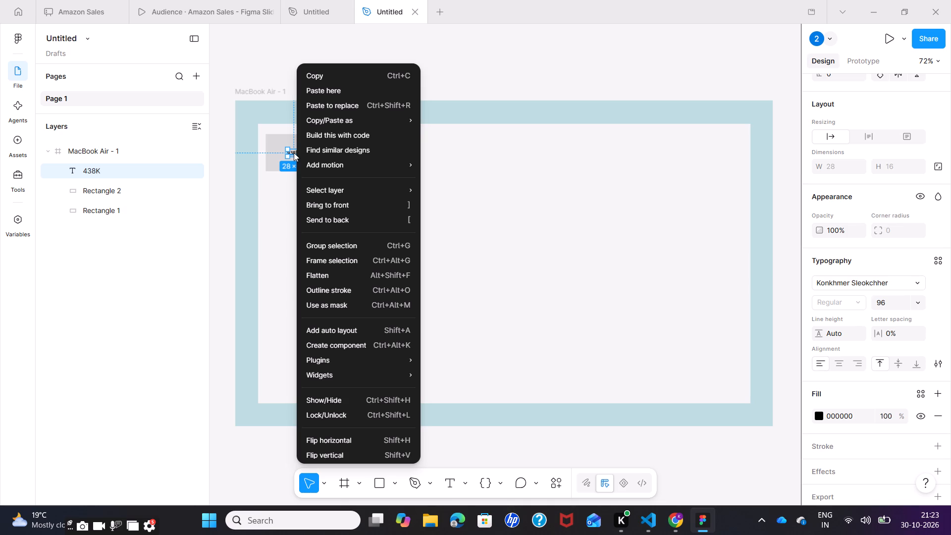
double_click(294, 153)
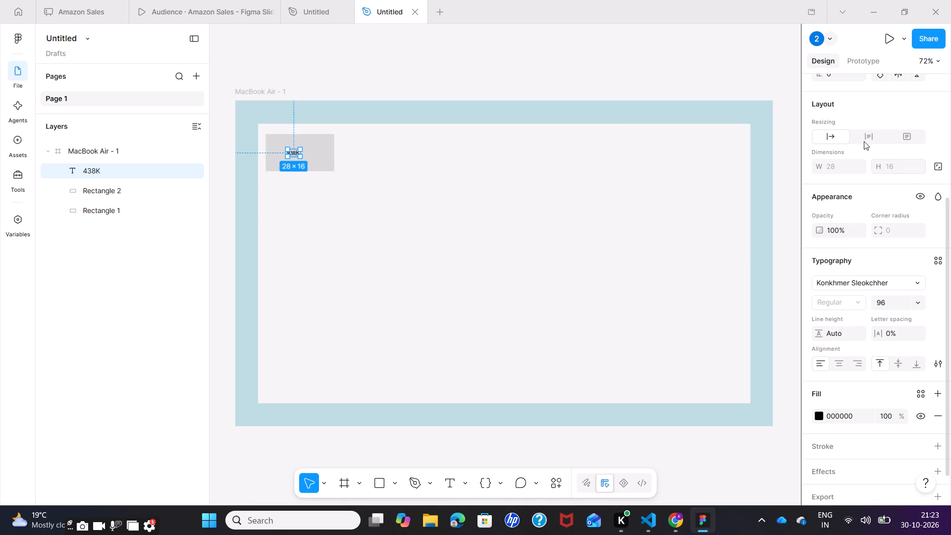
Add a black 000000 outside stroke of weight 1 to the 438K label.
scroll(864, 141, down, 2)
scroll(861, 148, up, 7)
scroll(861, 148, down, 4)
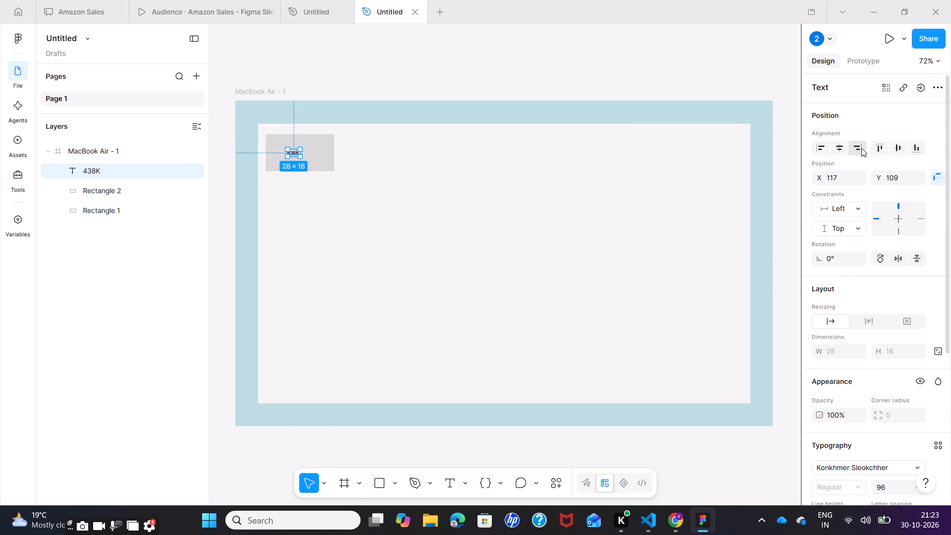
scroll(861, 148, down, 6)
click(860, 416)
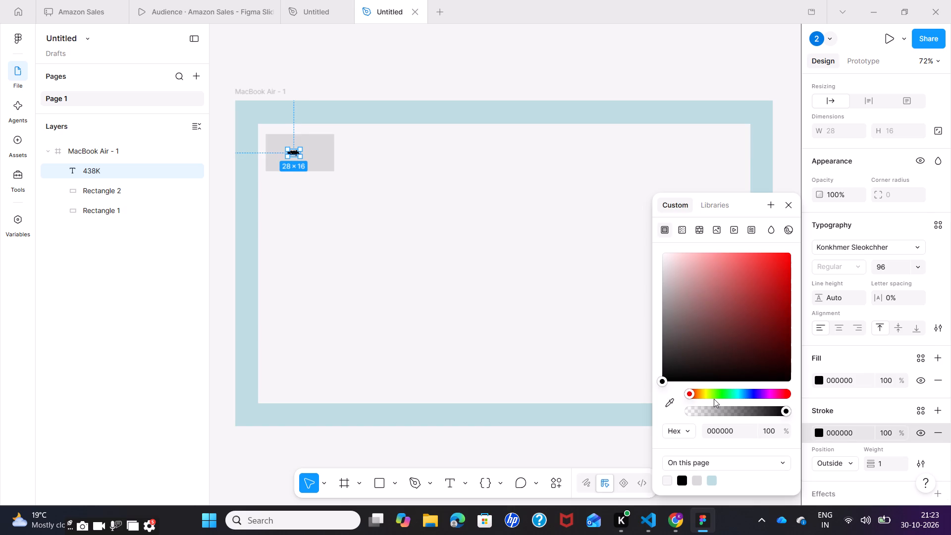
scroll(827, 366, down, 3)
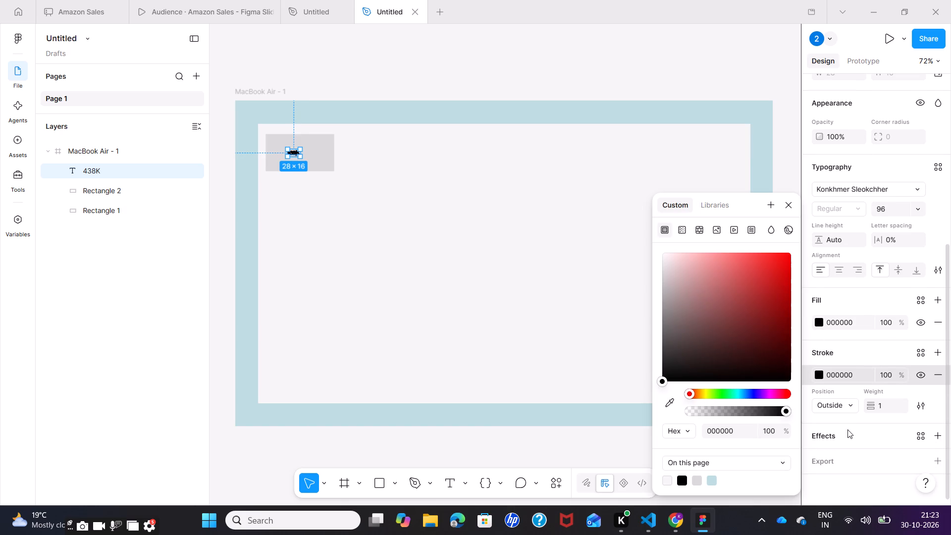
click(847, 432)
click(838, 433)
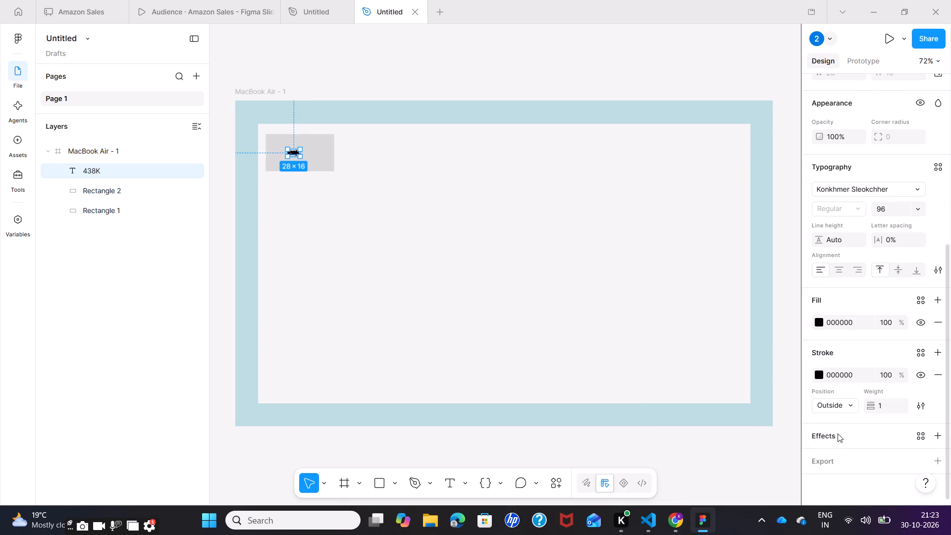
Add a 1x PNG export setting to the 438K label.
click(831, 457)
scroll(826, 428, down, 4)
Set the 438K label's font size to 128.
scroll(829, 404, up, 2)
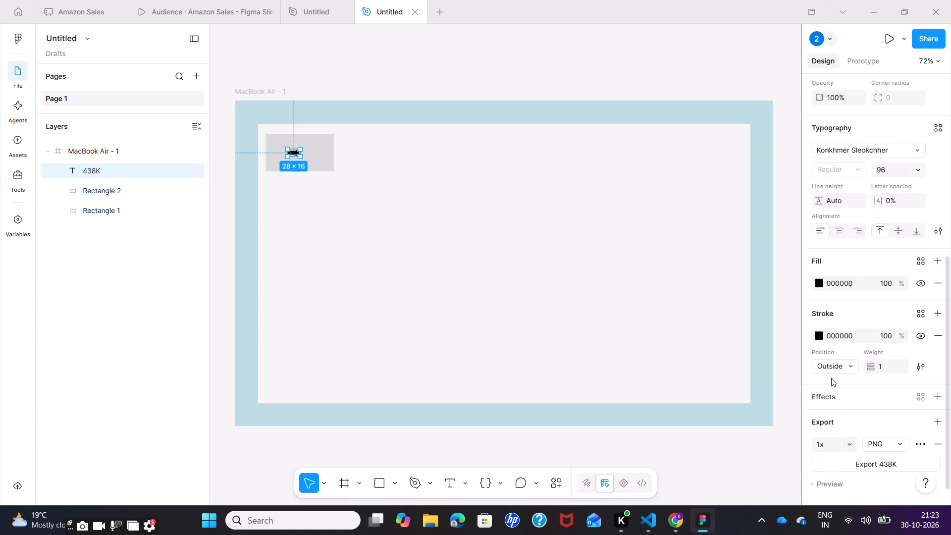
scroll(831, 378, up, 1)
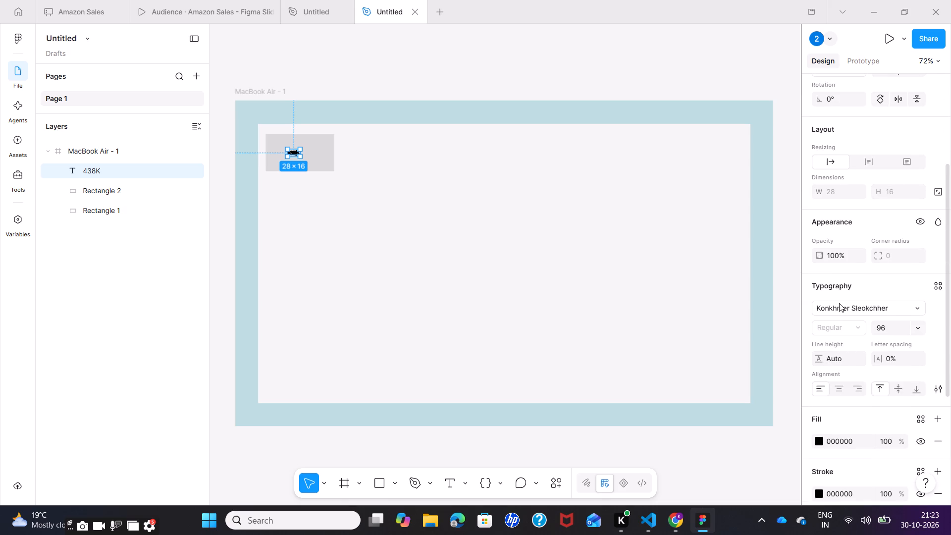
click(919, 327)
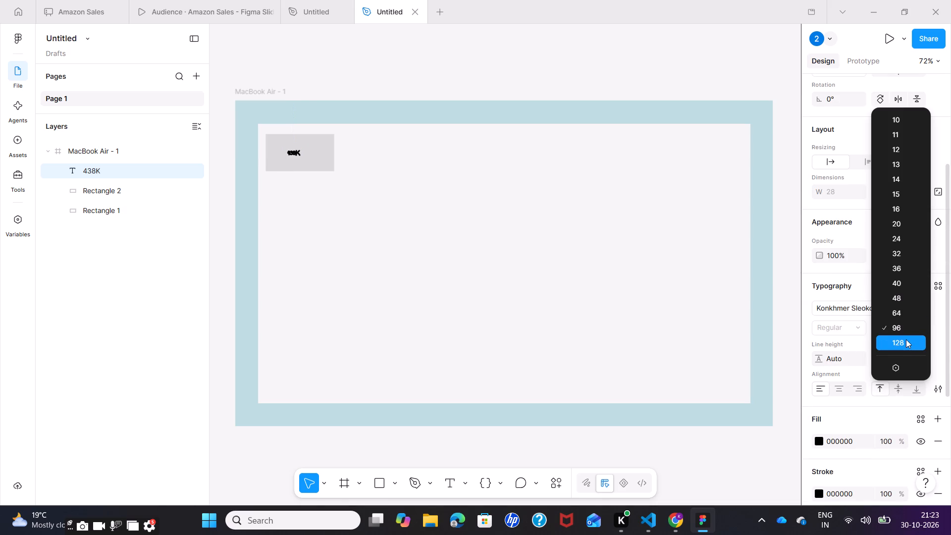
click(905, 338)
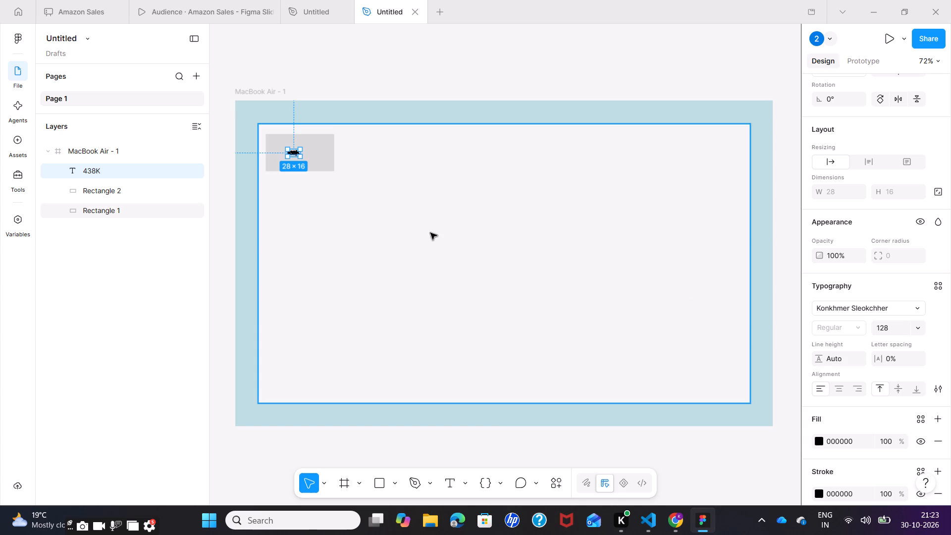
Enlarge the 438K label's text box to about 105 × 62 within the small grey card.
drag(302, 159, 324, 167)
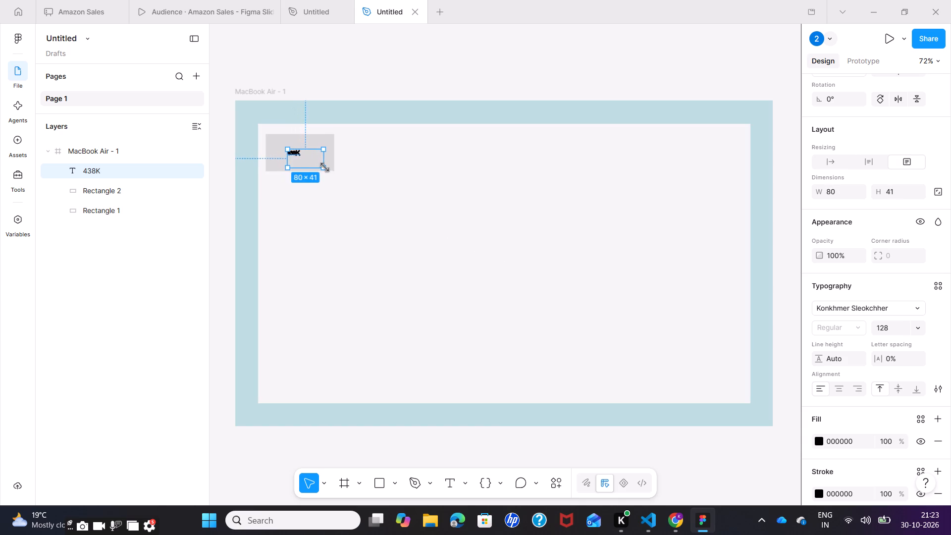
drag(324, 167, 325, 168)
drag(289, 149, 282, 145)
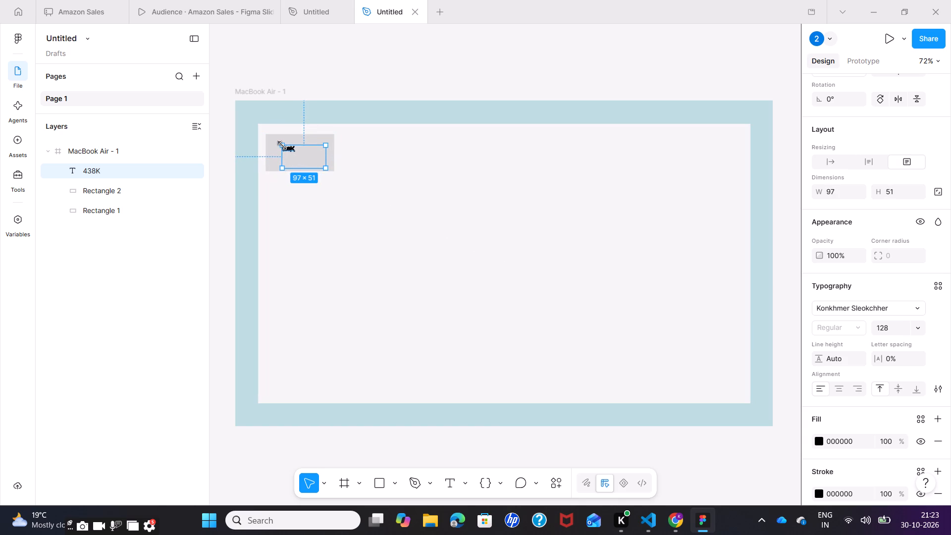
drag(282, 145, 278, 140)
Move the 438K text box down and slightly right so that it extends past the grey card's lower edge.
drag(289, 156, 299, 163)
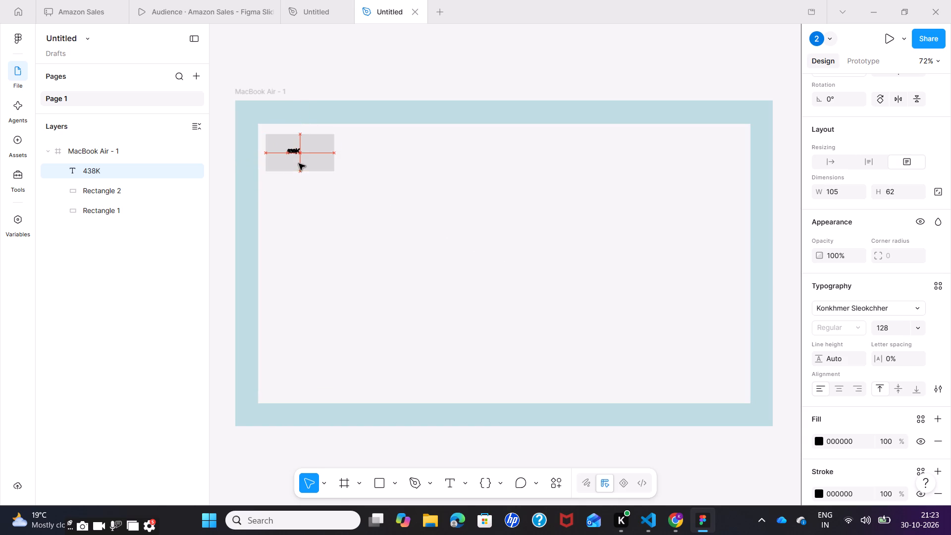
drag(299, 163, 299, 166)
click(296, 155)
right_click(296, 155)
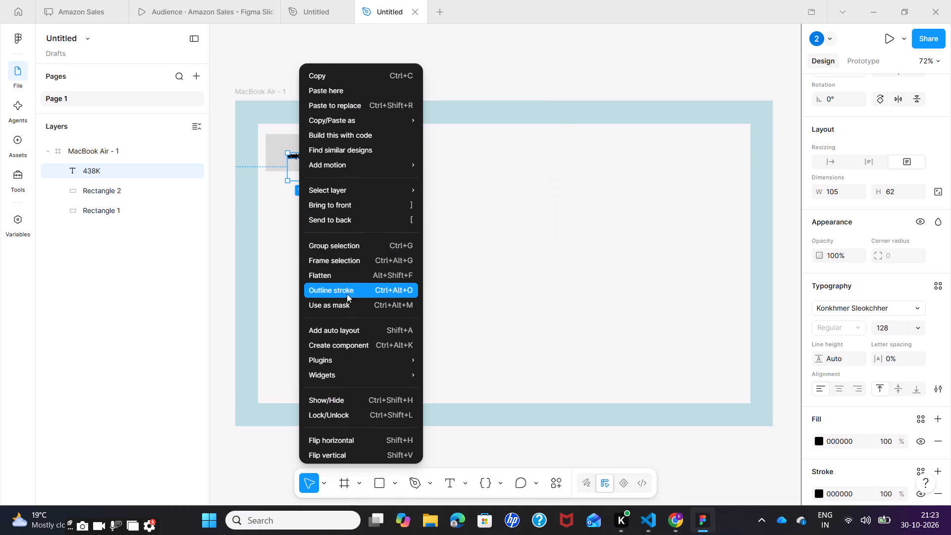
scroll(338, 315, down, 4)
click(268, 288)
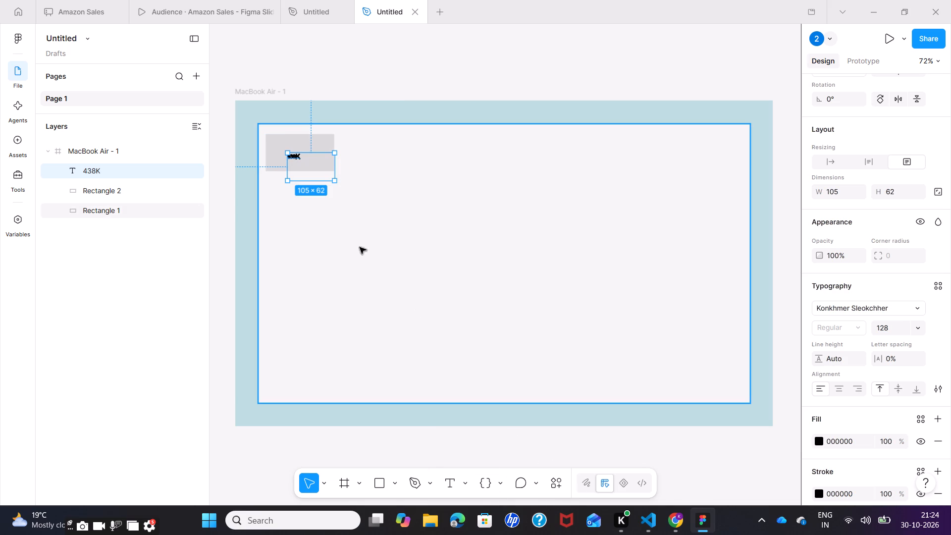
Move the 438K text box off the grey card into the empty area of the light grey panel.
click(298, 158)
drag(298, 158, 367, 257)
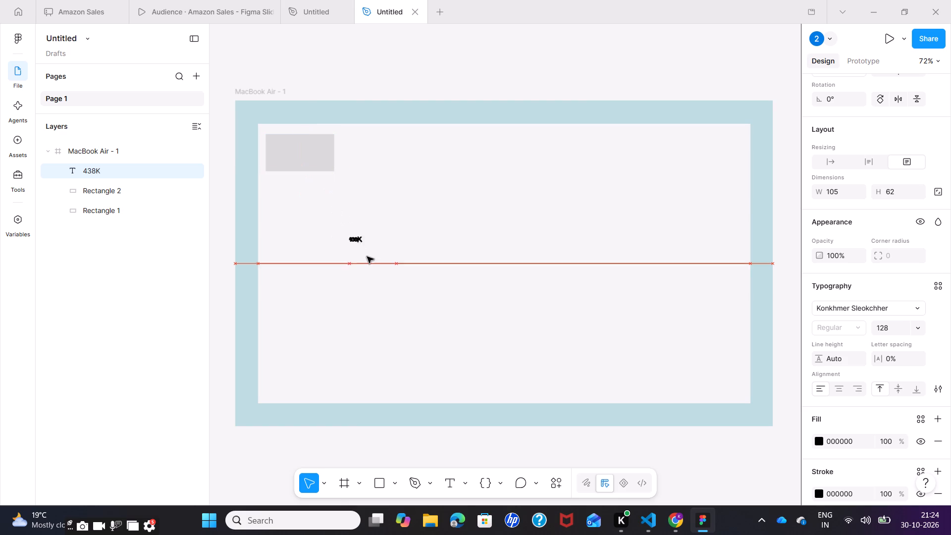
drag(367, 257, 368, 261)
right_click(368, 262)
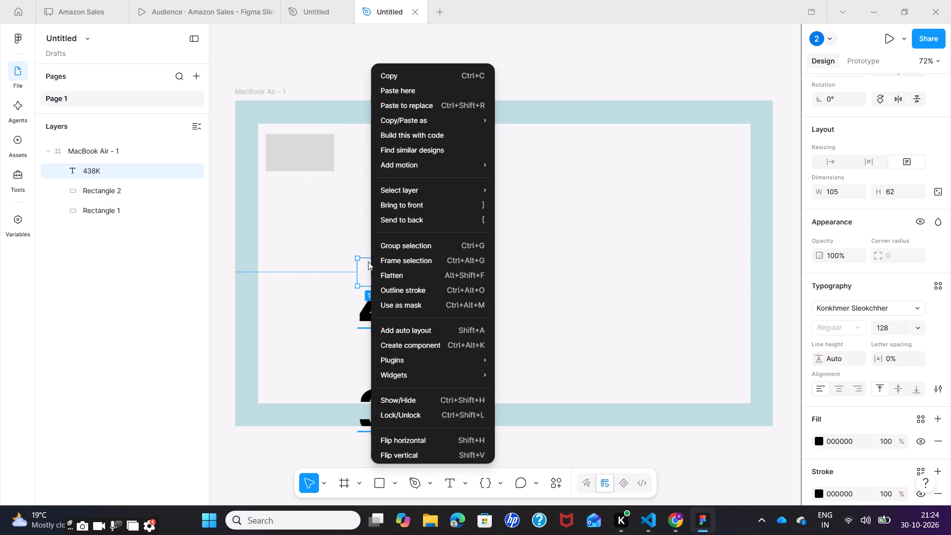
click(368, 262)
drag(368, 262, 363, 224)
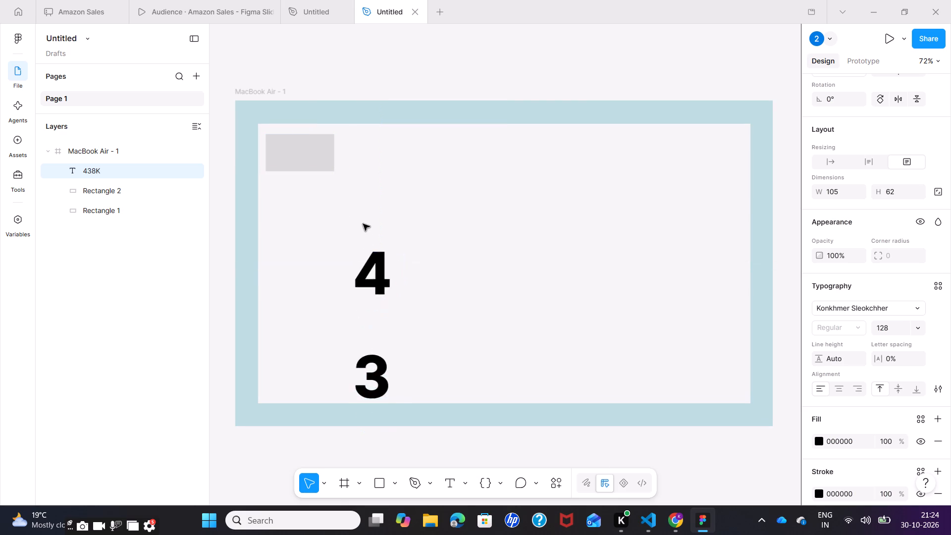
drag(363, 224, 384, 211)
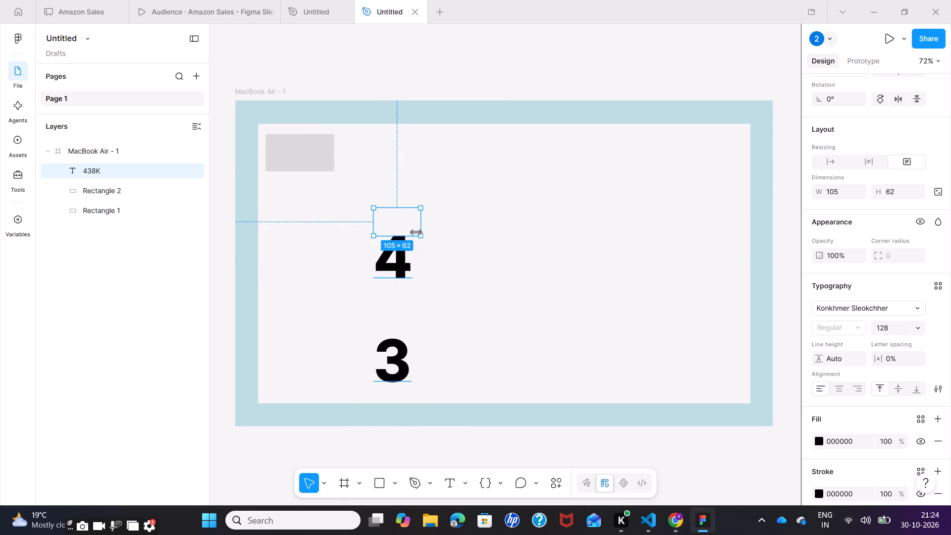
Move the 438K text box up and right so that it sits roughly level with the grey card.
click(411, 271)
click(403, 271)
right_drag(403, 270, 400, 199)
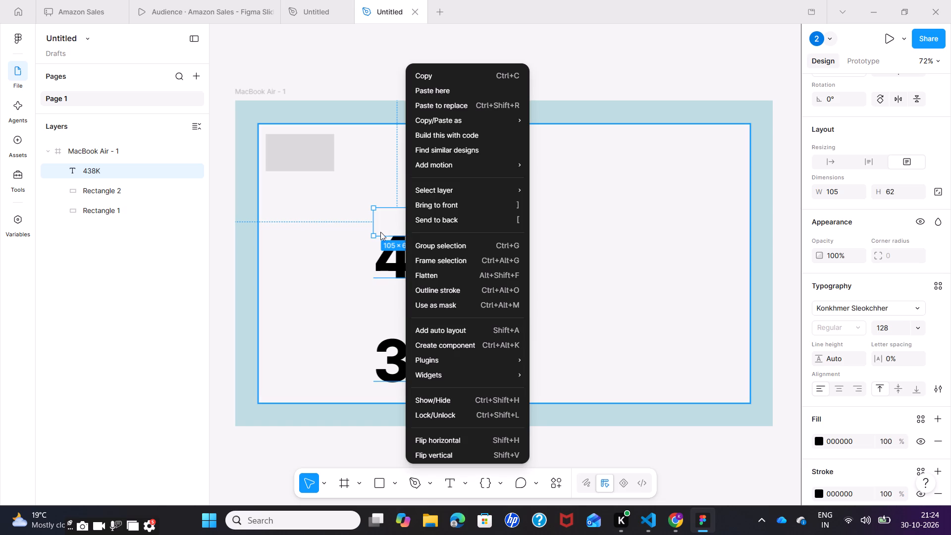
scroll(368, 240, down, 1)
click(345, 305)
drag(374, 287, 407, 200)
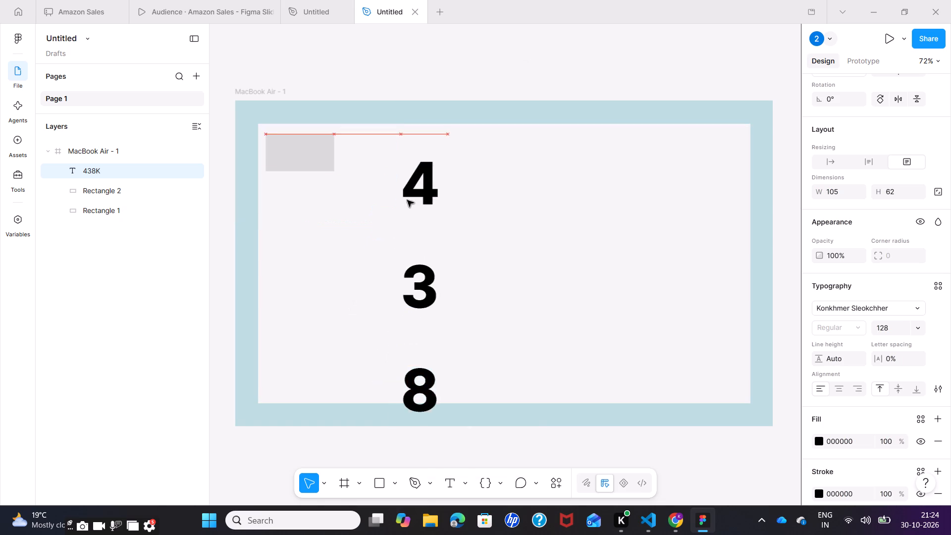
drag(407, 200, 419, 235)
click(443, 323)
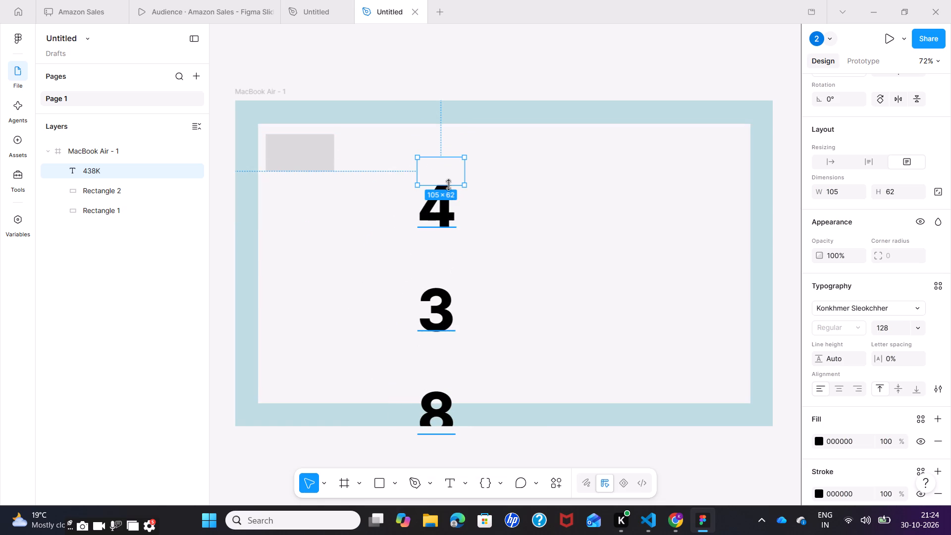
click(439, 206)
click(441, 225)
Resize the 438K text box through its opposite corner to about 356 × 509 and place it just beside the grey card.
drag(466, 157, 459, 173)
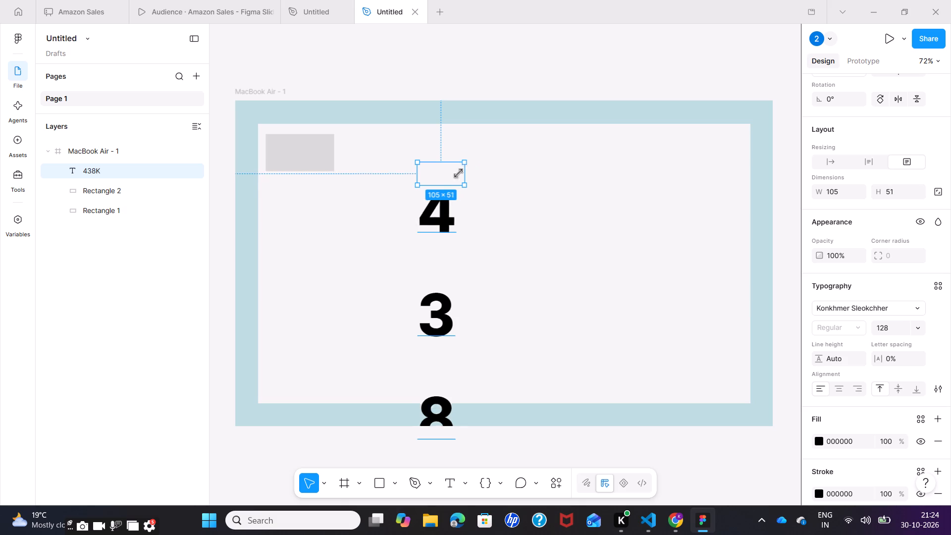
drag(459, 173, 346, 237)
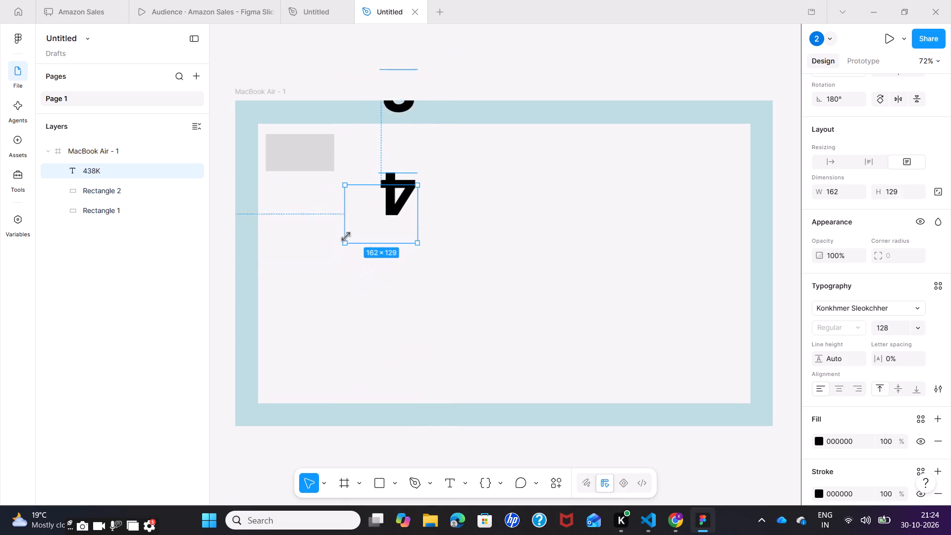
drag(346, 237, 257, 413)
drag(340, 271, 423, 207)
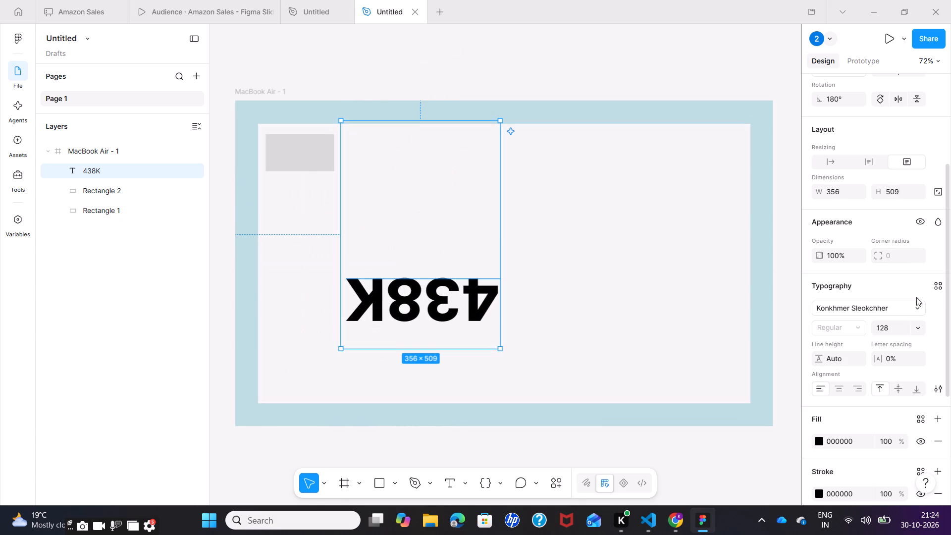
Set the 438K label's font size to 40.
click(917, 326)
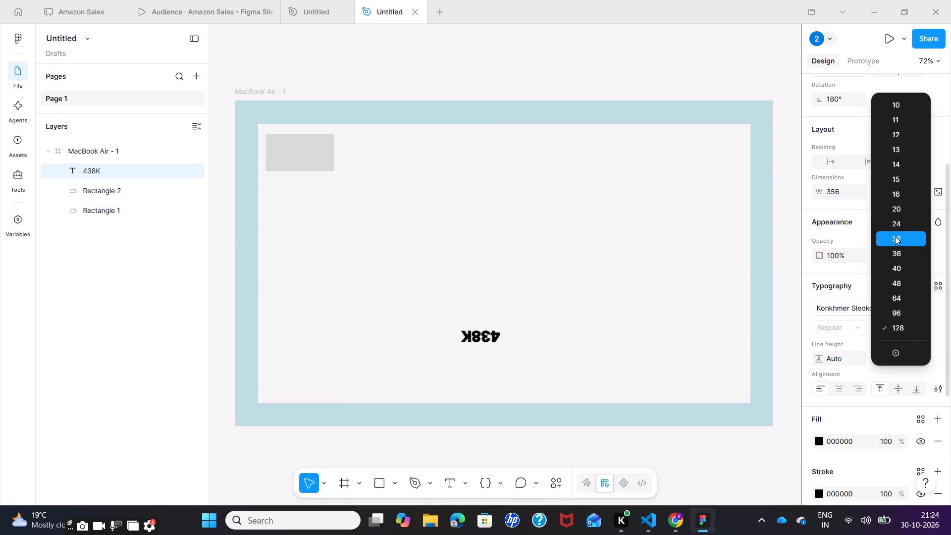
click(897, 271)
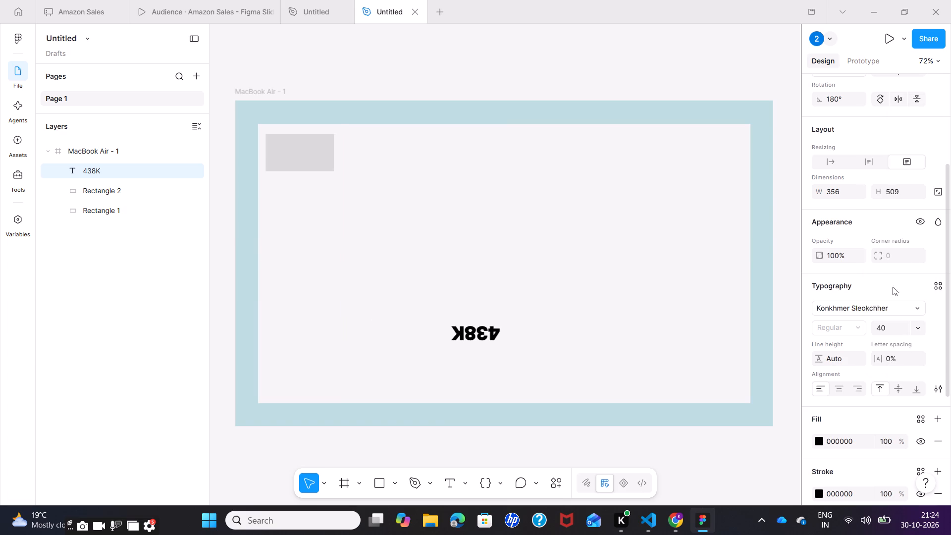
Narrow the 438K text box to about 128 × 494.
click(483, 337)
drag(483, 336, 475, 334)
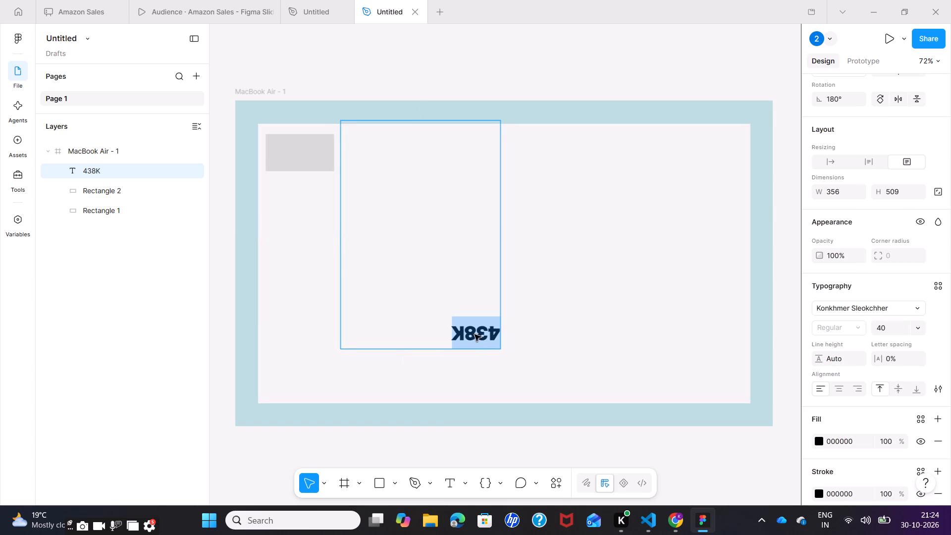
drag(475, 334, 474, 334)
click(465, 362)
click(480, 328)
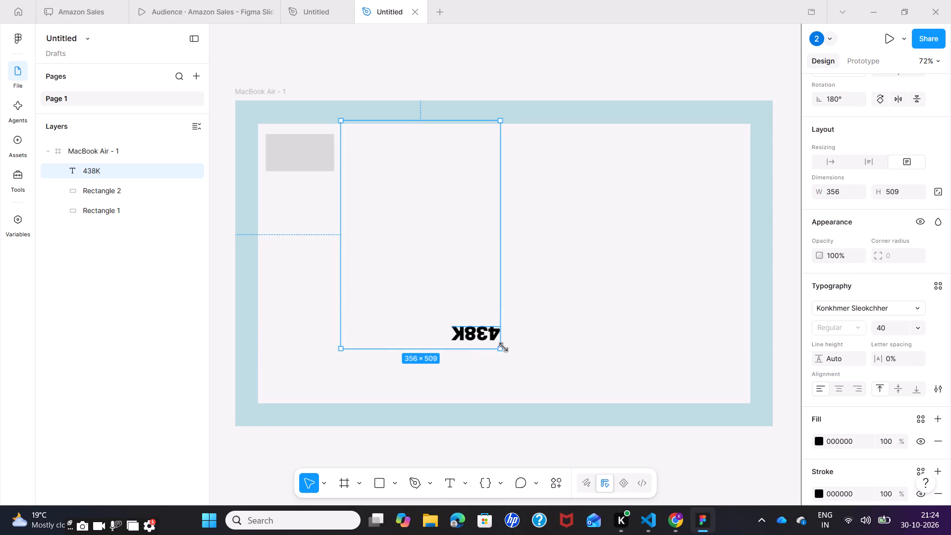
drag(503, 347, 398, 342)
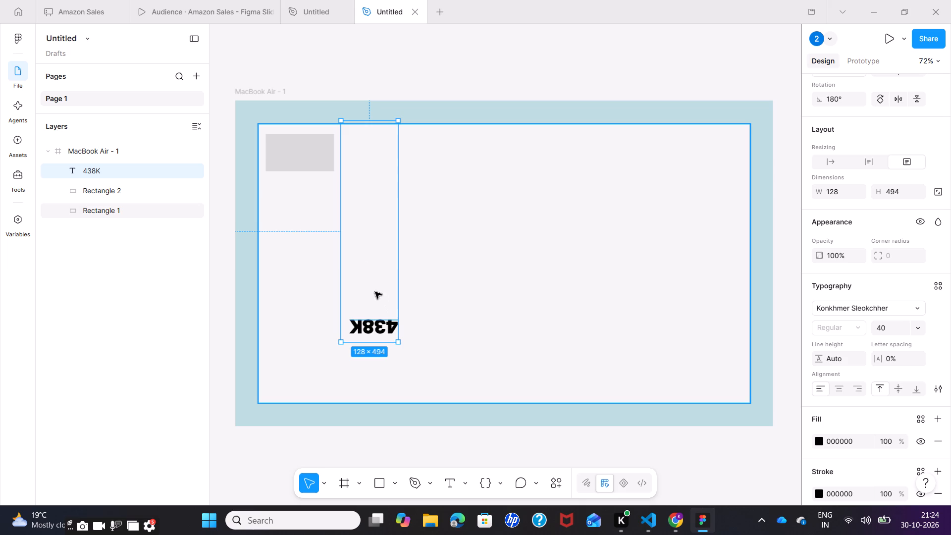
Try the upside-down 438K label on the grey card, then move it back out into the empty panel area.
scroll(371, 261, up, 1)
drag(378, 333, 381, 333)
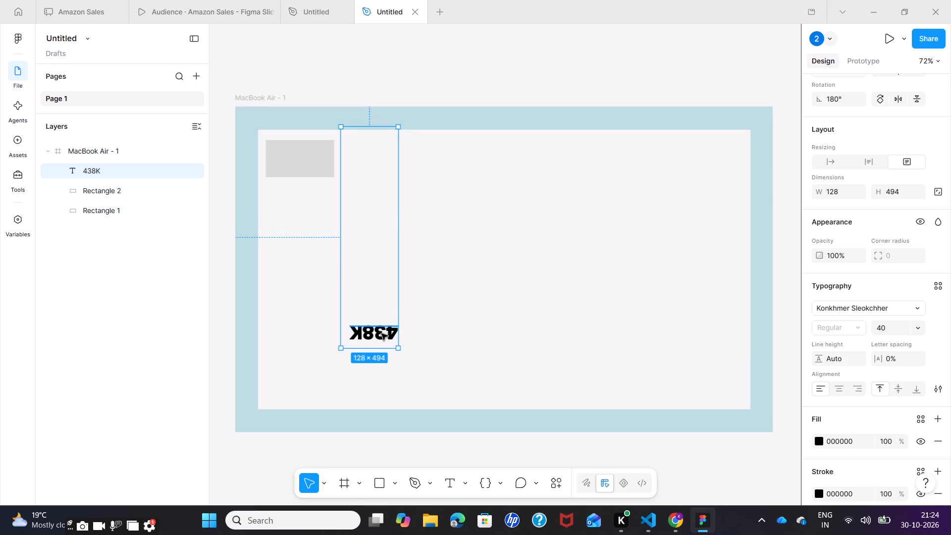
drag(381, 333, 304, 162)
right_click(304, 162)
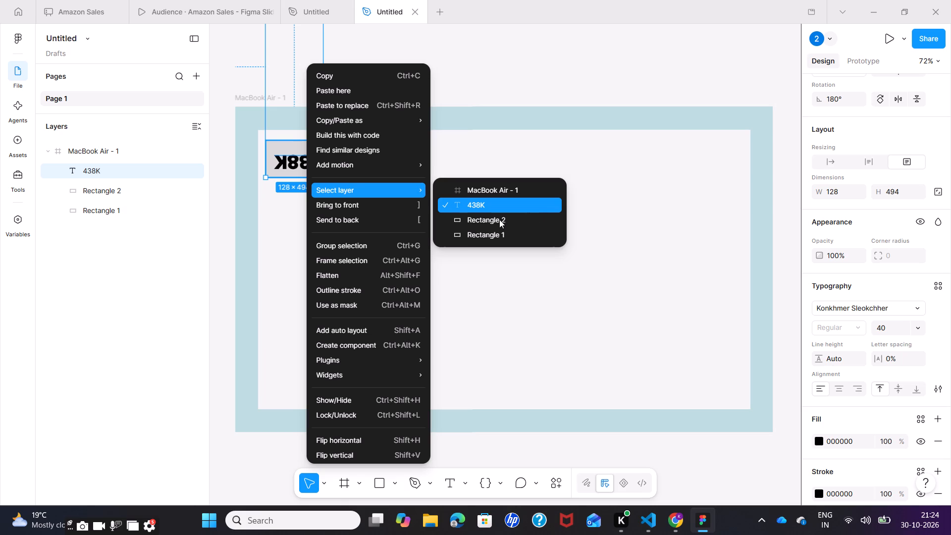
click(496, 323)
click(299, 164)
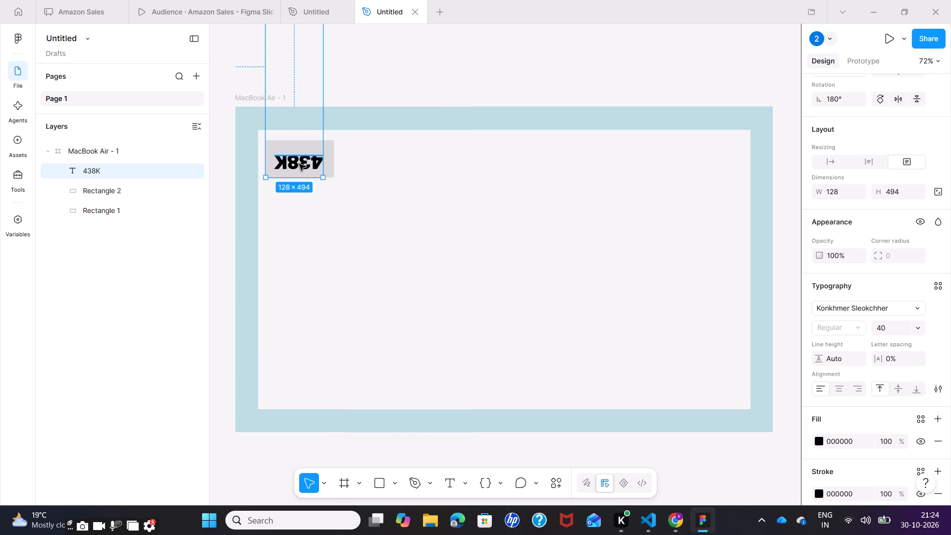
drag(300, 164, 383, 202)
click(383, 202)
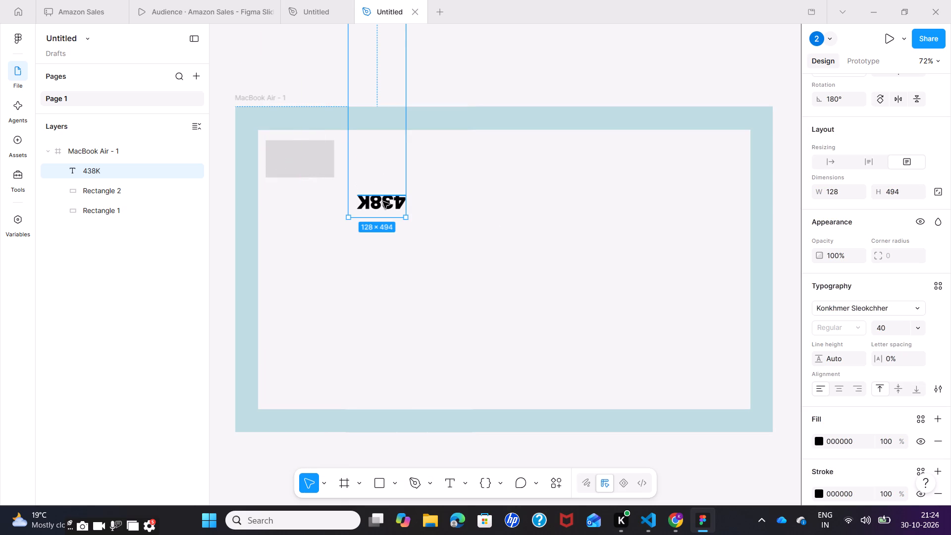
Resize the 438K text box to about 130 × 499 and rotate it to 0° so the label reads upright.
click(407, 216)
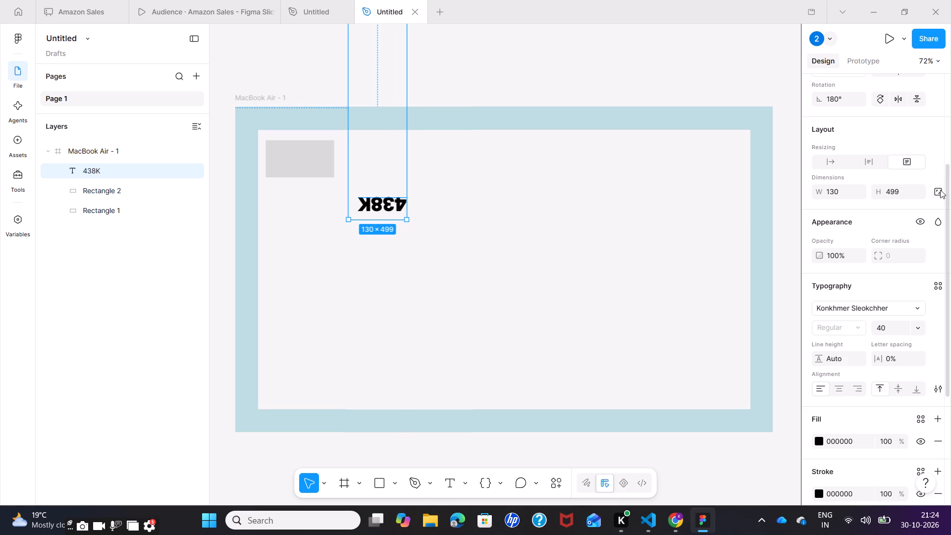
click(880, 101)
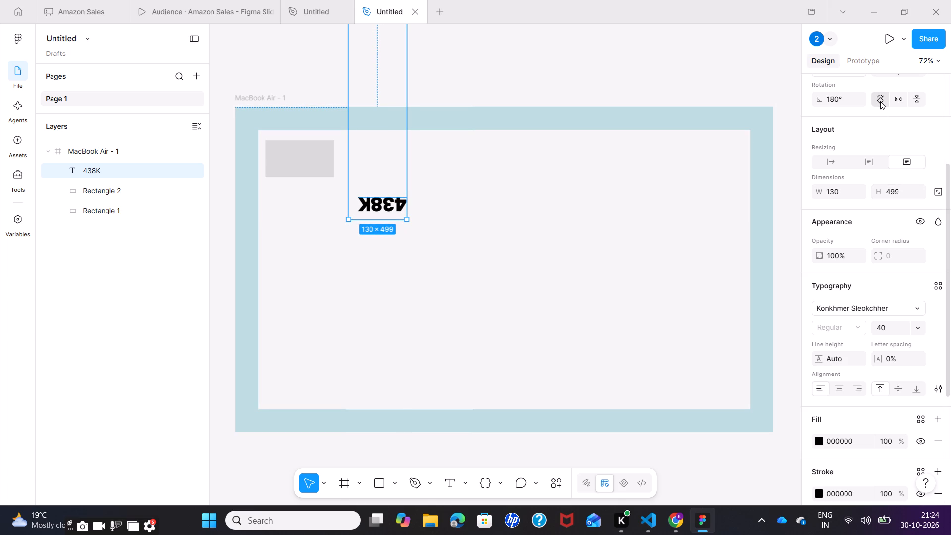
click(880, 101)
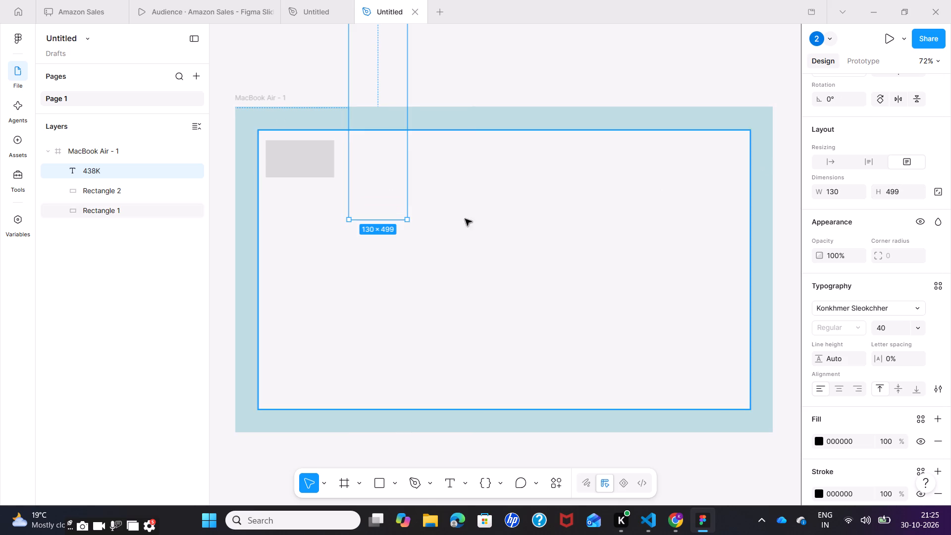
Narrow the 438K text box to about 110 wide and place the label centred on the grey card at about X 90, Y 85.
drag(407, 188, 398, 223)
drag(382, 180, 365, 289)
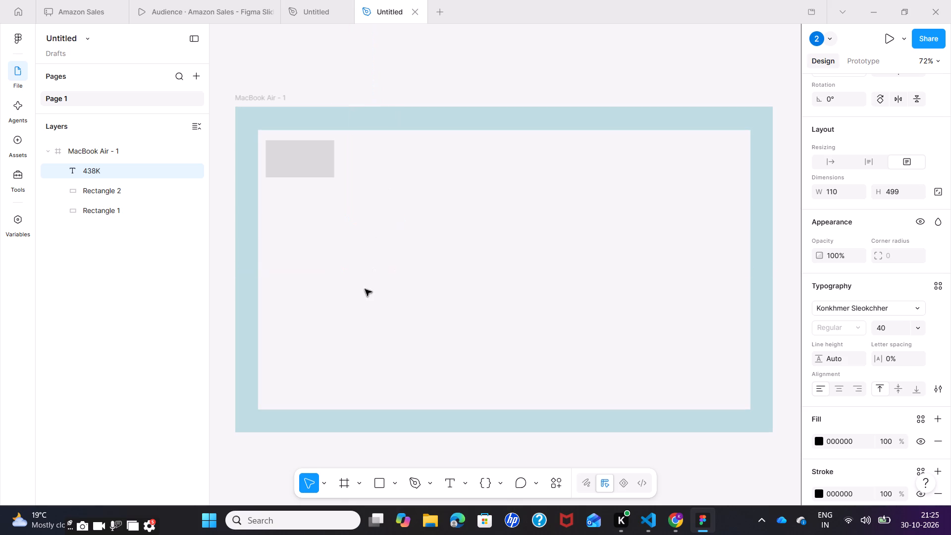
drag(365, 289, 310, 327)
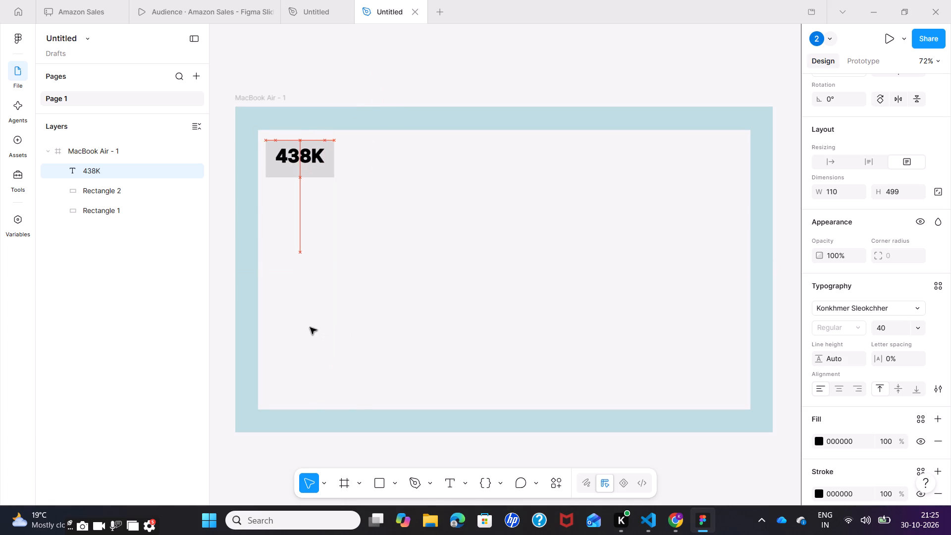
drag(310, 327, 309, 329)
click(394, 298)
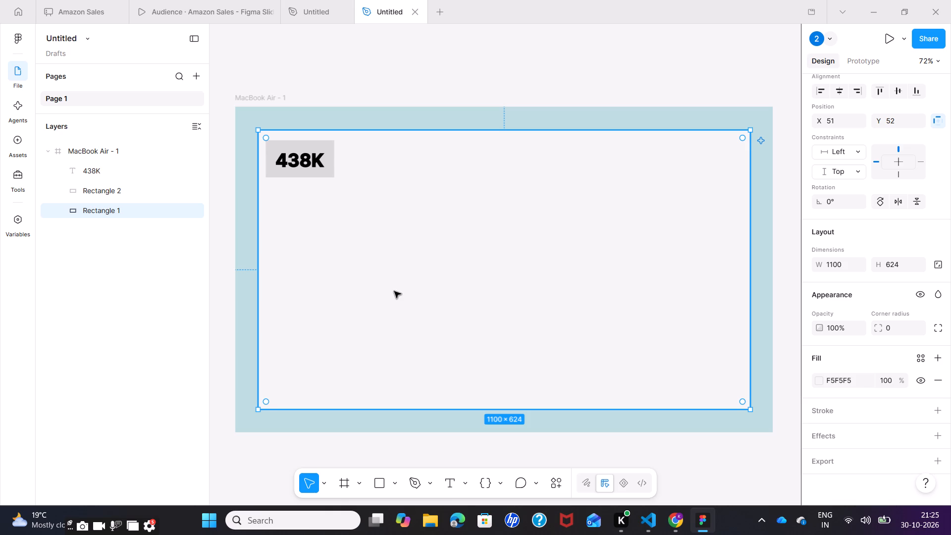
Move the large light grey panel down and left to about X 37, Y 65 within the frame.
click(329, 174)
drag(396, 188, 393, 193)
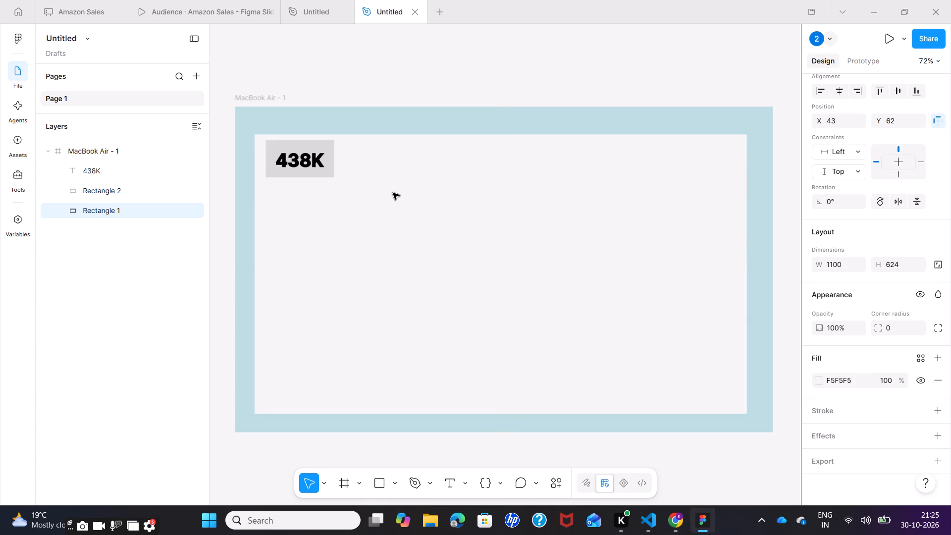
drag(393, 193, 393, 194)
click(309, 167)
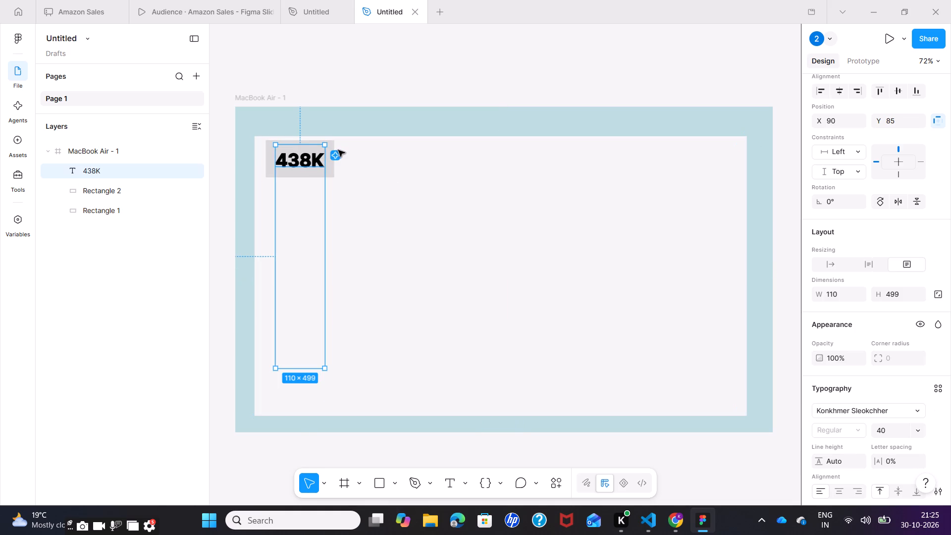
click(333, 145)
click(377, 203)
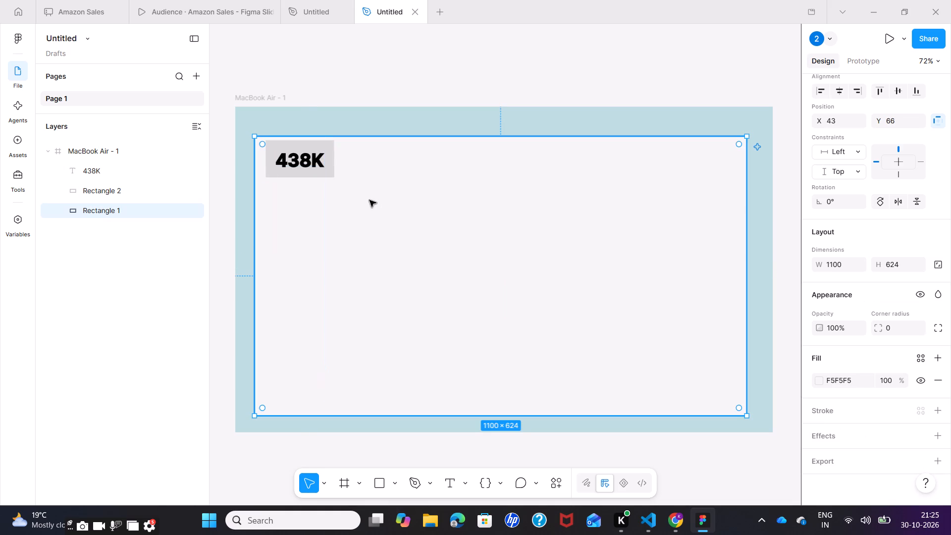
click(327, 148)
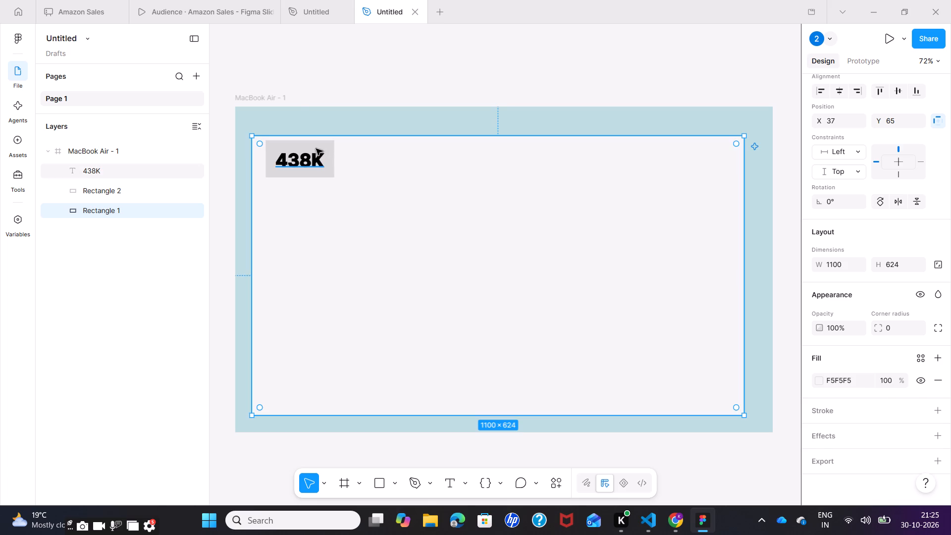
Move the grey card down and left behind the 438K label to about X 59, Y 85.
click(316, 149)
click(316, 149)
click(373, 168)
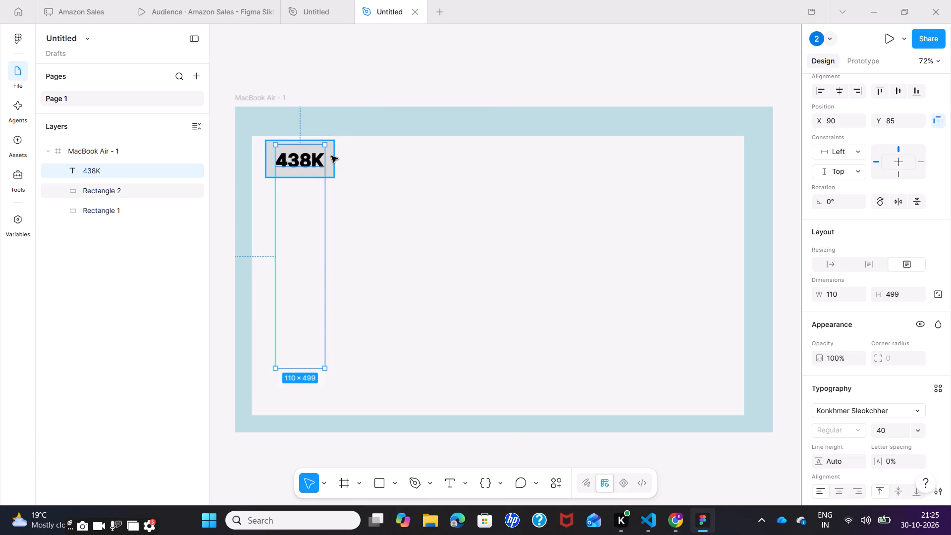
drag(331, 156, 324, 167)
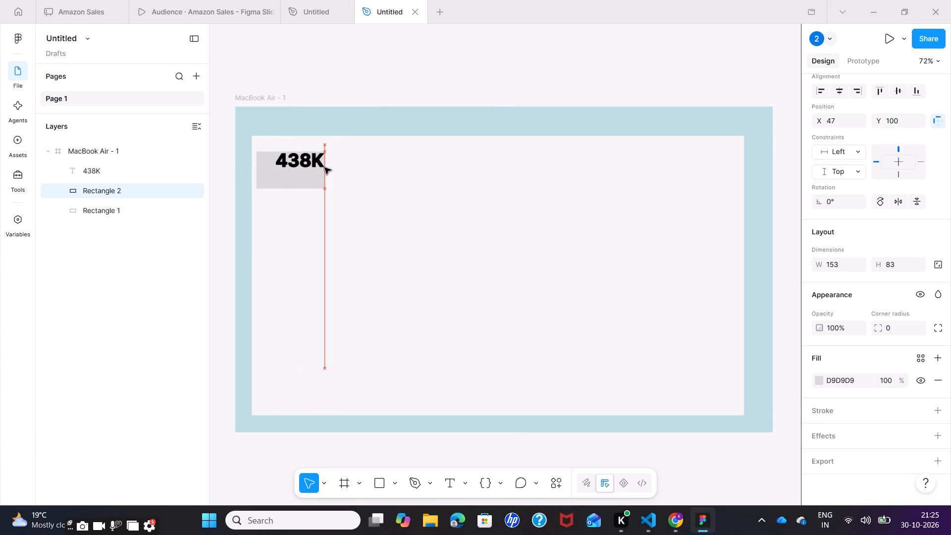
drag(324, 167, 325, 167)
drag(319, 156, 321, 164)
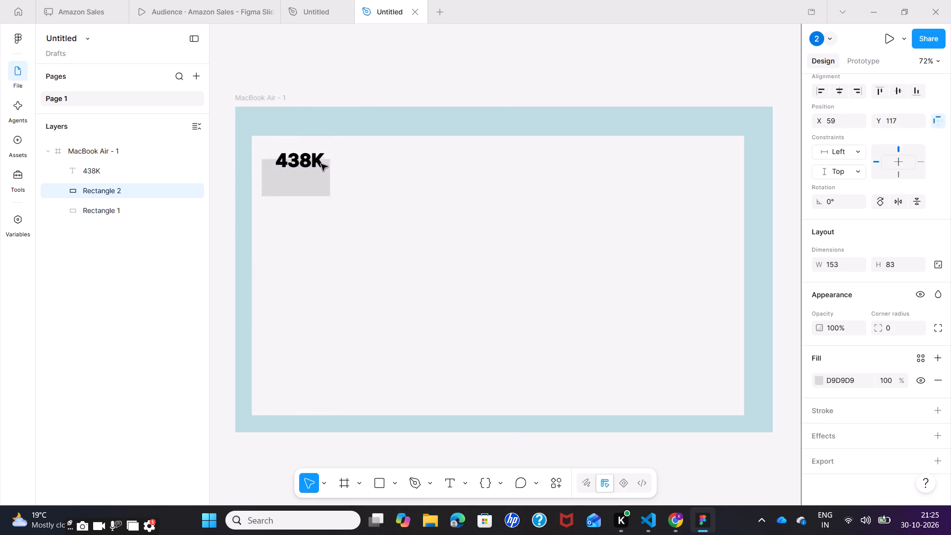
drag(321, 164, 321, 151)
click(369, 249)
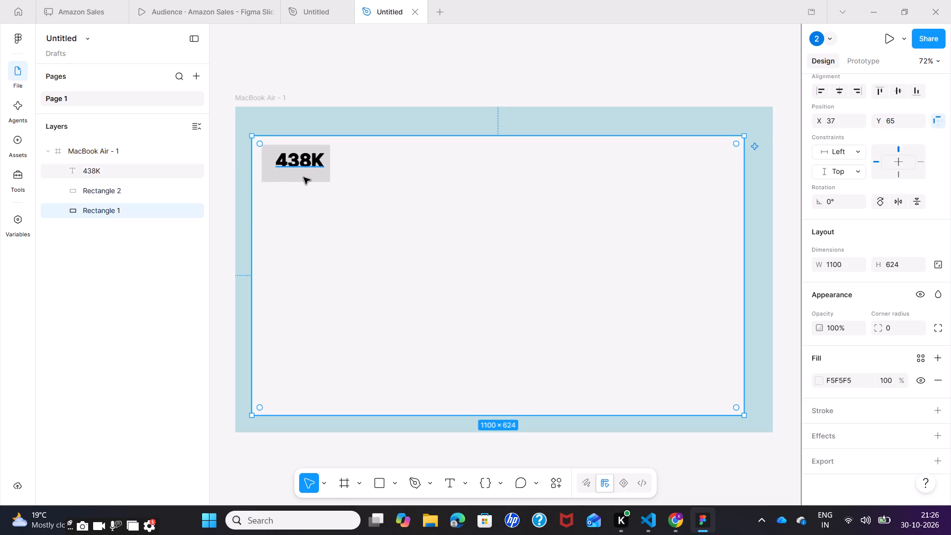
click(373, 268)
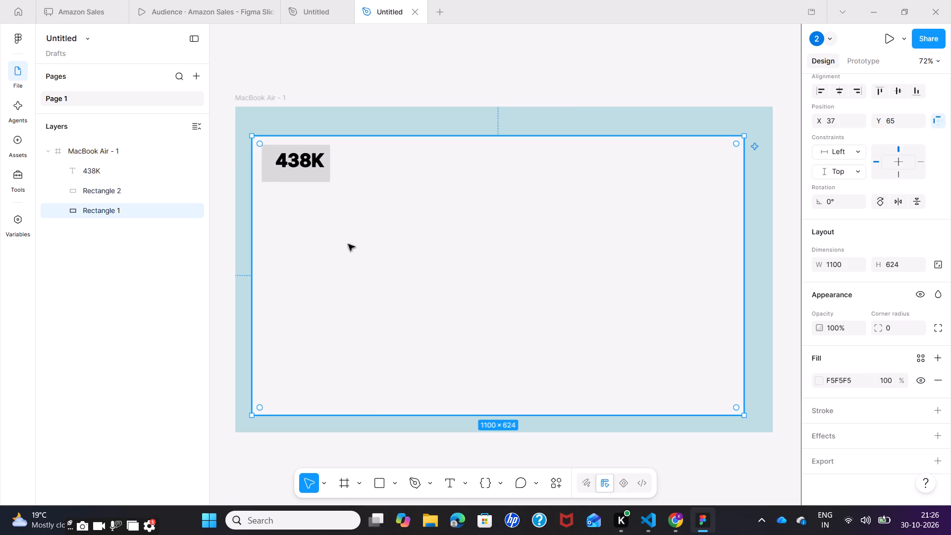
Move the large light grey panel up and right to about X 43, Y 52 within the frame.
drag(273, 177, 276, 172)
Move the 438K label toward the grey card's upper-left corner, at about X 72, Y 78.
click(296, 164)
drag(296, 164, 296, 163)
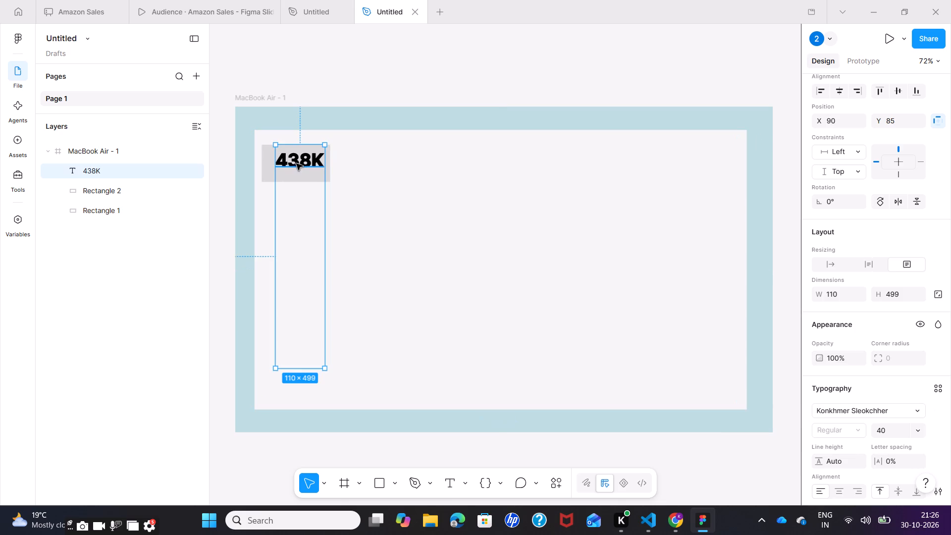
drag(296, 163, 288, 162)
click(427, 225)
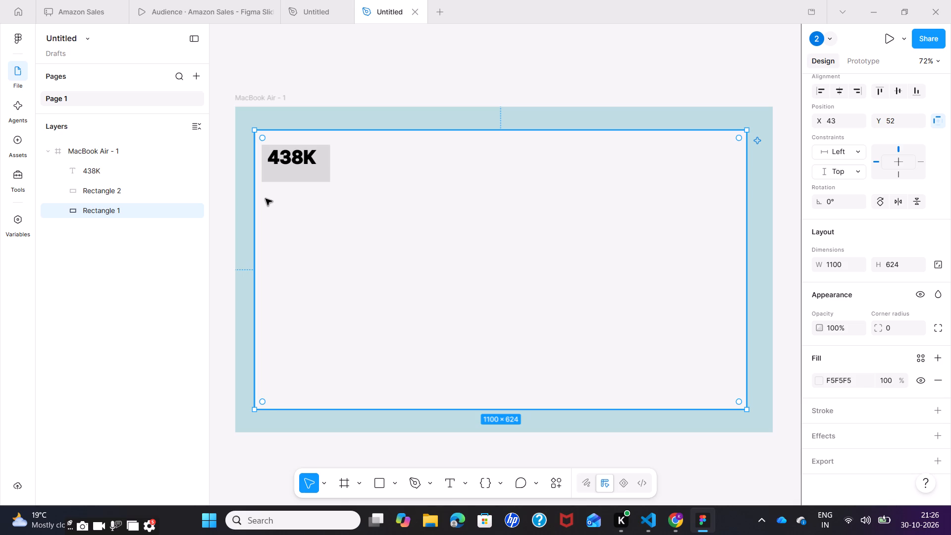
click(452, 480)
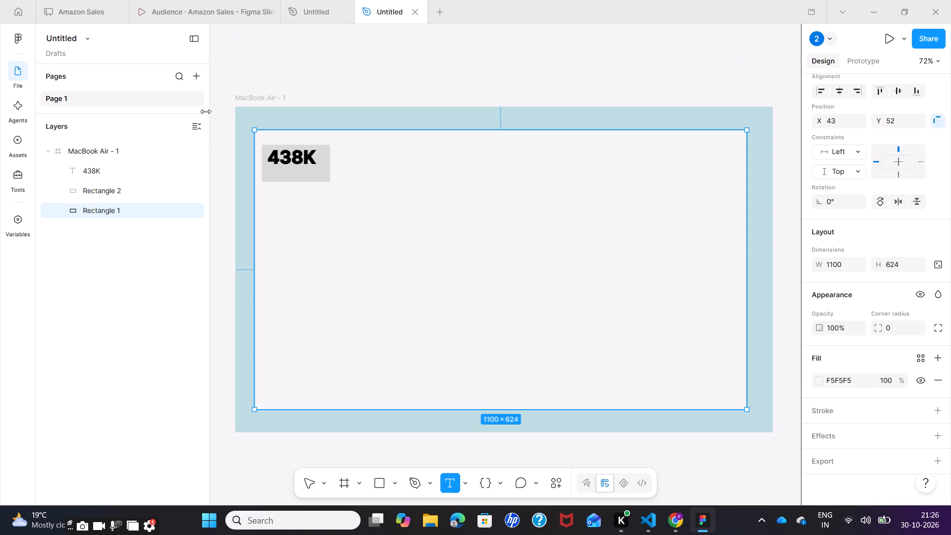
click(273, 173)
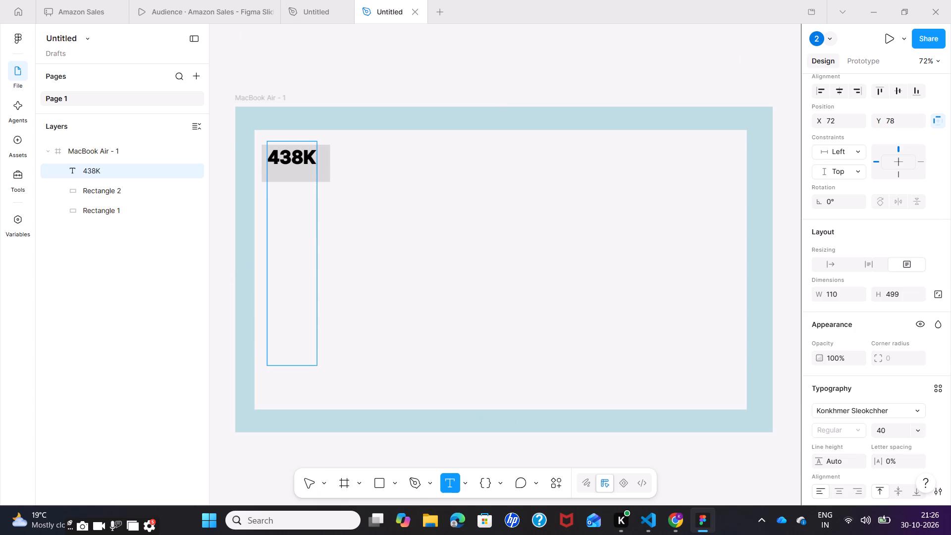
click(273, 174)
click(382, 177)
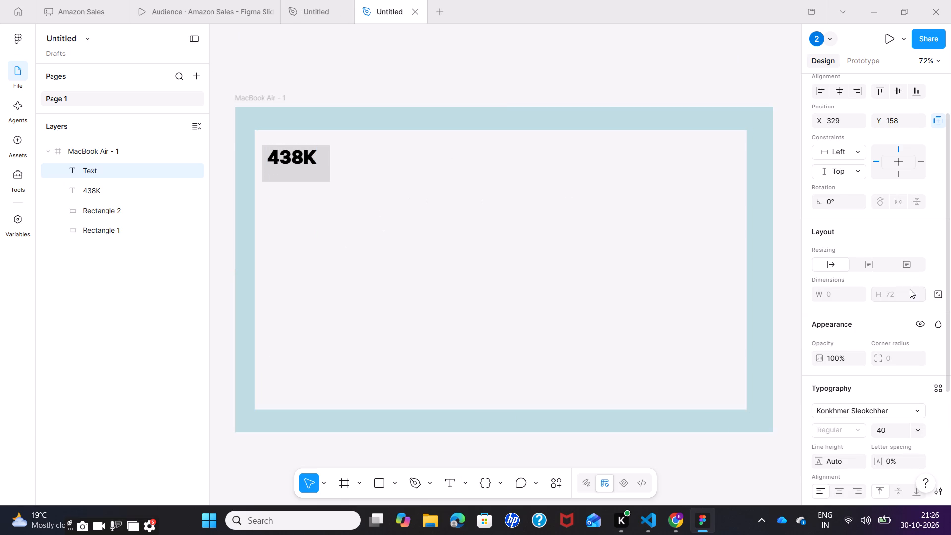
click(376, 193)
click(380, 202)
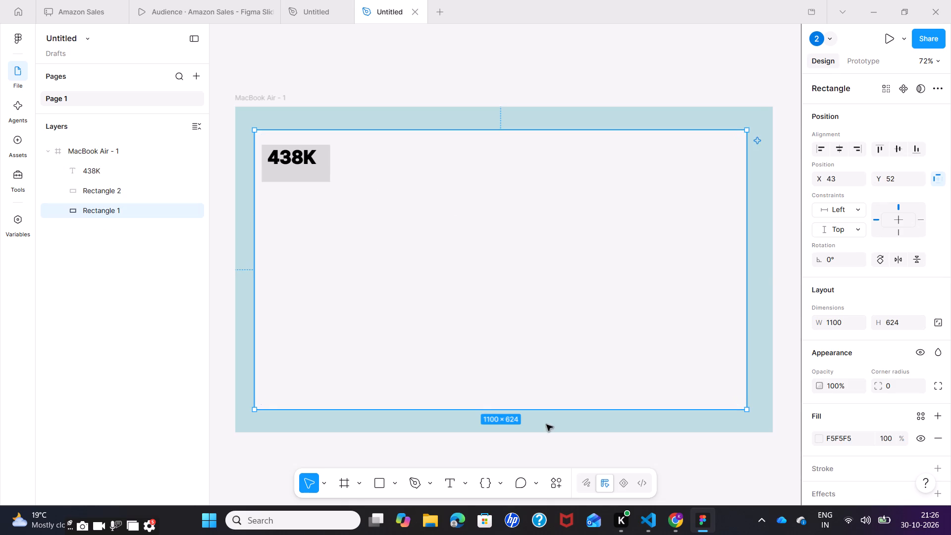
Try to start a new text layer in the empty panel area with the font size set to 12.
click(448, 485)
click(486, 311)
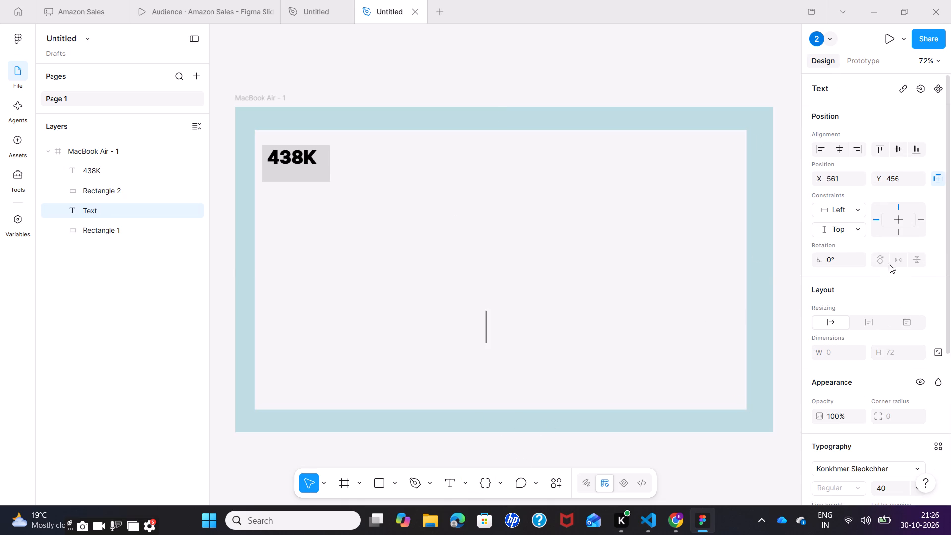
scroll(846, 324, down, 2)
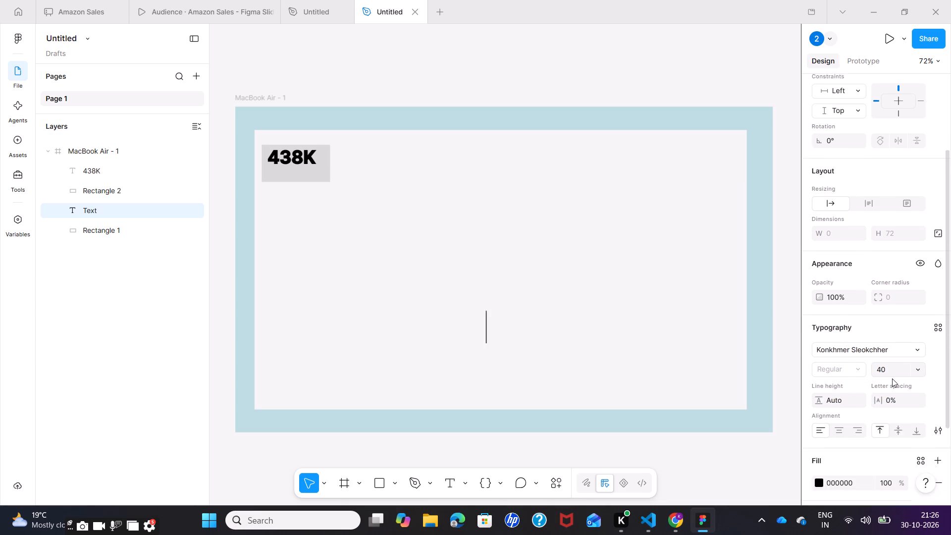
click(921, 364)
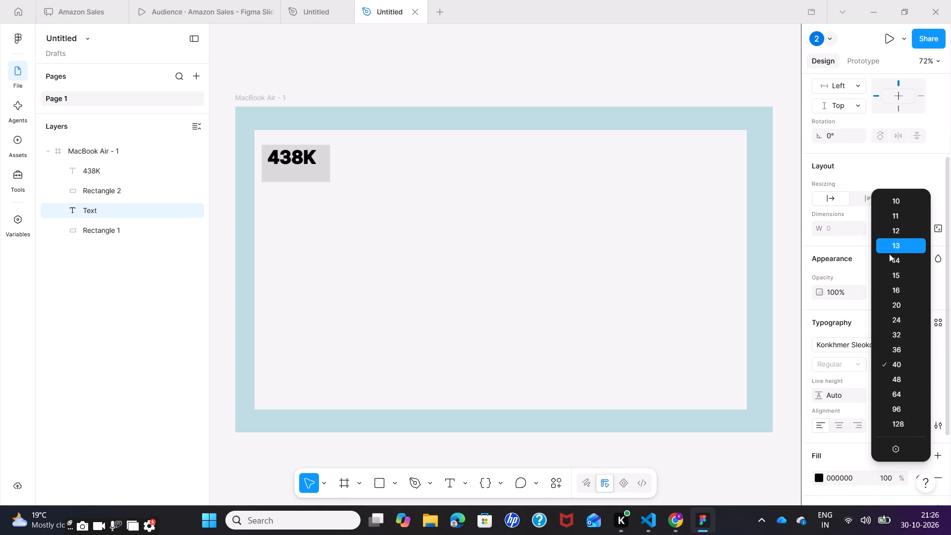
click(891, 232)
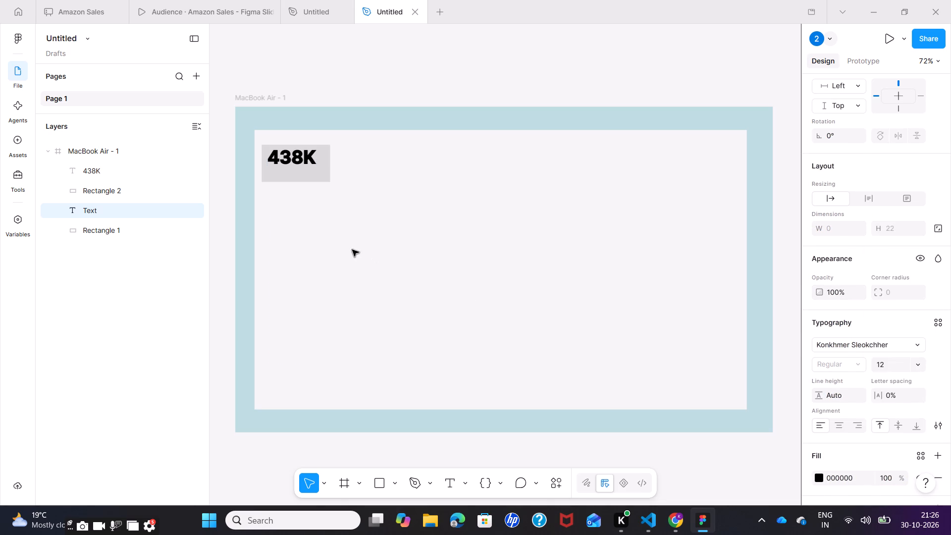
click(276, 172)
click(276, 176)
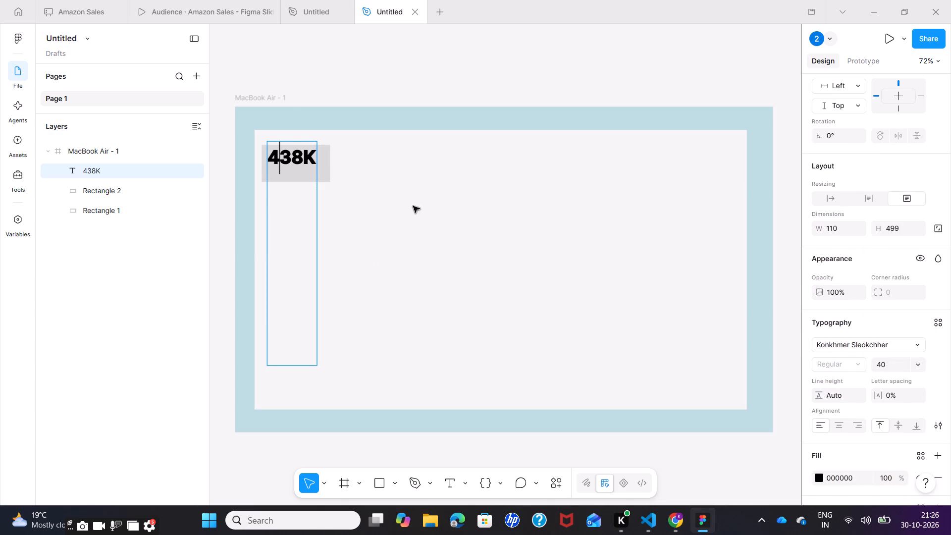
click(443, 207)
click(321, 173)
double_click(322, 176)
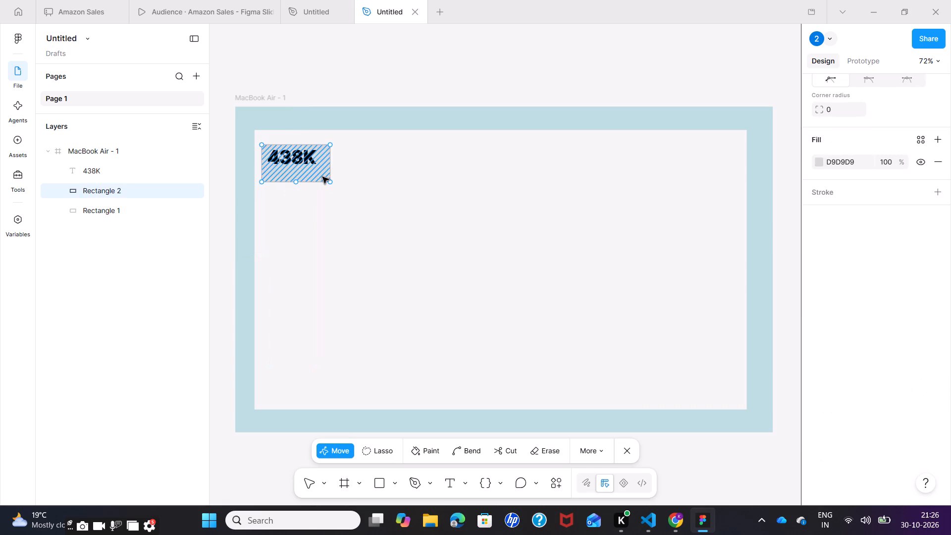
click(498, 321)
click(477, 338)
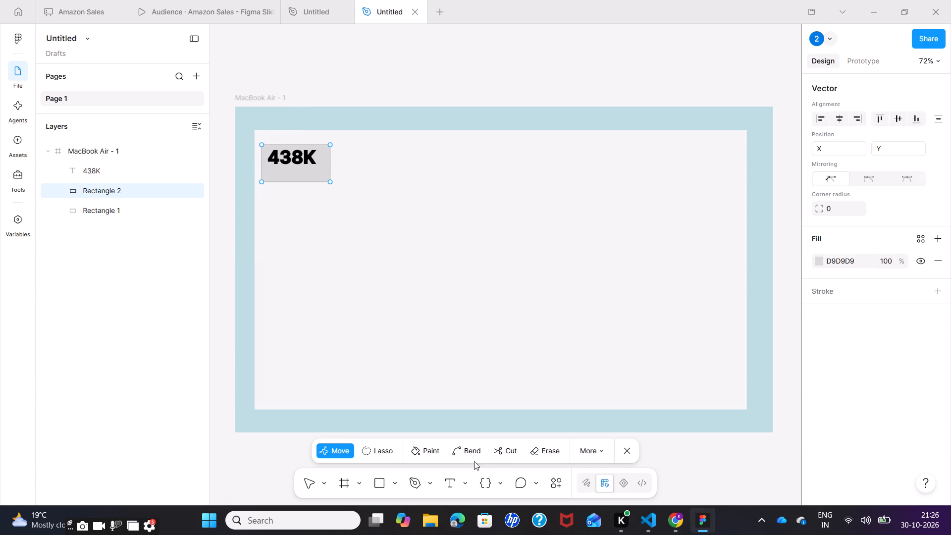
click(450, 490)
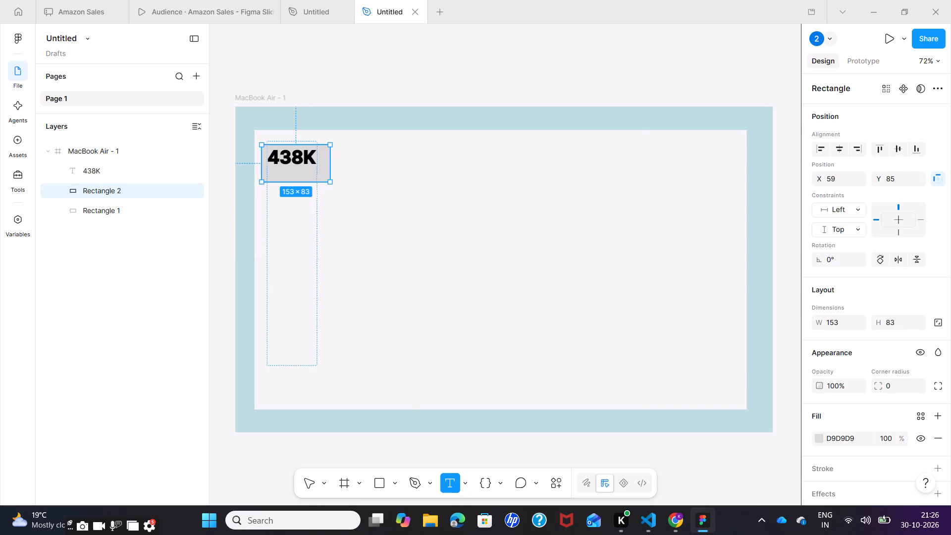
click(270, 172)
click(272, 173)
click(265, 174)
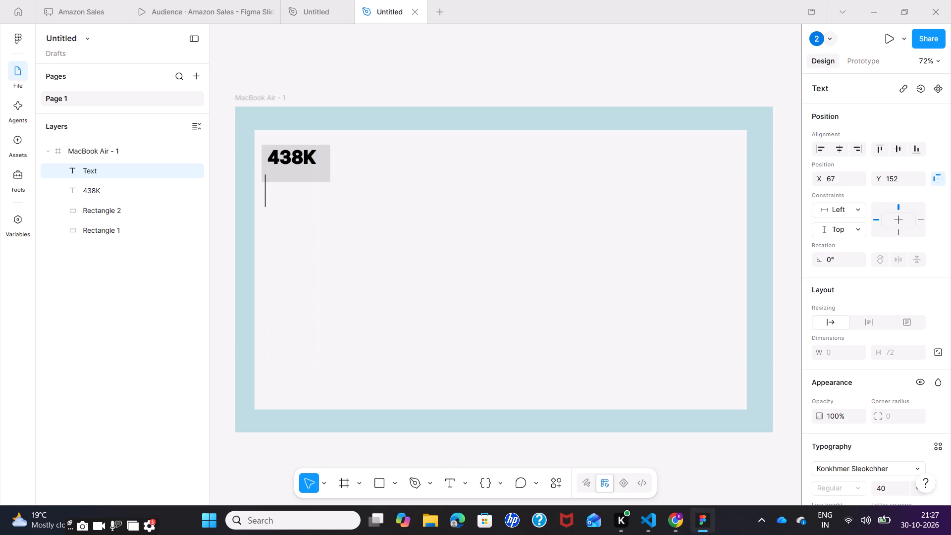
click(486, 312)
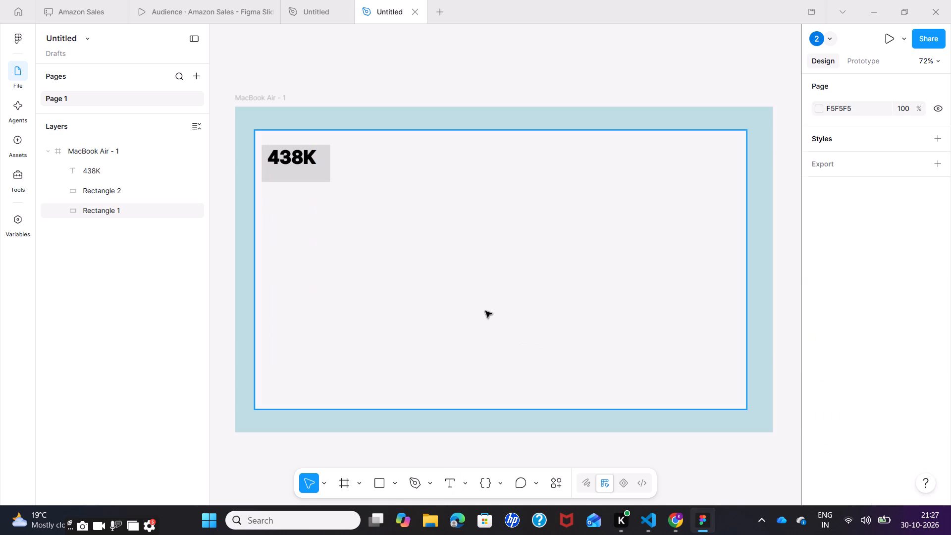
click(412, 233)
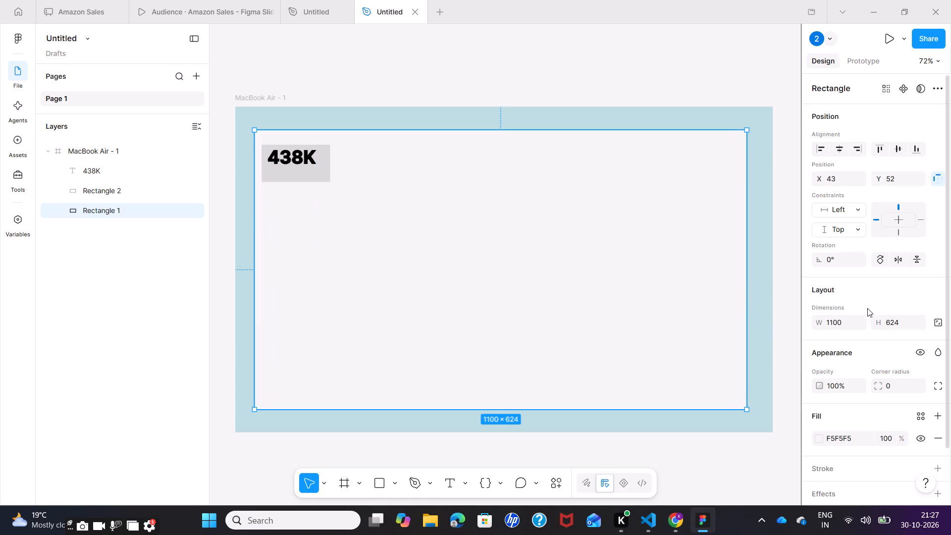
Shorten the 438K text box from its lower edge so that it only encloses the label on the grey card.
click(278, 174)
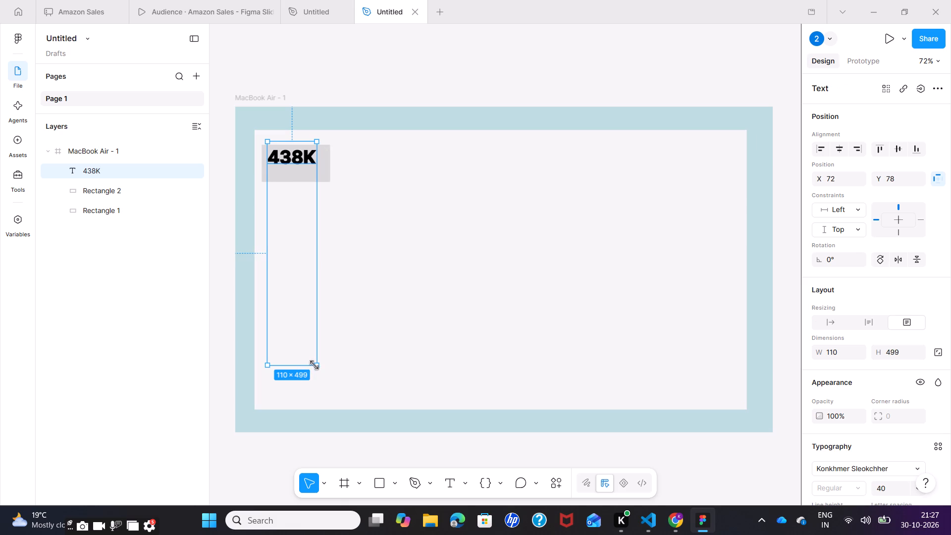
drag(314, 365, 317, 164)
click(334, 220)
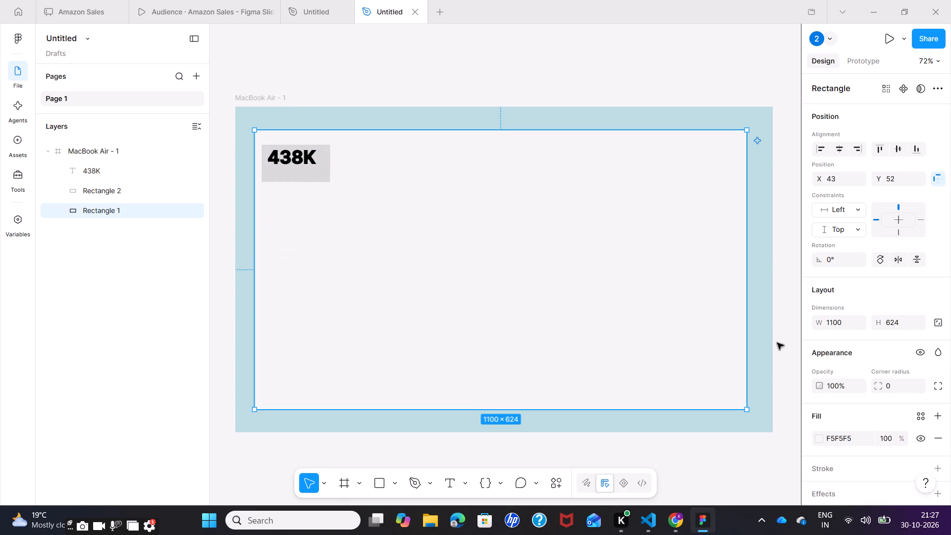
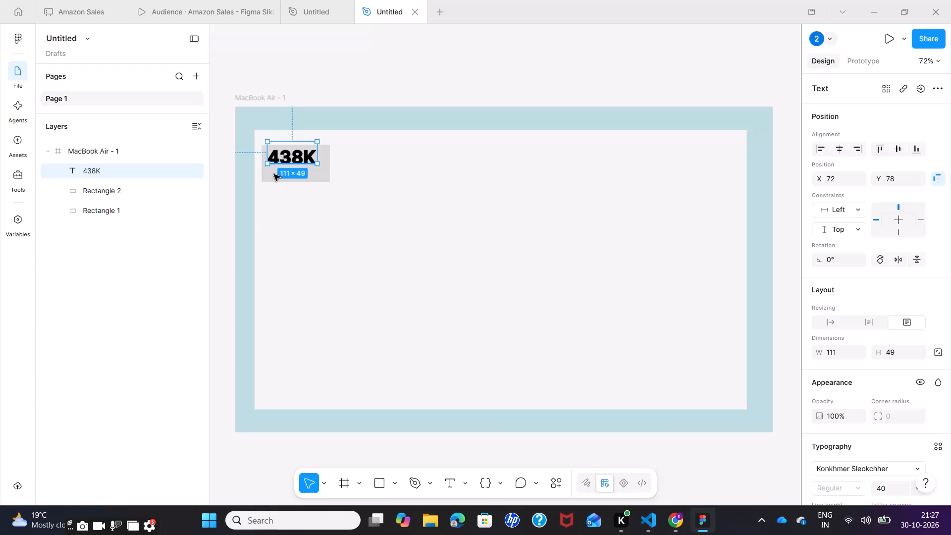
Draw a text box about 93 × 17 just below the 438K label on the grey card, with font size 13.
click(285, 231)
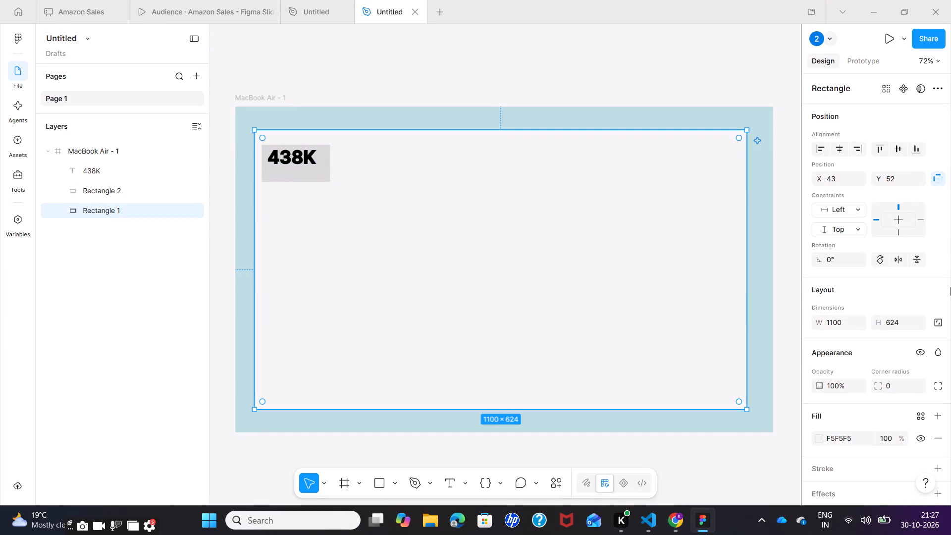
scroll(869, 371, down, 3)
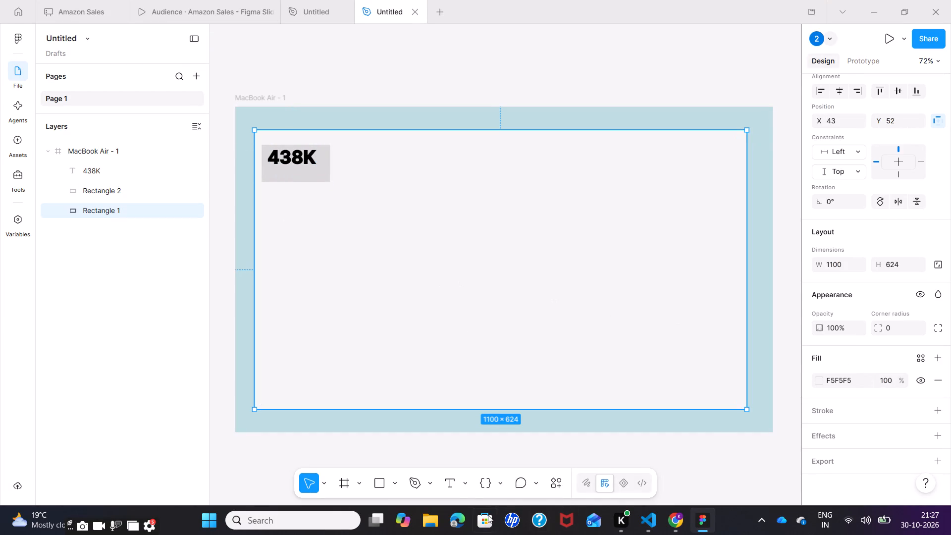
click(450, 477)
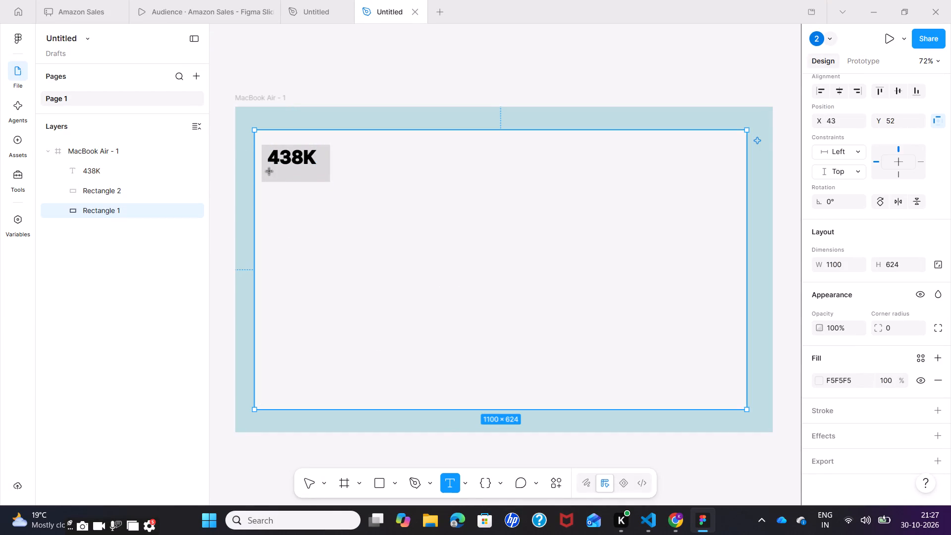
drag(269, 174, 292, 177)
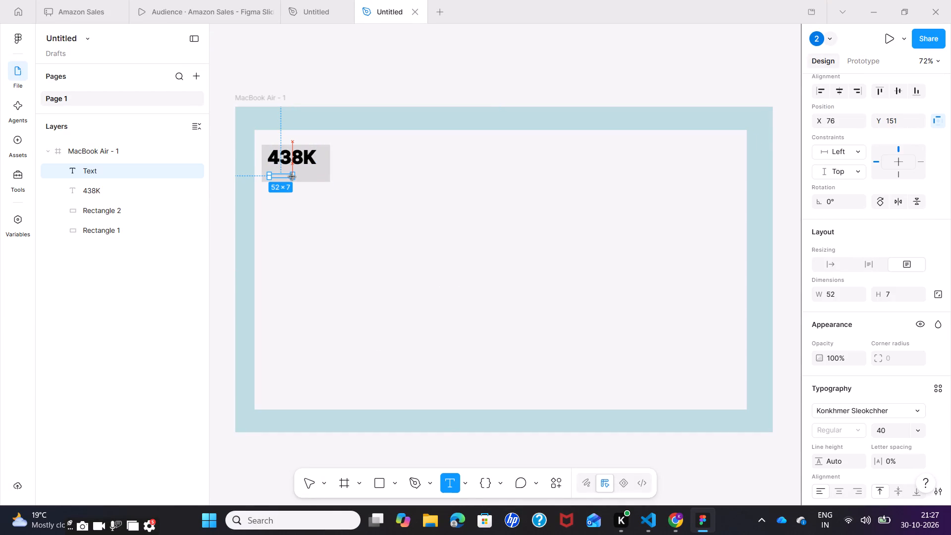
drag(292, 177, 311, 180)
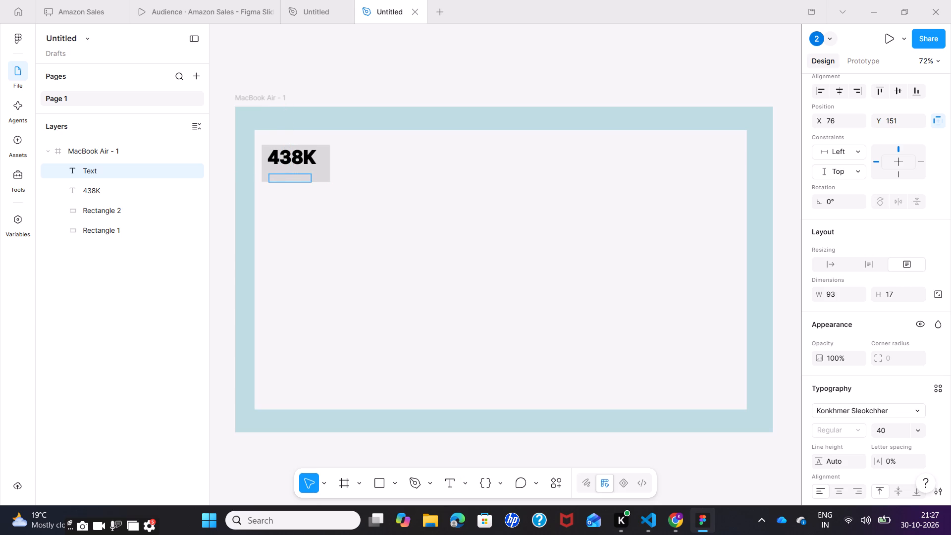
drag(282, 180, 278, 172)
scroll(885, 380, down, 1)
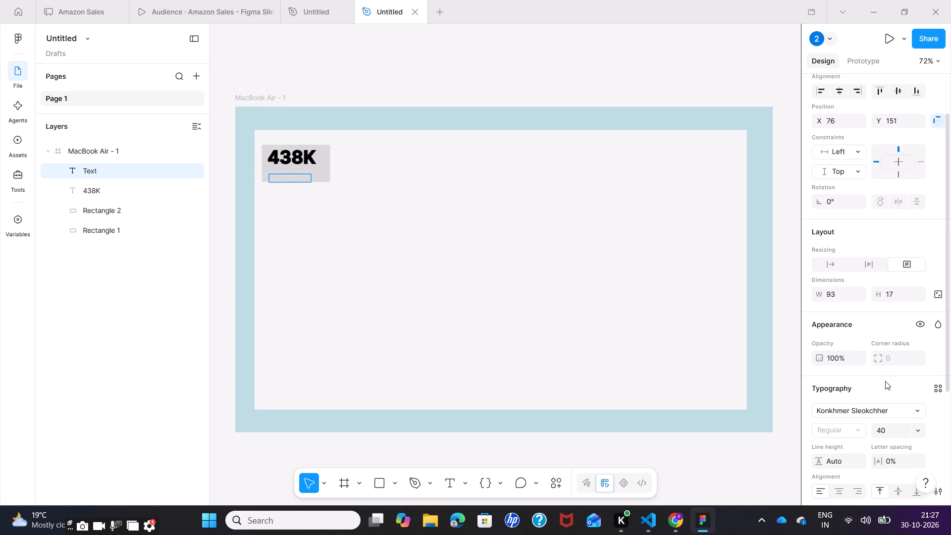
click(922, 368)
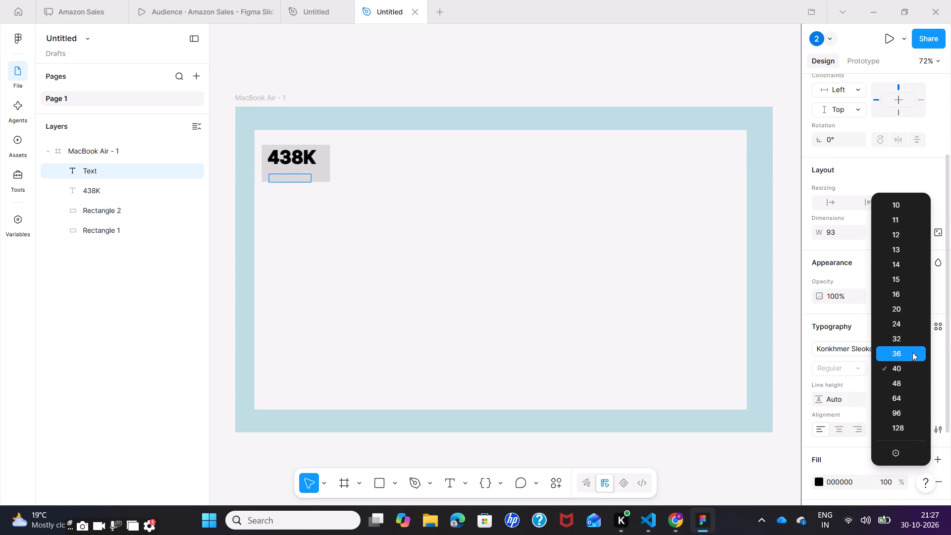
click(896, 245)
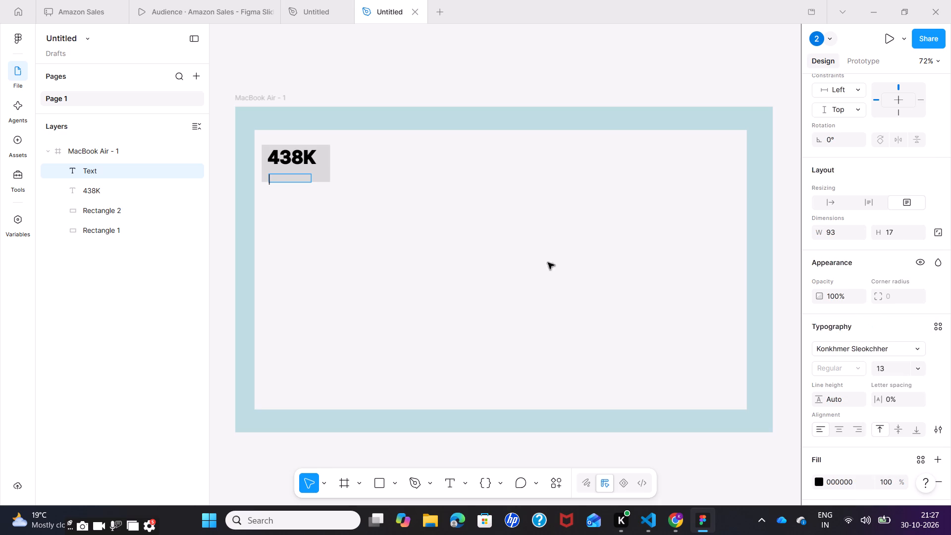
Enter Sum Of Amount as the caption in the new text box.
text(Su)
text(m)
key(space)
key(space)
text(Of)
key(space)
text(Amount)
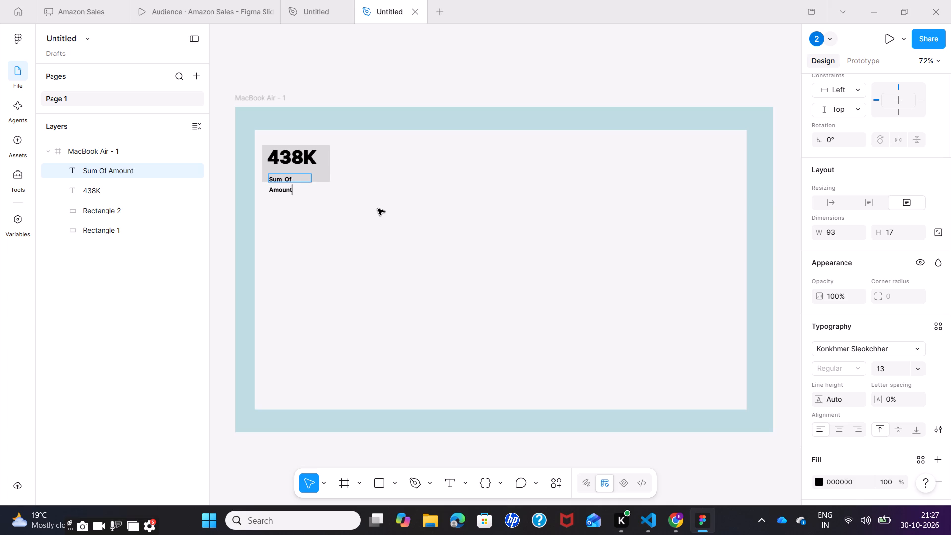
Move the Sum Of Amount caption below the grey card and widen its box to about 125 so it fits one line.
click(304, 174)
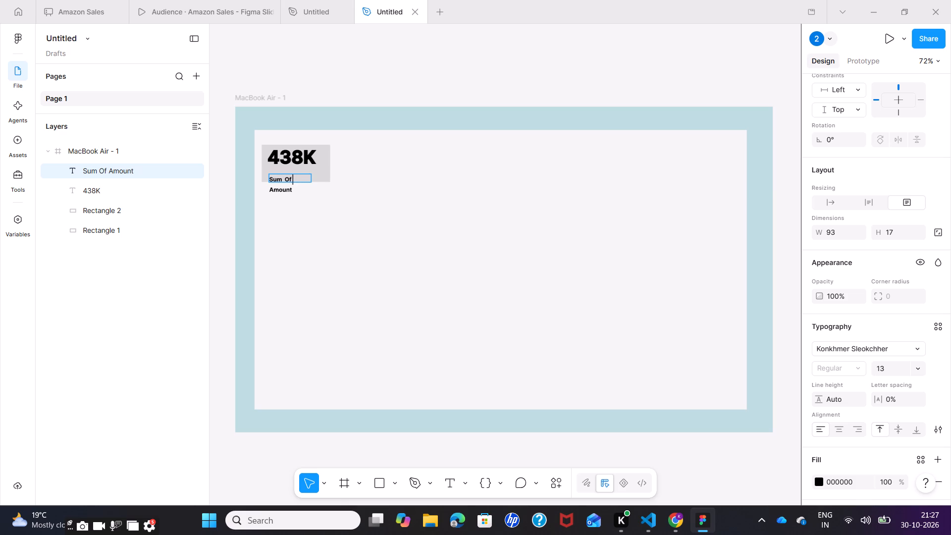
click(300, 178)
click(298, 187)
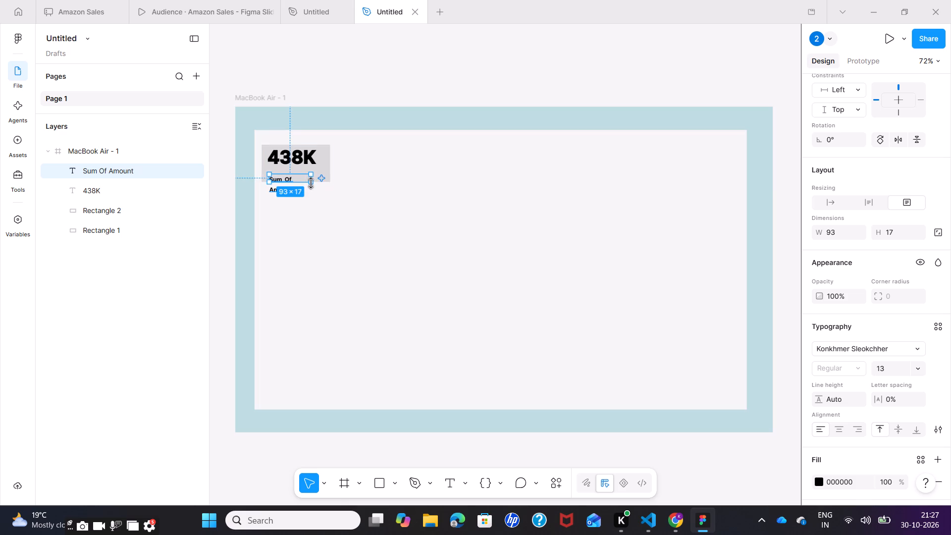
drag(310, 182, 315, 184)
click(315, 190)
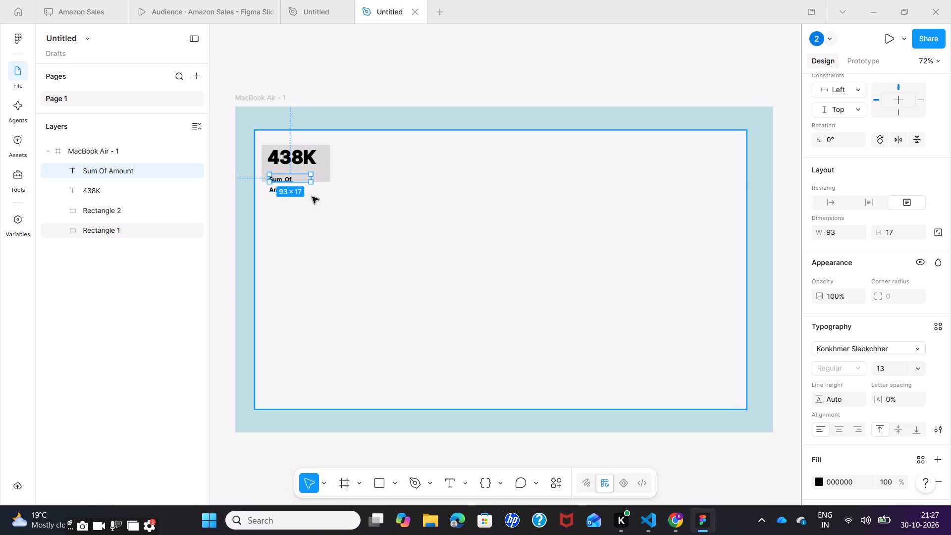
click(310, 206)
click(285, 187)
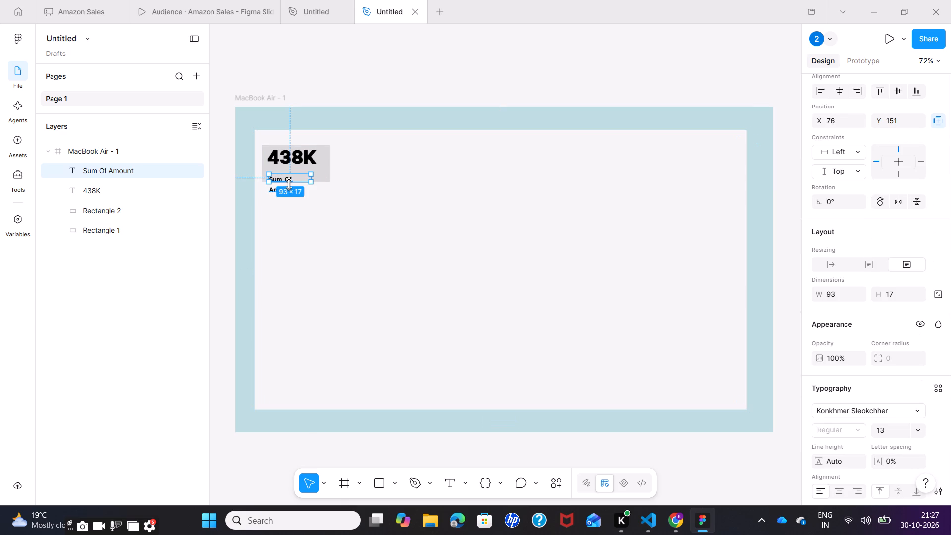
drag(289, 178, 298, 207)
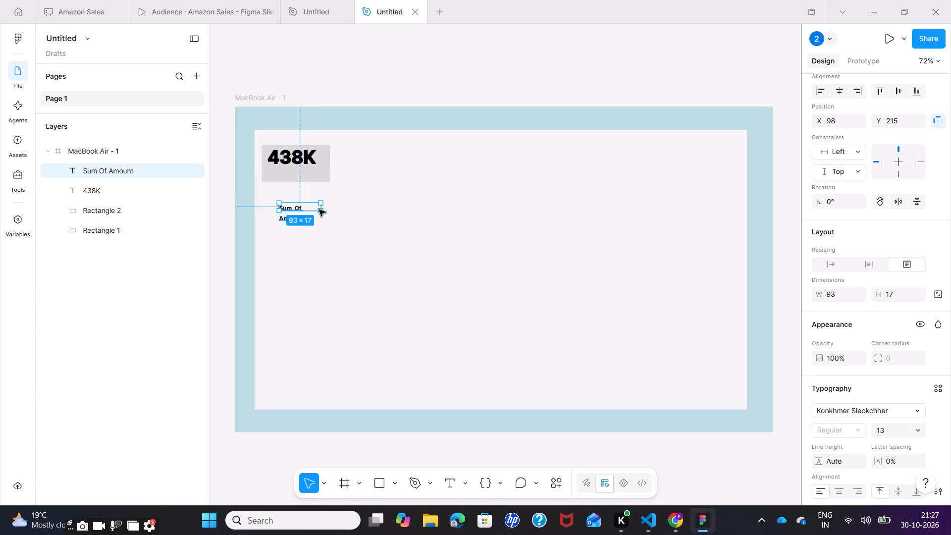
drag(322, 209, 335, 208)
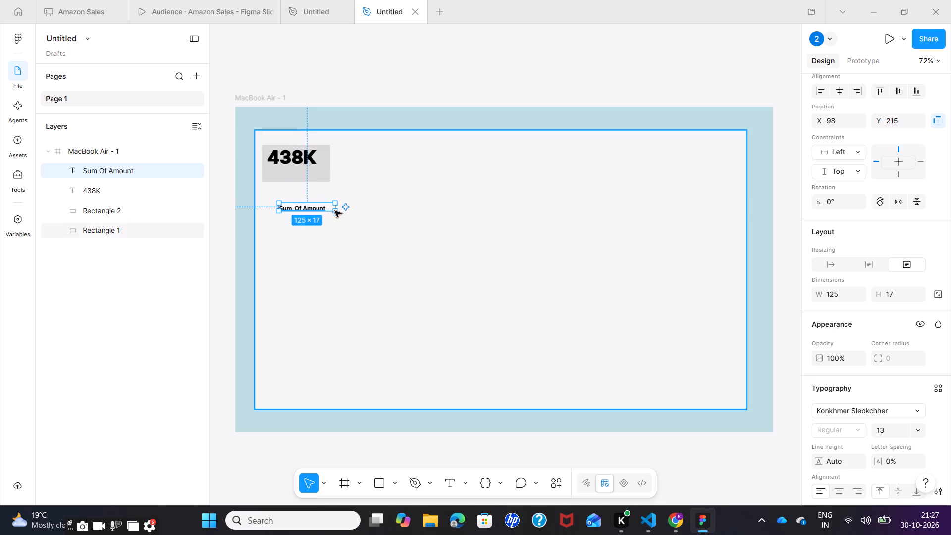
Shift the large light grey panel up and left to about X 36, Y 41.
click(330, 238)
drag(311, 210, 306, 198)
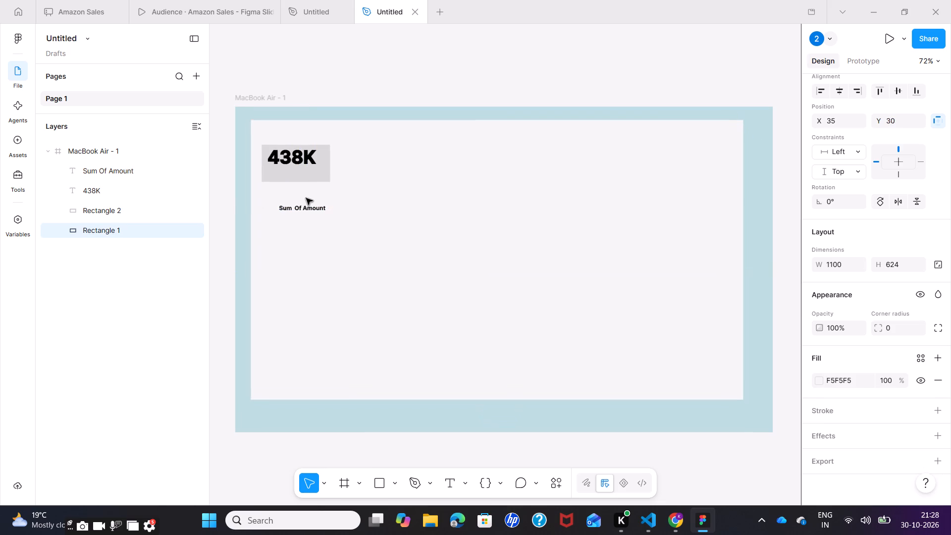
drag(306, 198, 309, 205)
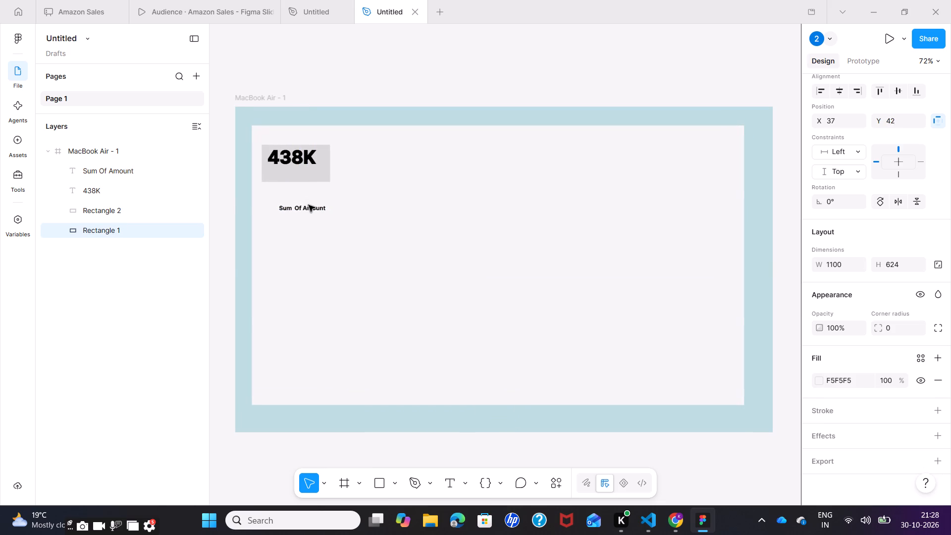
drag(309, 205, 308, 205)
Move the Sum Of Amount caption onto the grey card directly under 438K, at about X 73, Y 135.
click(306, 210)
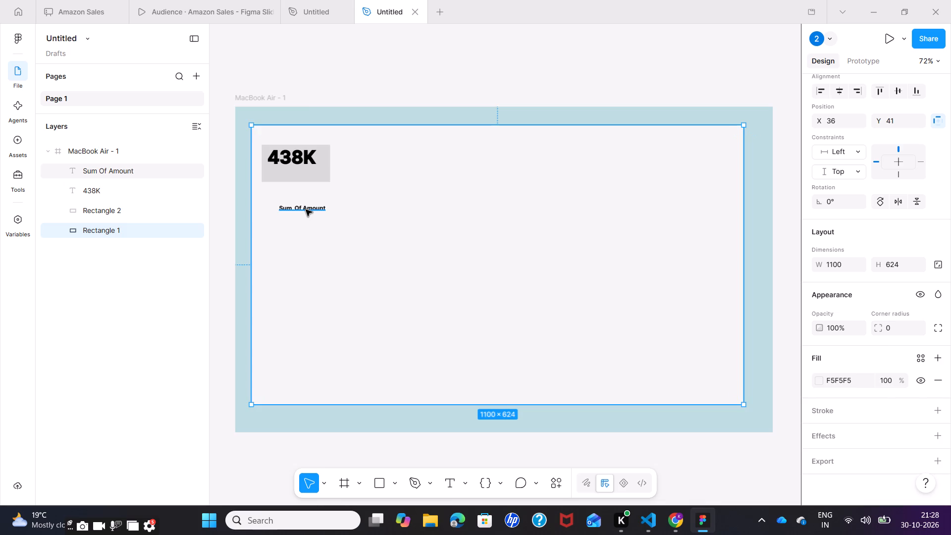
drag(304, 204, 292, 189)
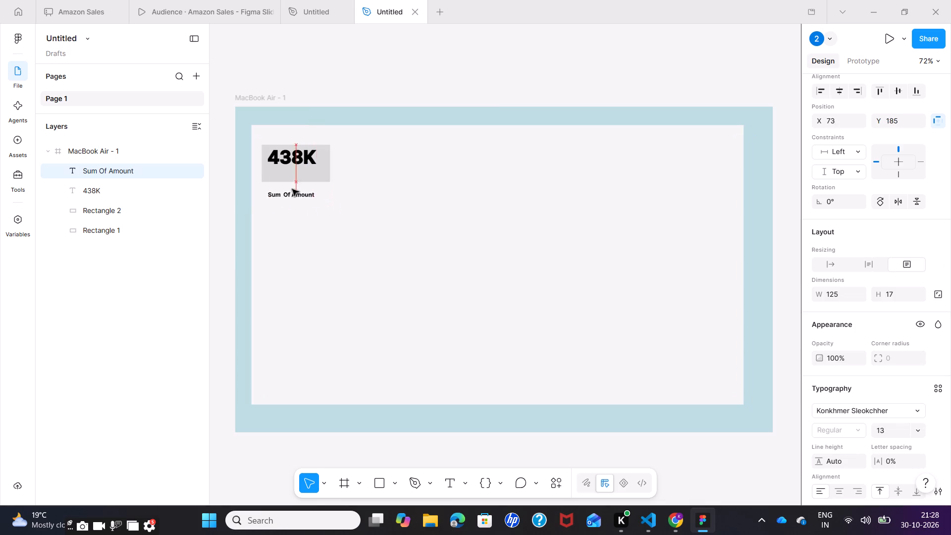
drag(292, 189, 293, 171)
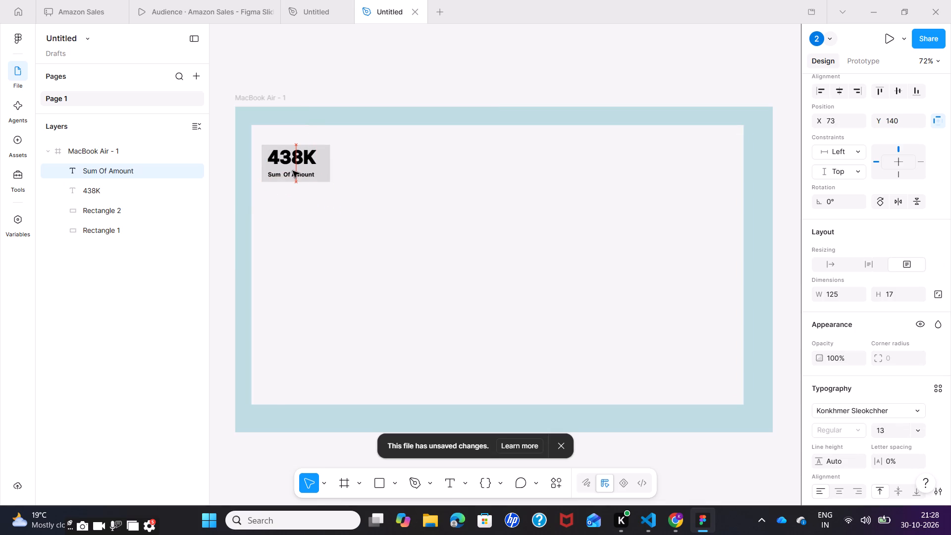
drag(293, 171, 293, 168)
click(299, 228)
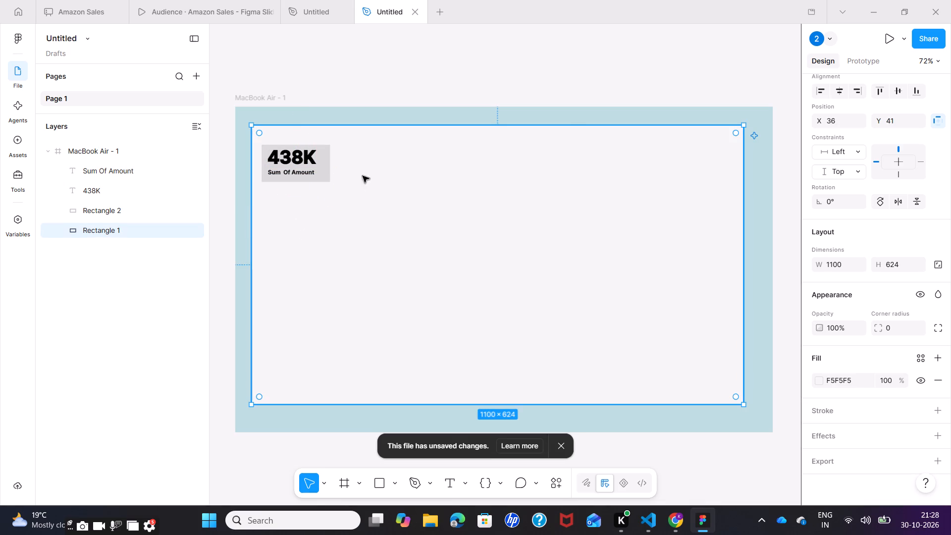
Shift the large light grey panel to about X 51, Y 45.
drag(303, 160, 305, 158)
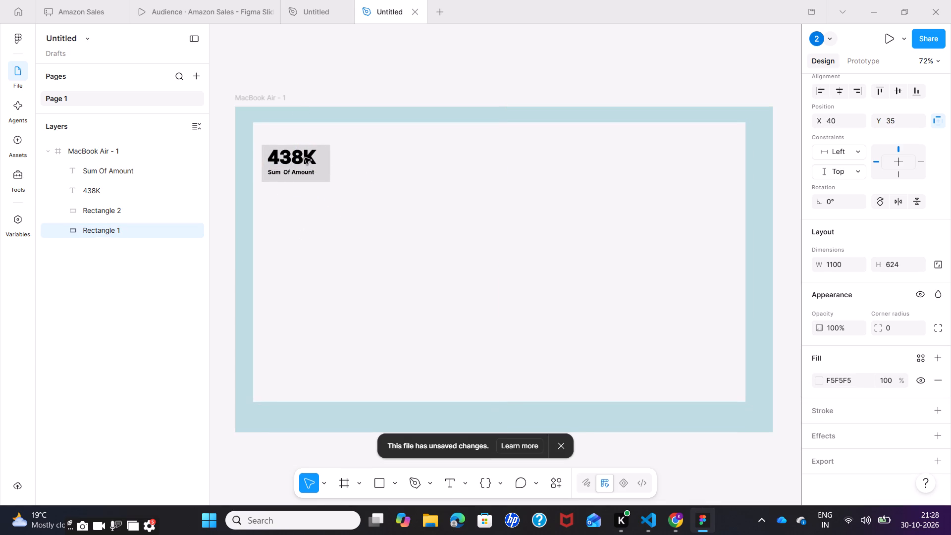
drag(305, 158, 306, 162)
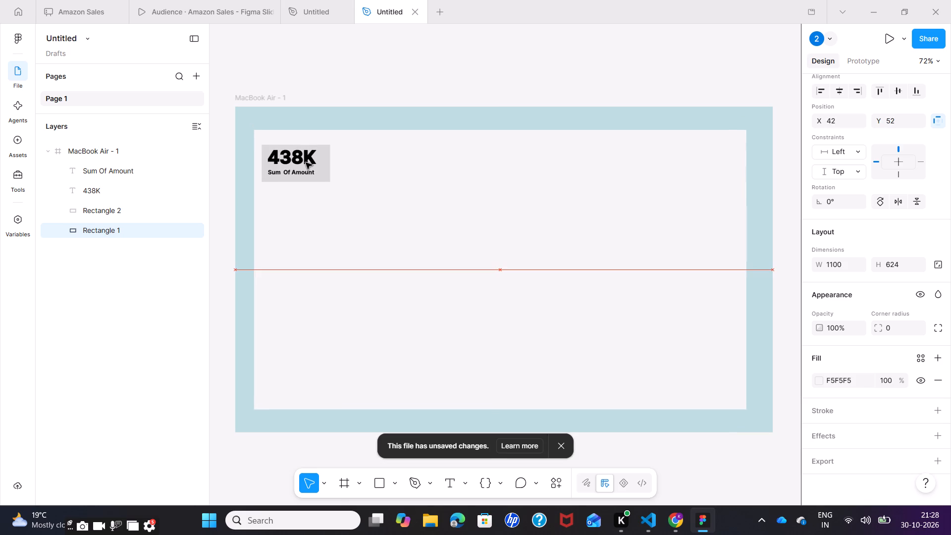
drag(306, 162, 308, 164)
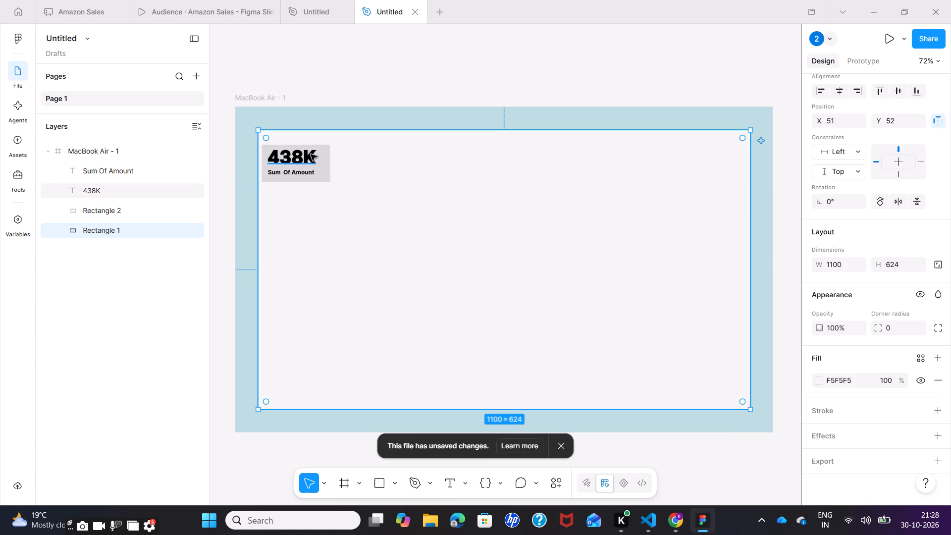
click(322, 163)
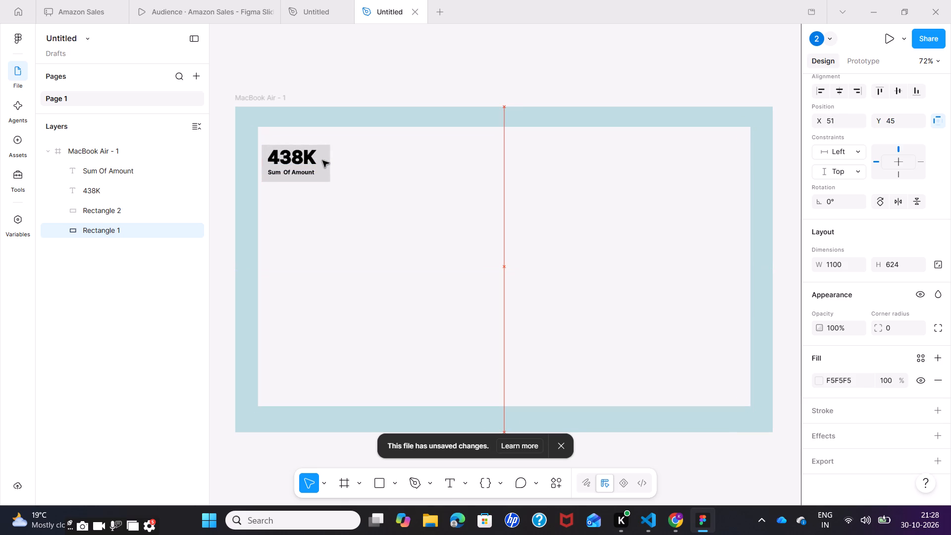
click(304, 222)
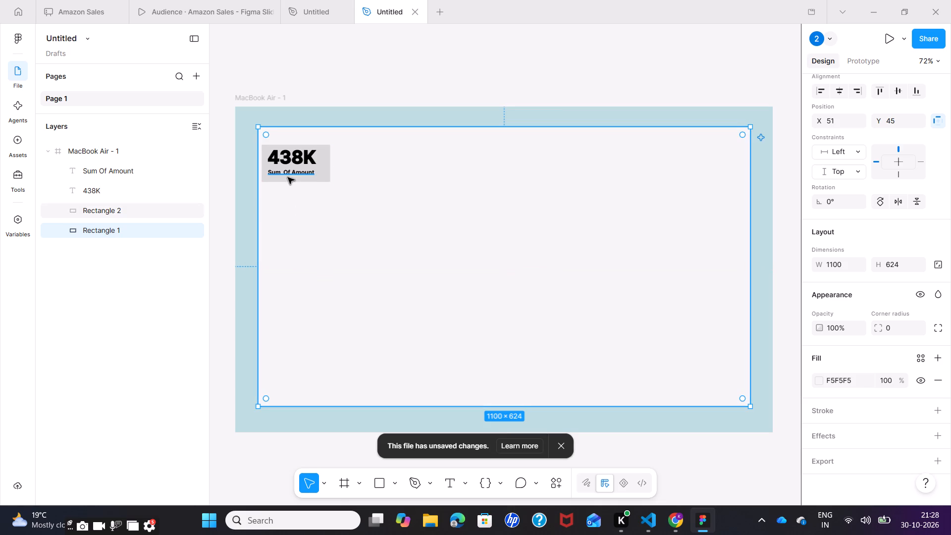
Nudge the Sum Of Amount caption to the right on the card, to about X 79, Y 136.
click(287, 173)
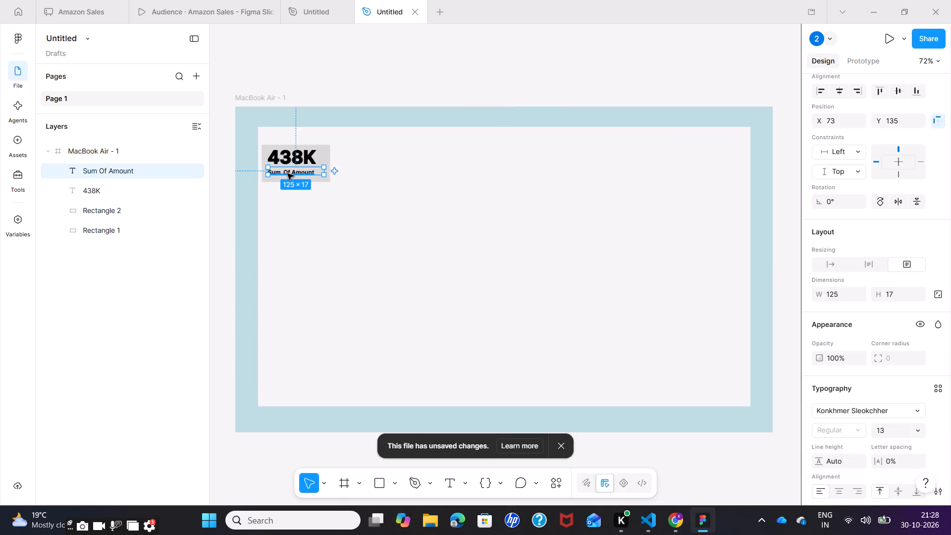
click(287, 173)
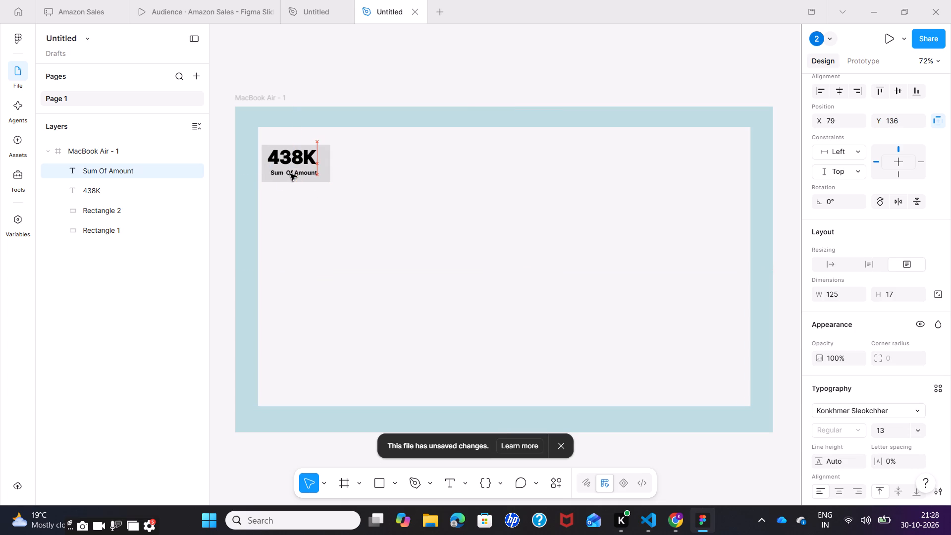
click(293, 240)
Nudge the 438K label to the right so its left edge lines up with the Sum Of Amount caption.
click(295, 161)
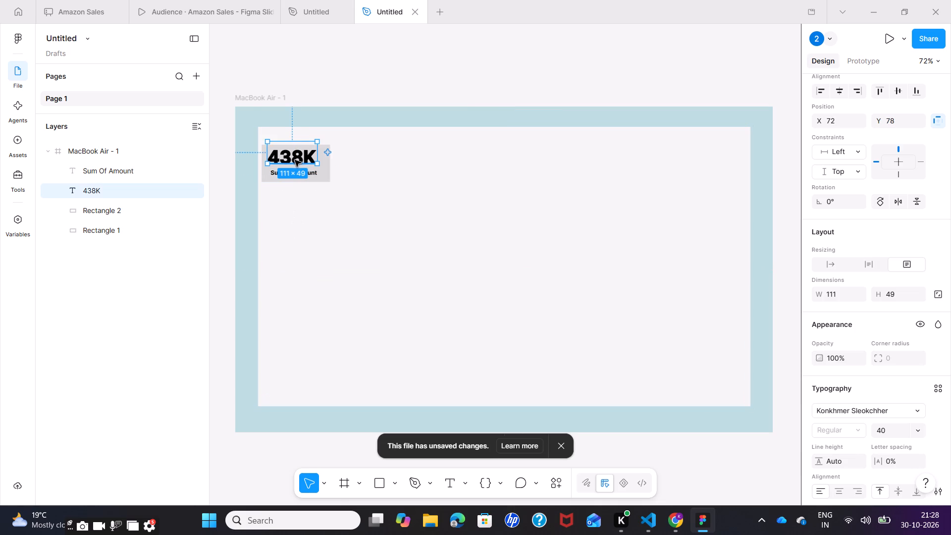
drag(301, 159, 305, 160)
click(308, 244)
Move the large light grey panel to about X 43, Y 52 within the frame.
drag(345, 214, 341, 219)
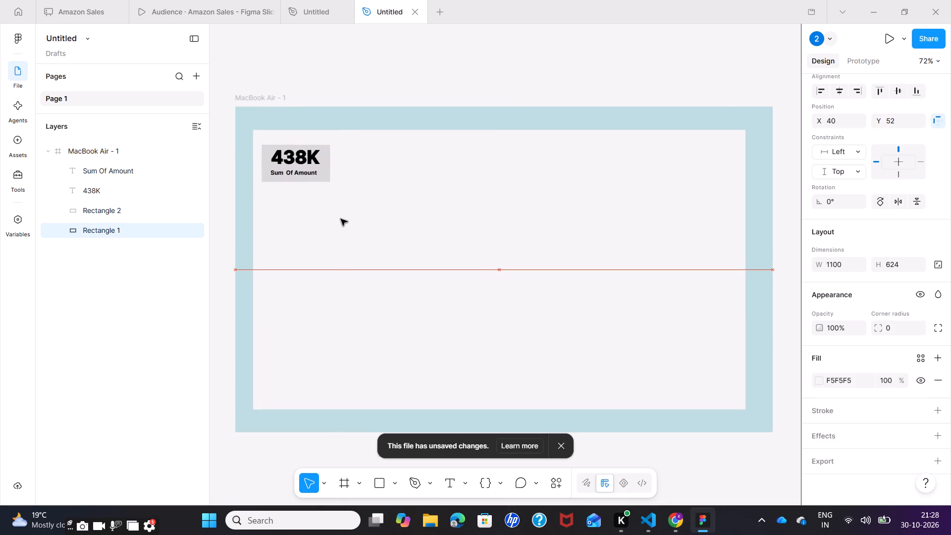
drag(341, 219, 342, 219)
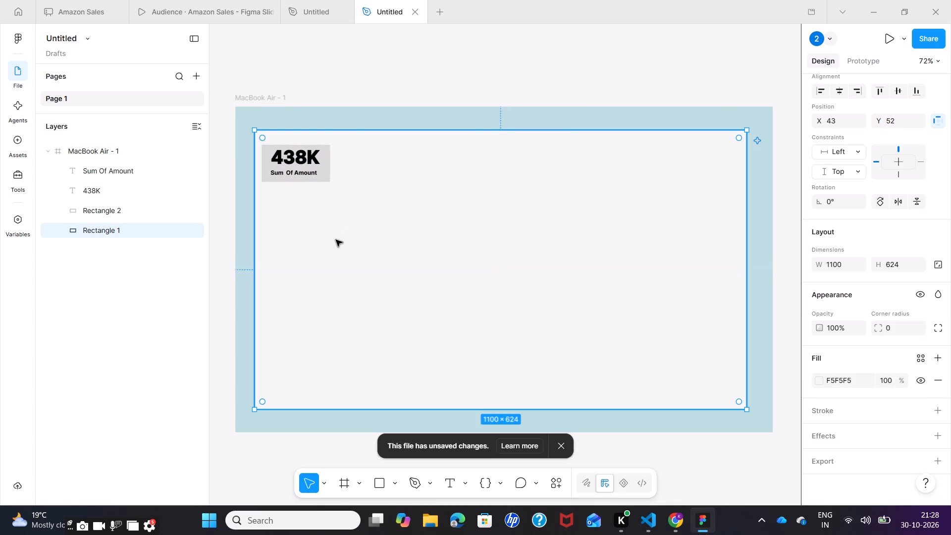
click(340, 234)
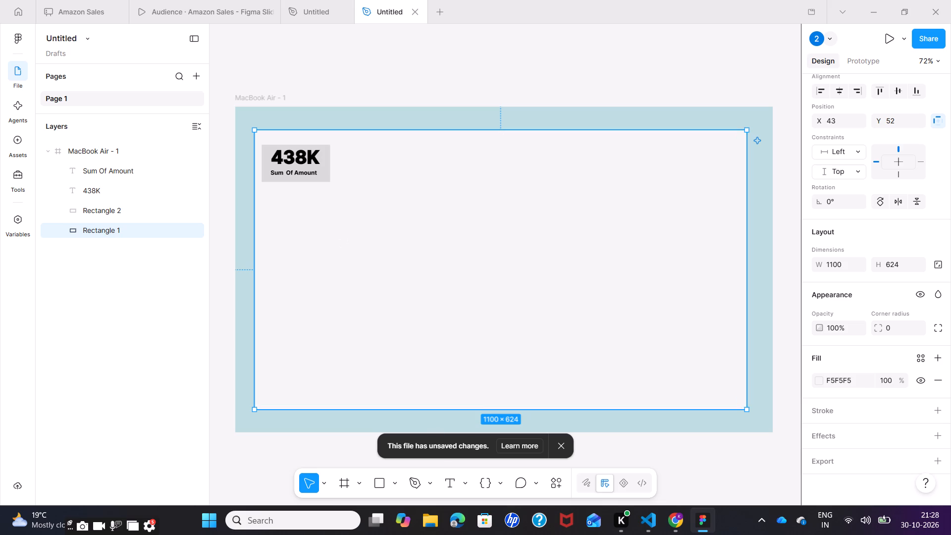
Draw a grey rectangle about 148 × 75 beside the 438K card, at about X 241, Y 93.
click(383, 483)
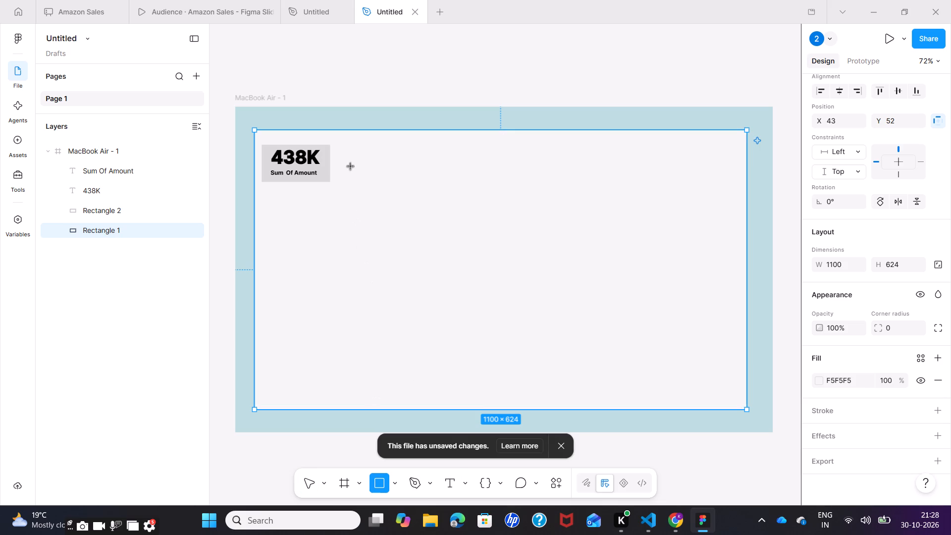
drag(343, 148, 366, 161)
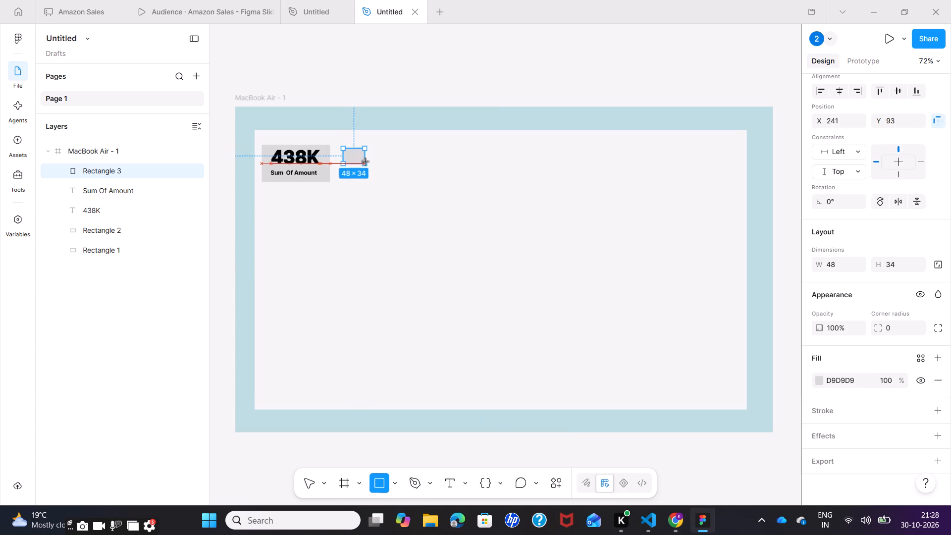
drag(366, 161, 409, 181)
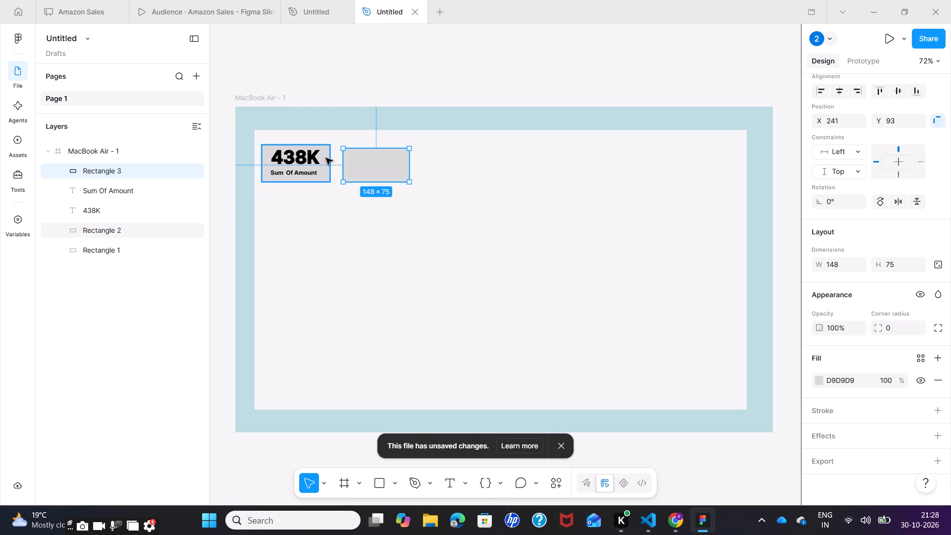
Resize the new rectangle to 153 × 83 to match the 438K card, with its upper edge at Y 85.
click(326, 158)
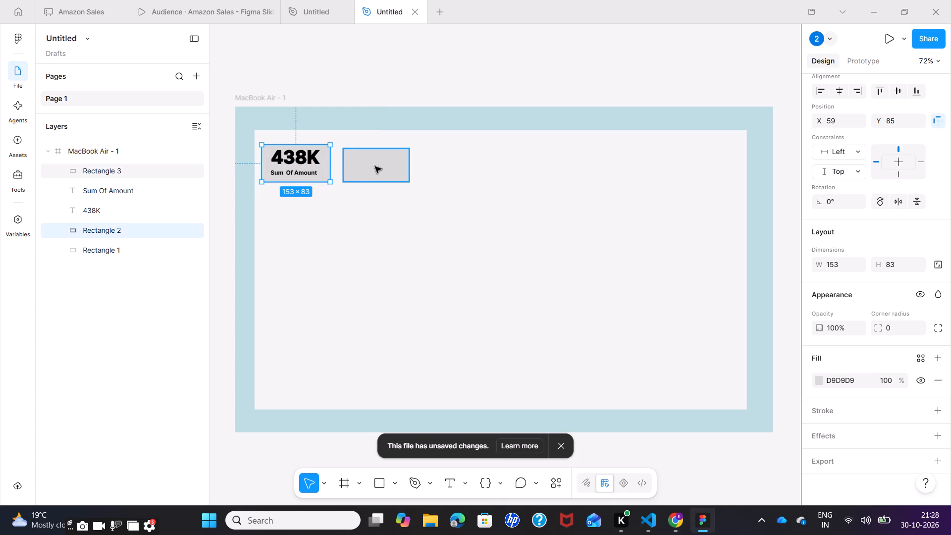
click(375, 166)
click(410, 167)
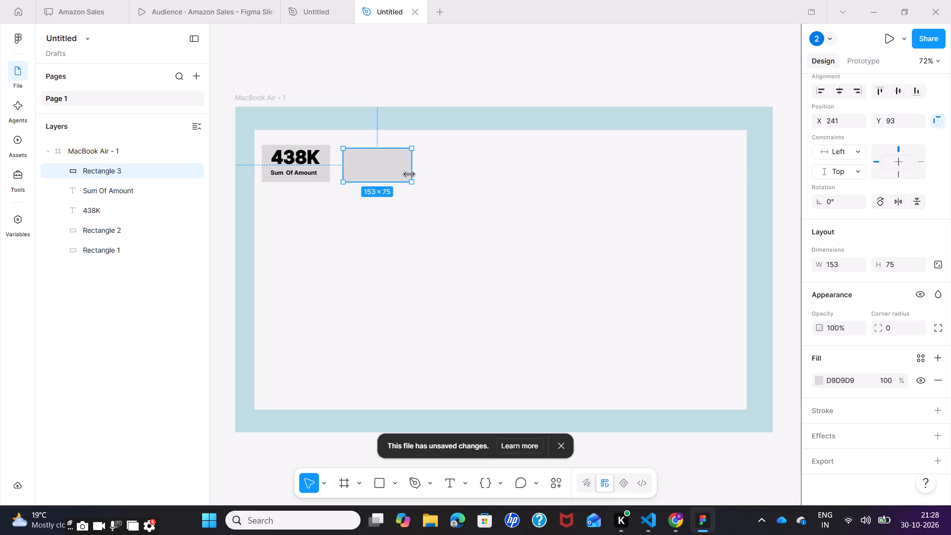
click(411, 182)
drag(377, 150, 377, 144)
click(325, 168)
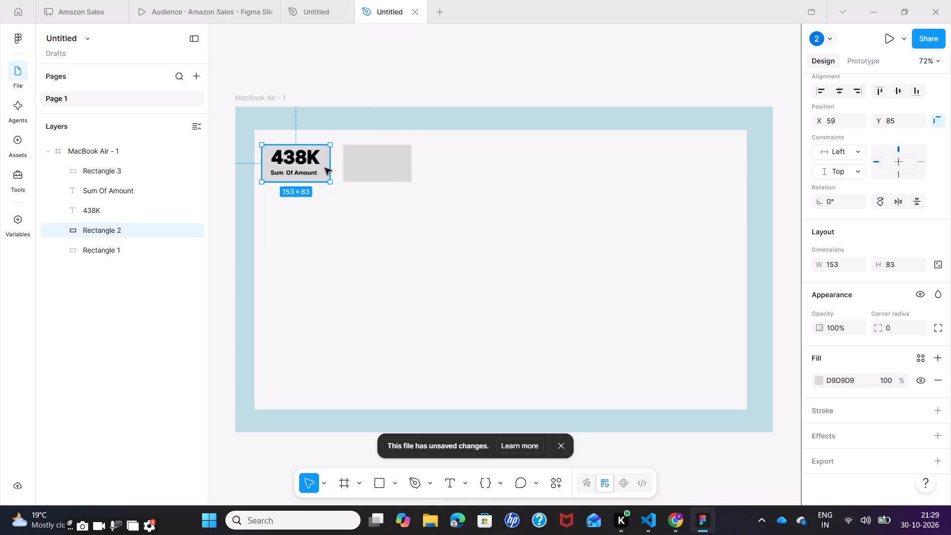
click(370, 238)
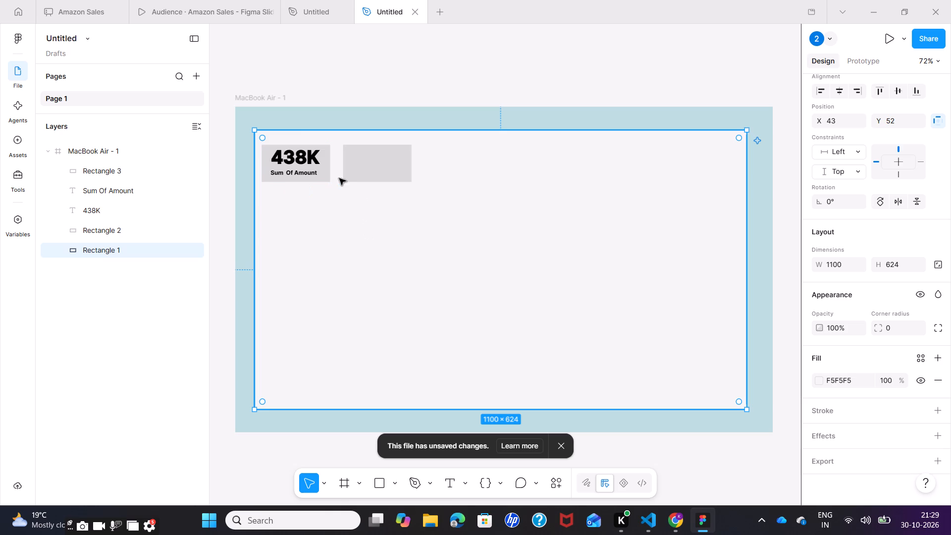
Add the text 5615 on the second grey card.
click(366, 159)
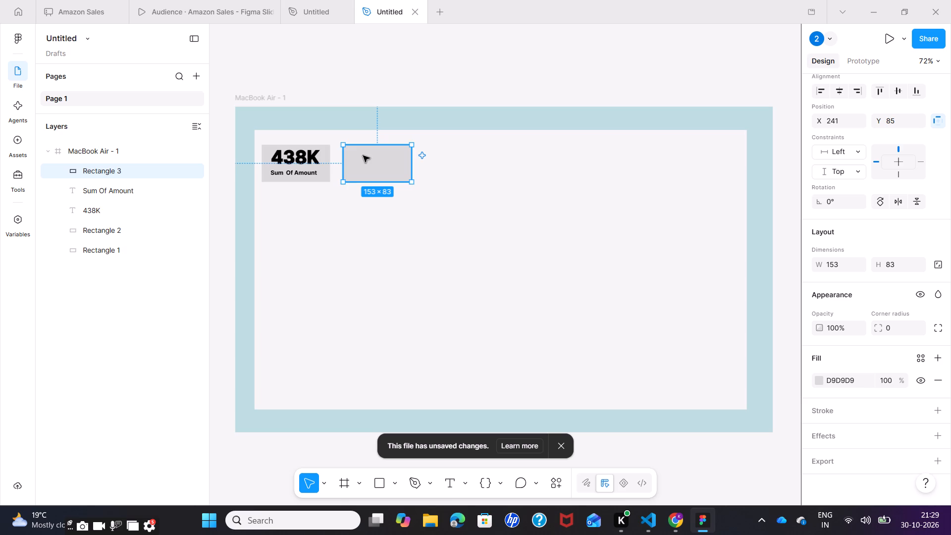
click(446, 490)
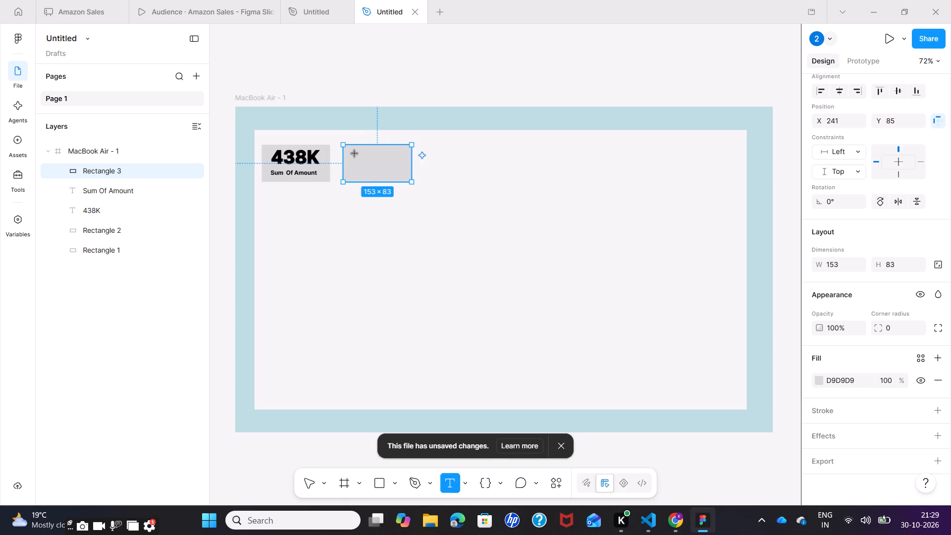
double_click(355, 154)
click(357, 158)
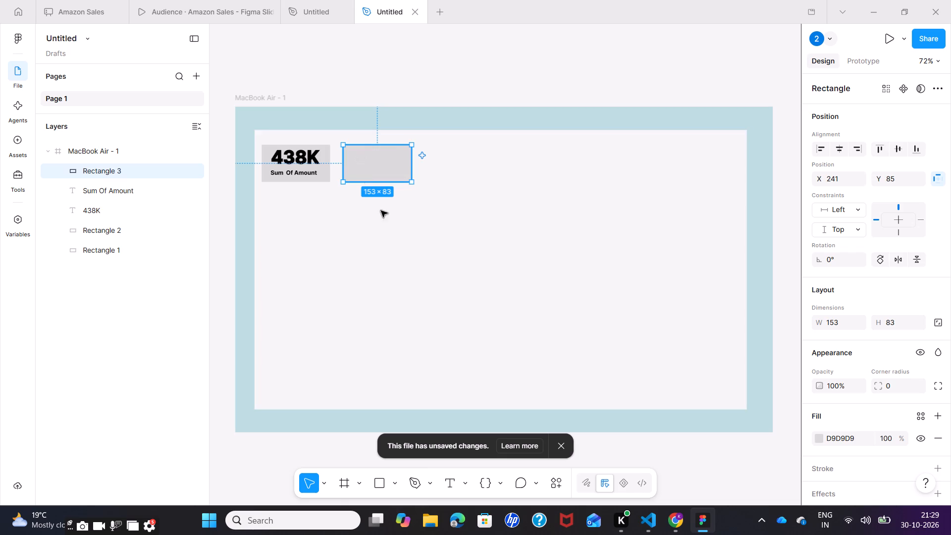
click(448, 484)
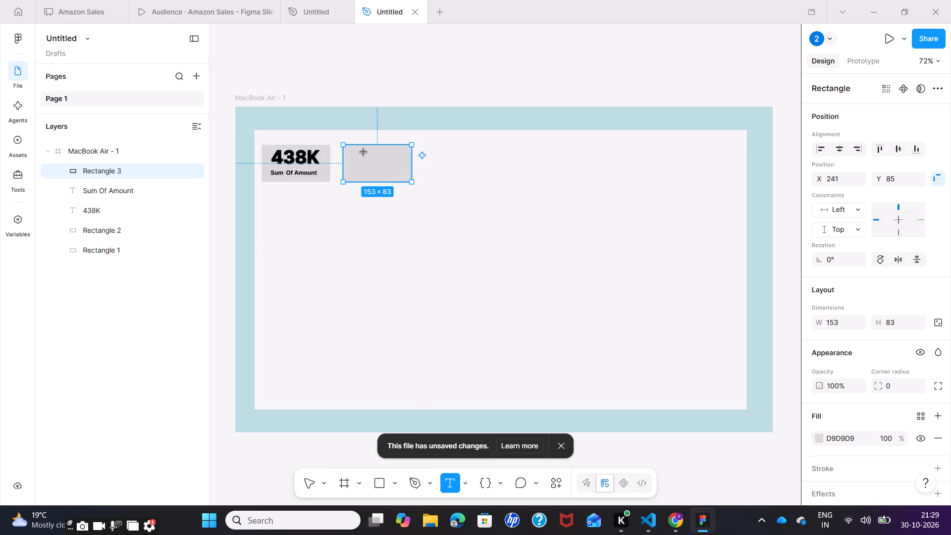
click(355, 156)
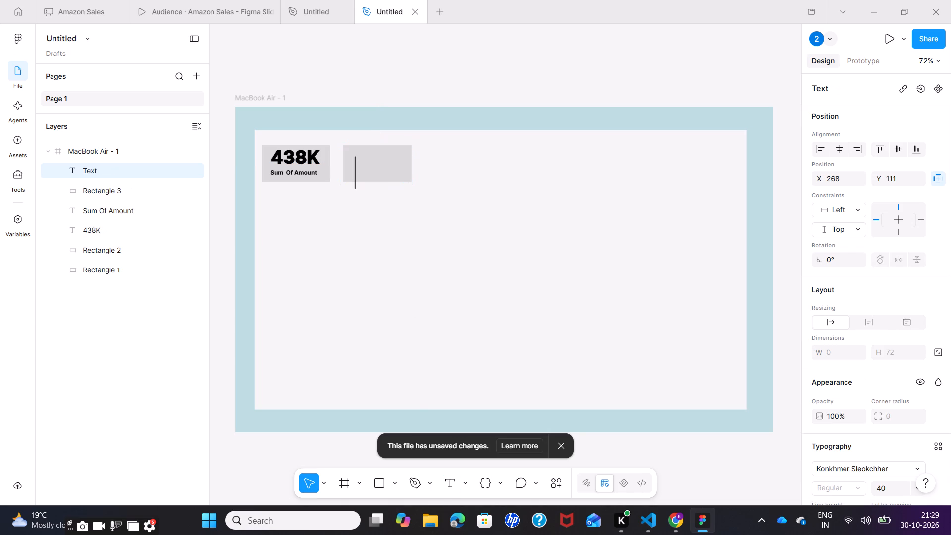
key(5)
text(615)
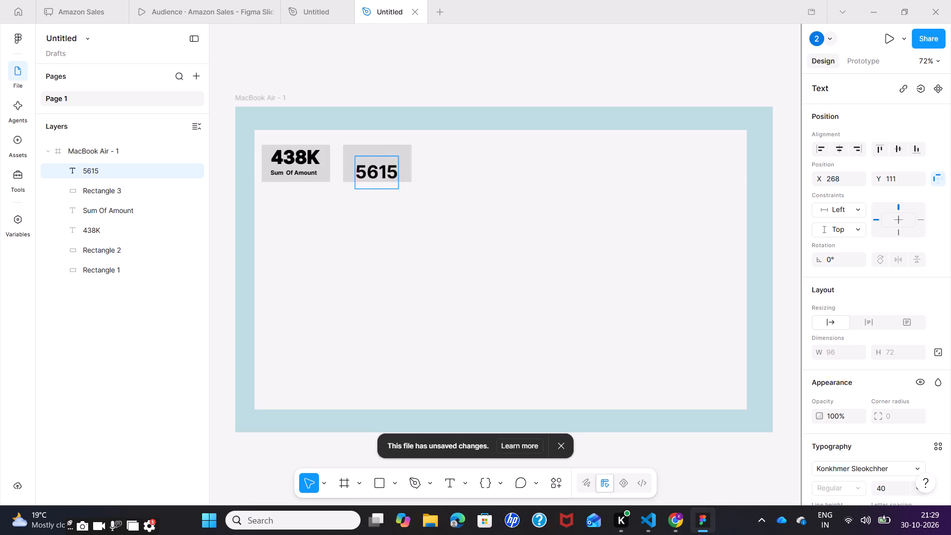
click(379, 247)
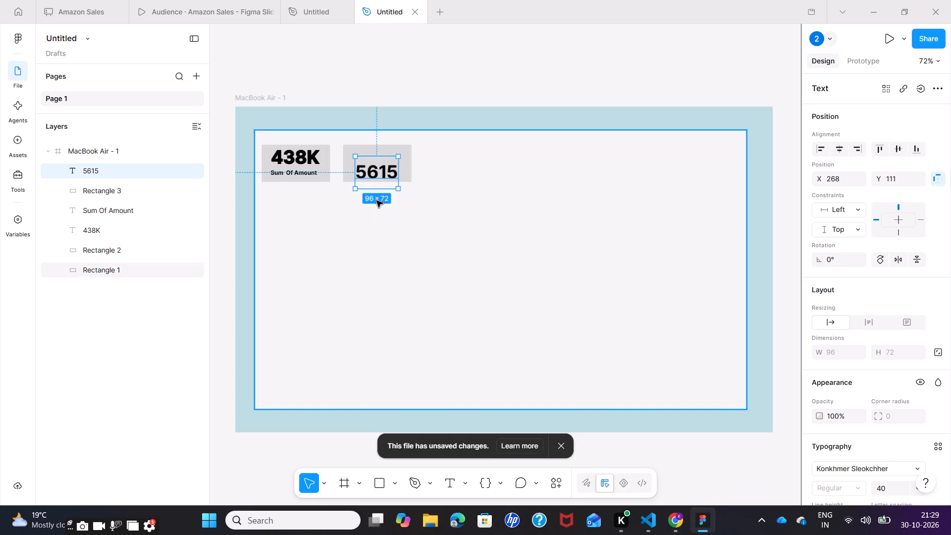
Resize the 5615 text box to about 104 × 70 and move it to about X 266, Y 78 on the second card.
drag(397, 190, 401, 188)
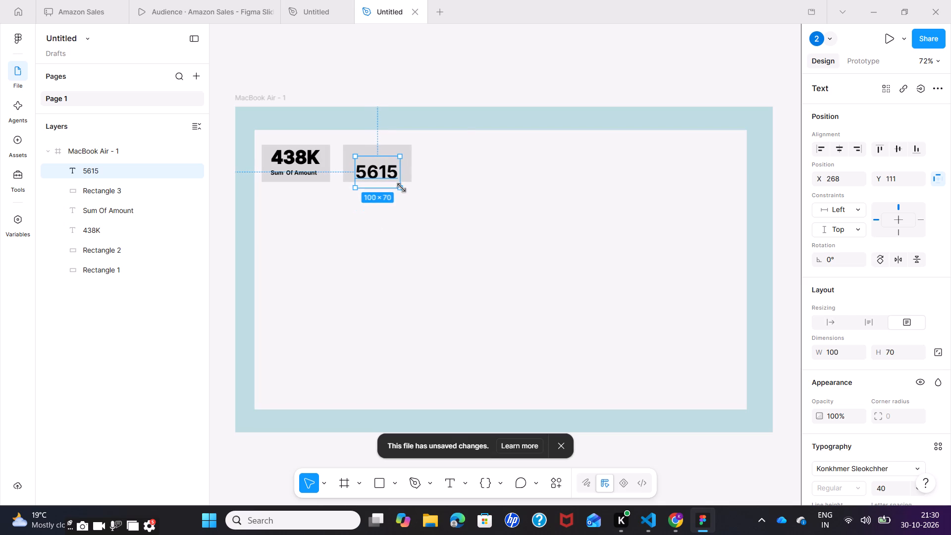
drag(401, 188, 402, 188)
drag(387, 160, 384, 155)
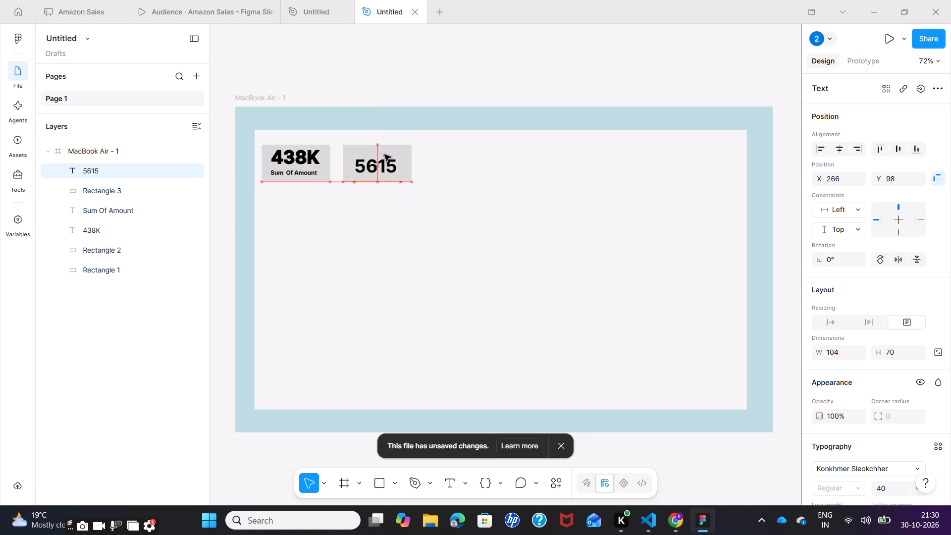
drag(384, 155, 382, 146)
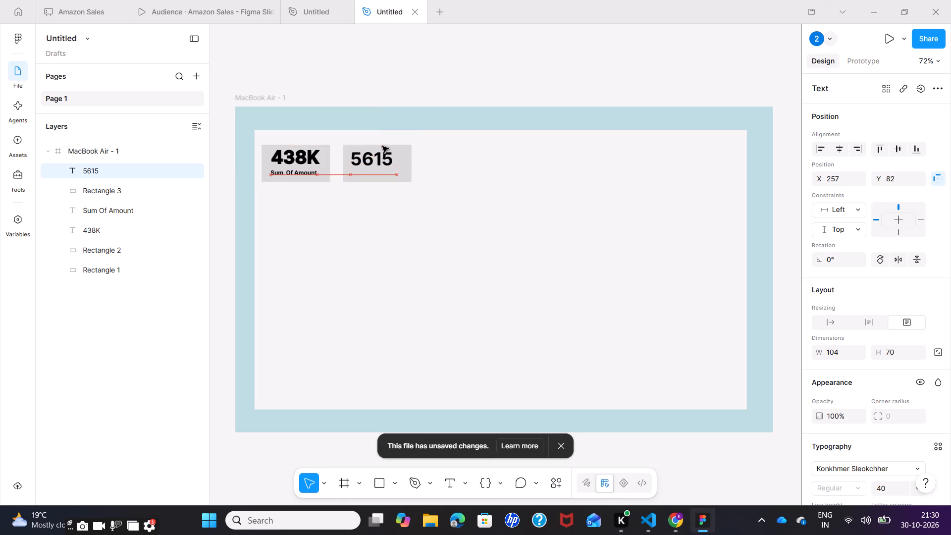
drag(382, 146, 384, 146)
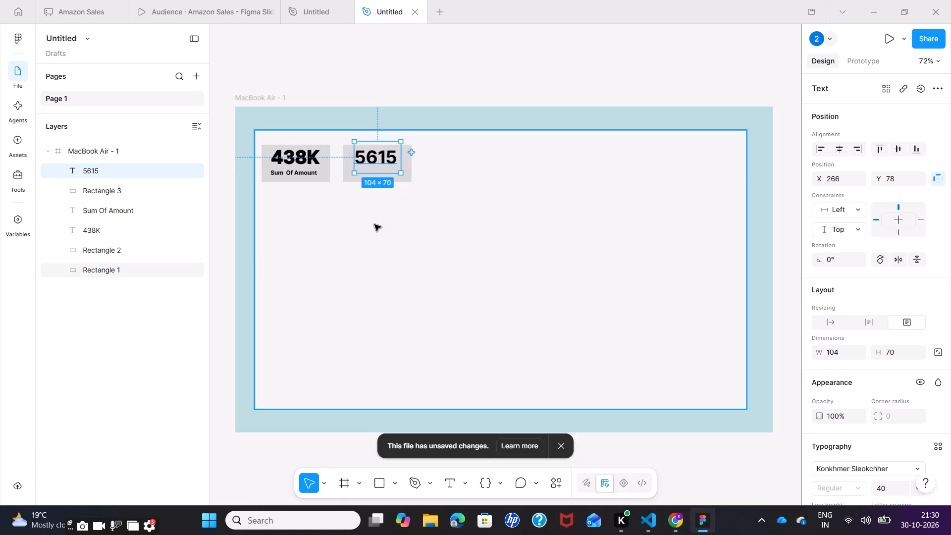
click(373, 231)
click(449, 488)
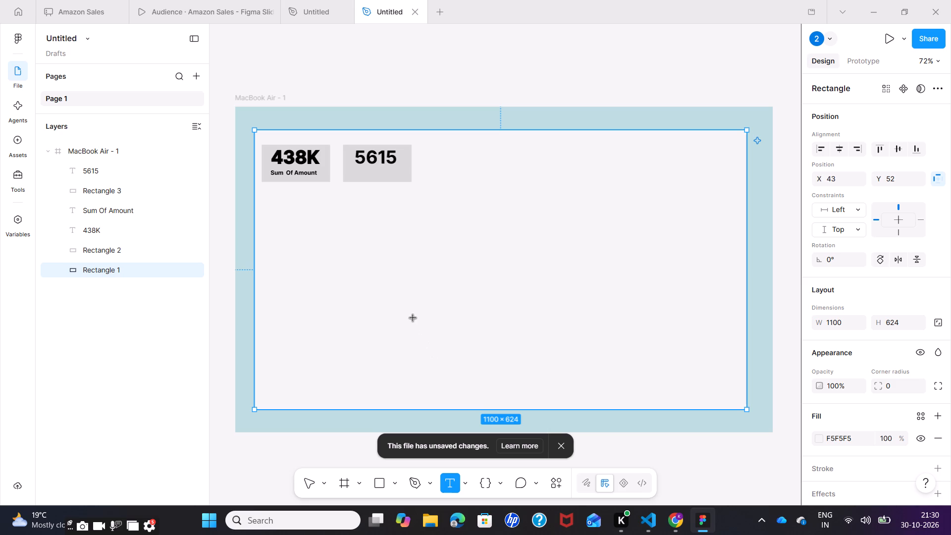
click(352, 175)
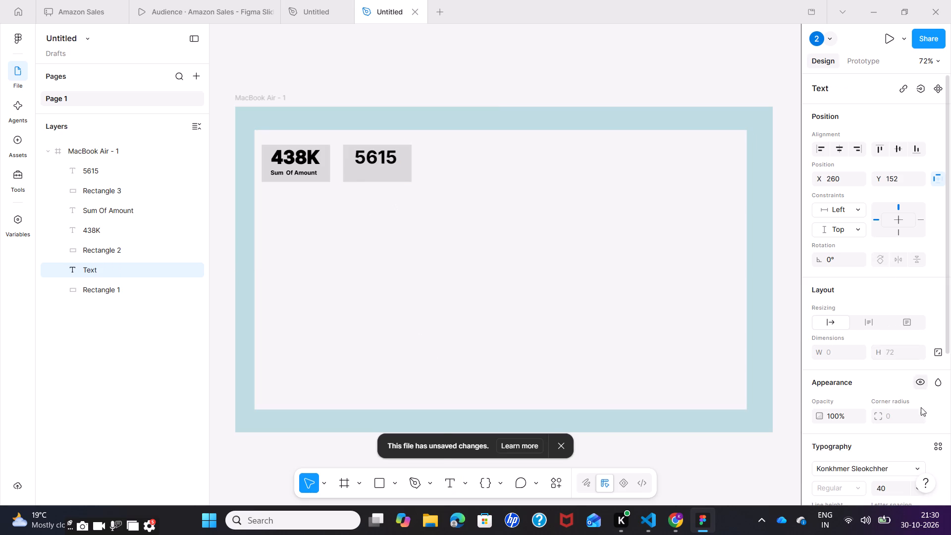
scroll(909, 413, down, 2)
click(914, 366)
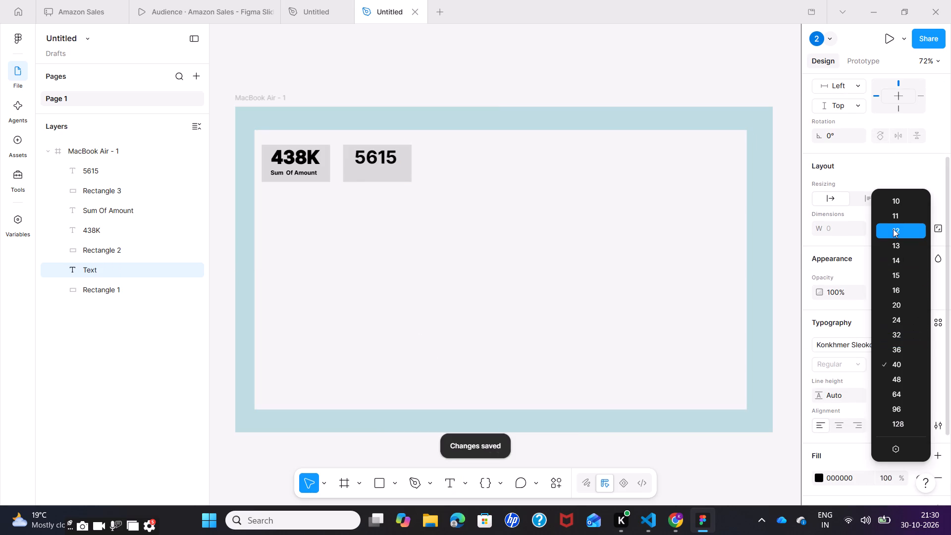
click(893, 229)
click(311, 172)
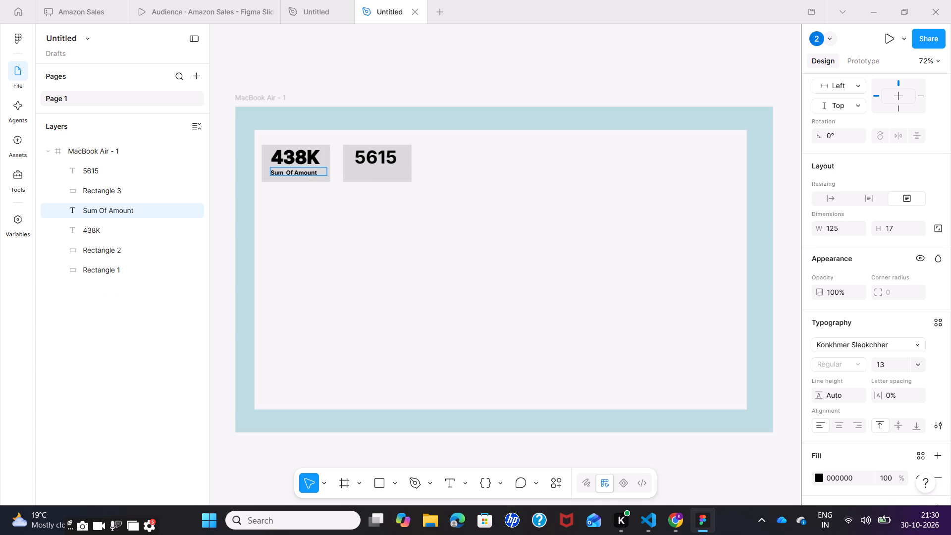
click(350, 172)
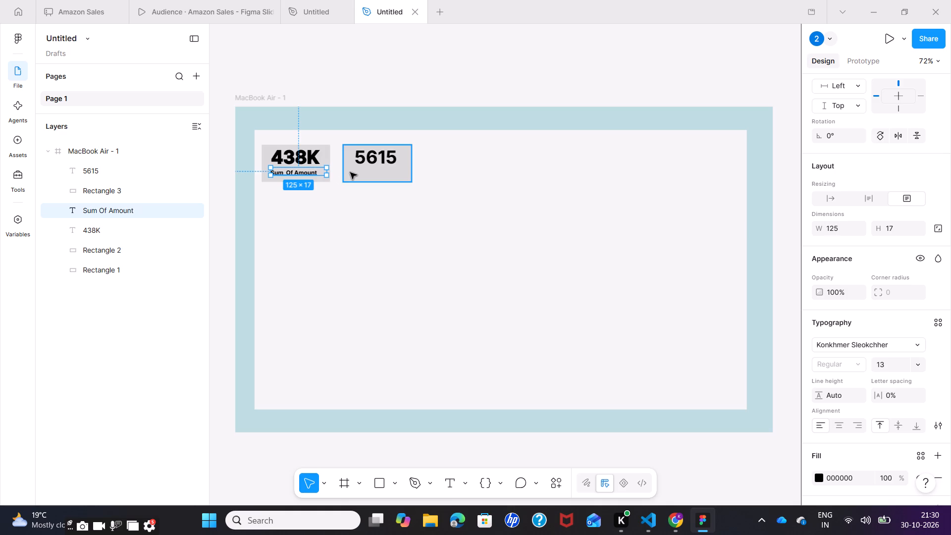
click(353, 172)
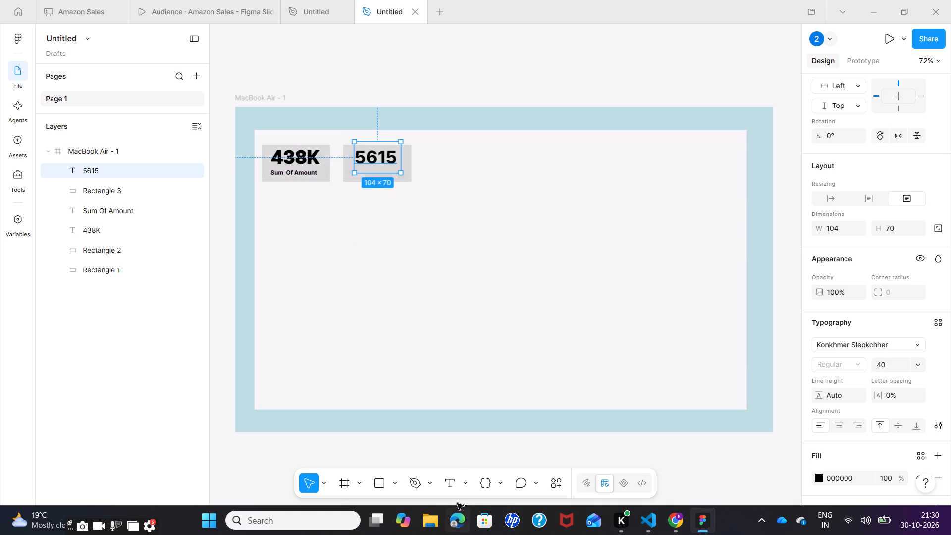
Draw a text box about 104 × 22 below 5615 on the second card and set its font size to 13.
click(447, 480)
drag(350, 177, 393, 169)
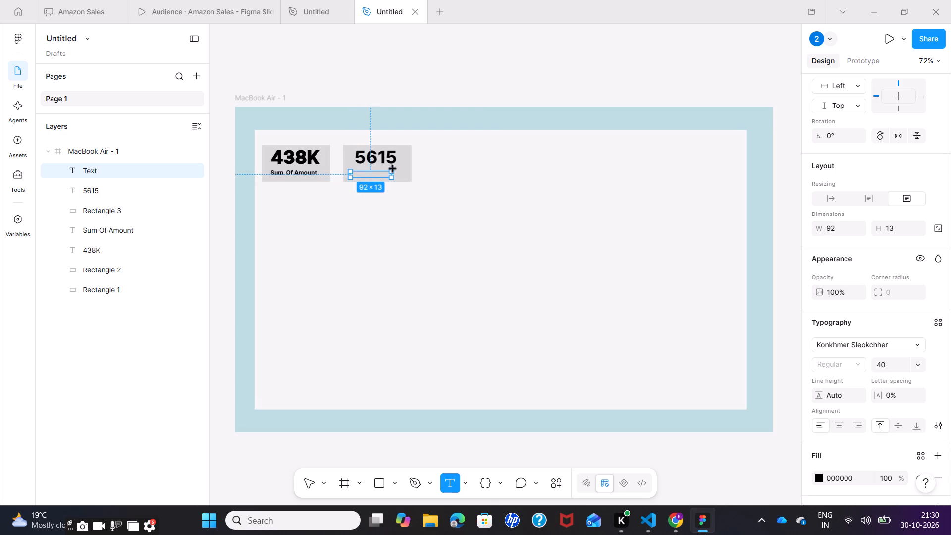
drag(393, 169, 397, 168)
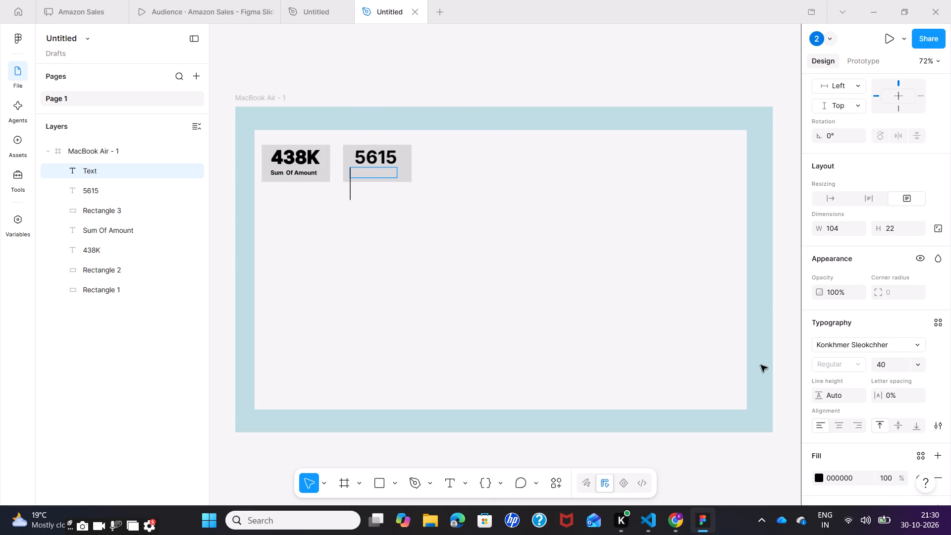
click(919, 361)
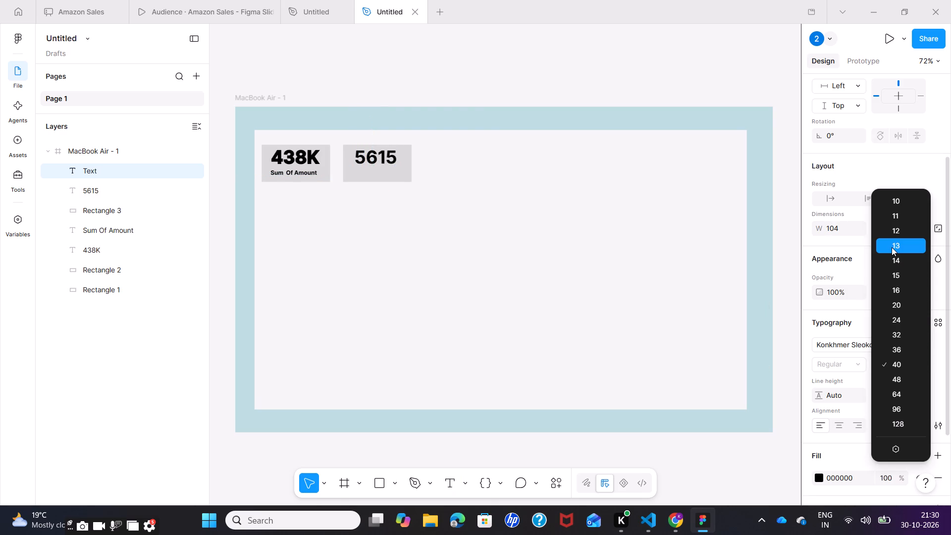
click(892, 247)
Enter the label Sum Of Quantity in the text box below 5615 on the second card.
click(349, 171)
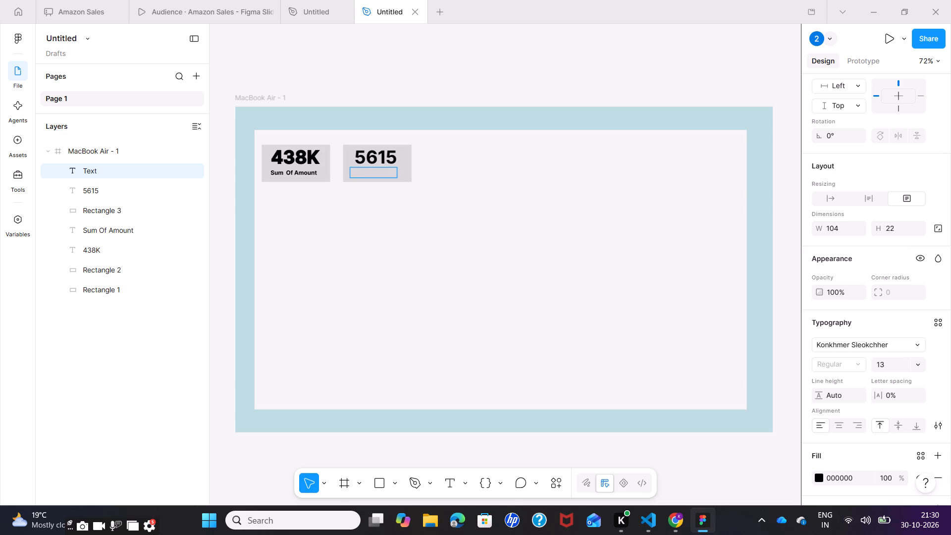
text(Sum)
key(shift+o)
key(BackSpace)
key(space)
key(shift+o)
key(f)
key(space)
key(space)
key(shift+q)
text(ua)
text(ntity)
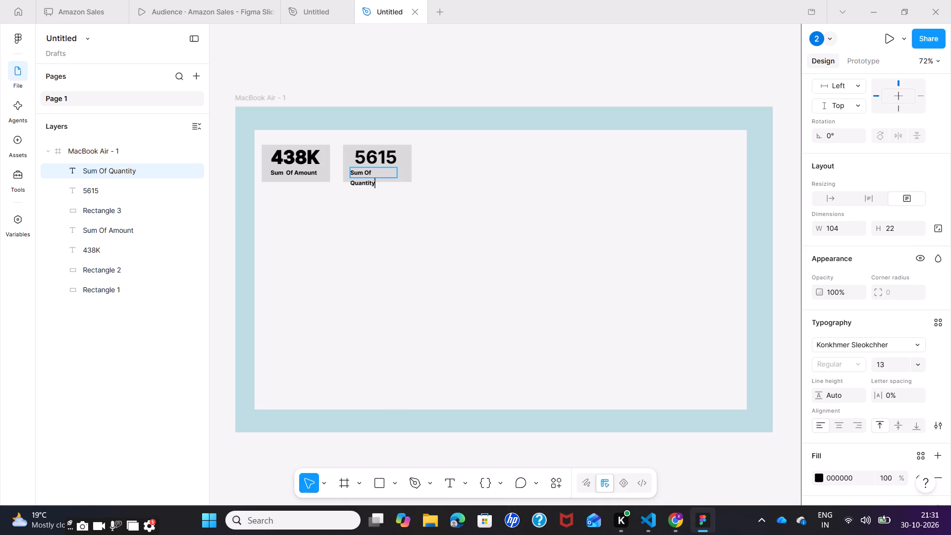
Enlarge the Sum Of Quantity text box to about 122 × 32 so the label fits on one line.
click(392, 172)
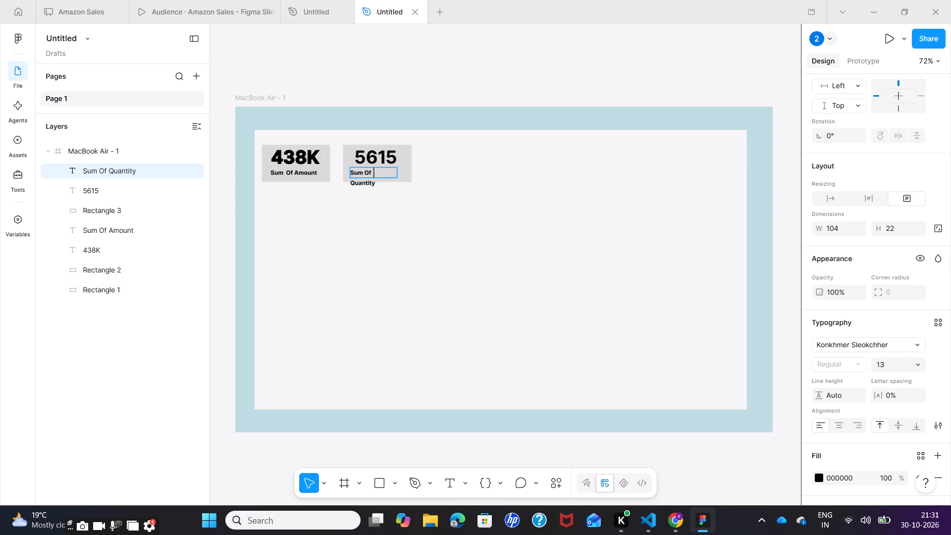
click(394, 174)
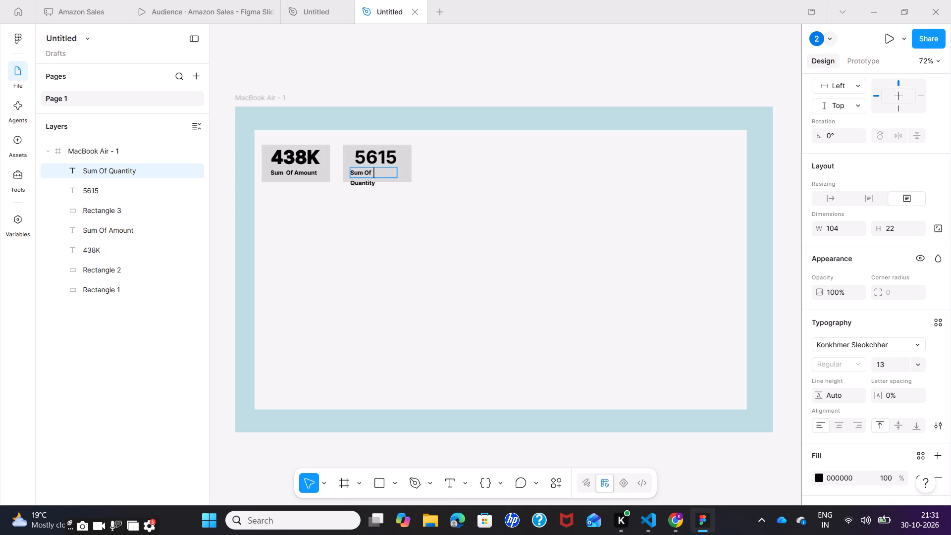
click(388, 185)
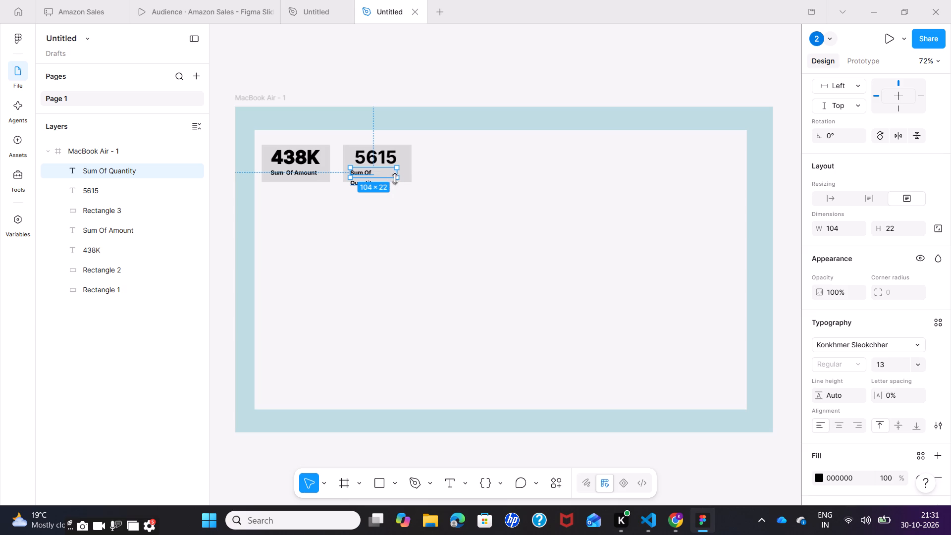
drag(397, 179, 405, 180)
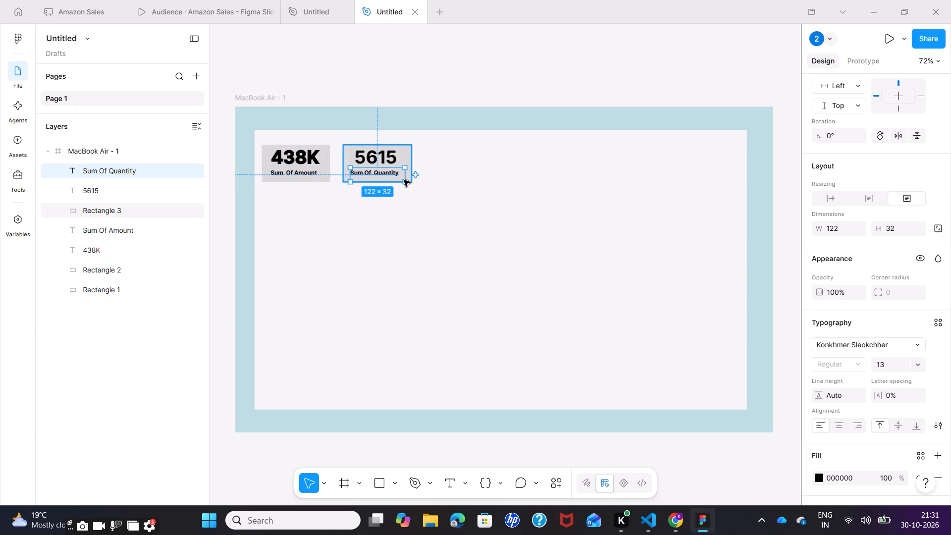
click(350, 286)
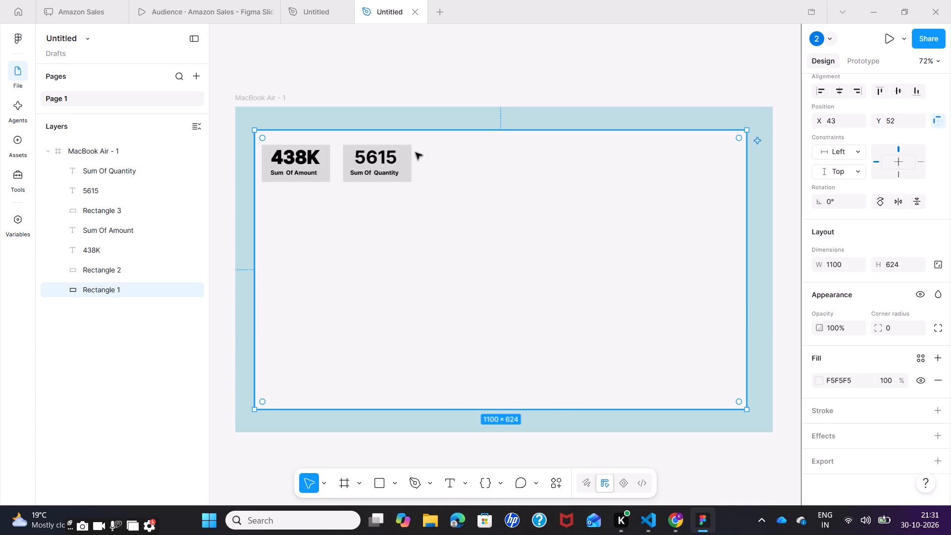
Draw a third grey rectangle about 140 × 63 beside the 5615 card, at about X 437, Y 90.
click(374, 489)
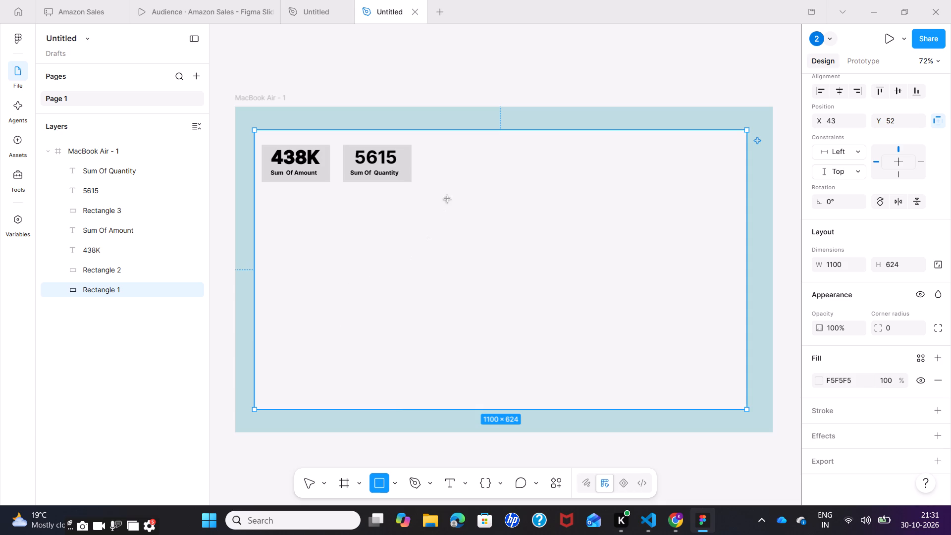
drag(431, 147, 458, 165)
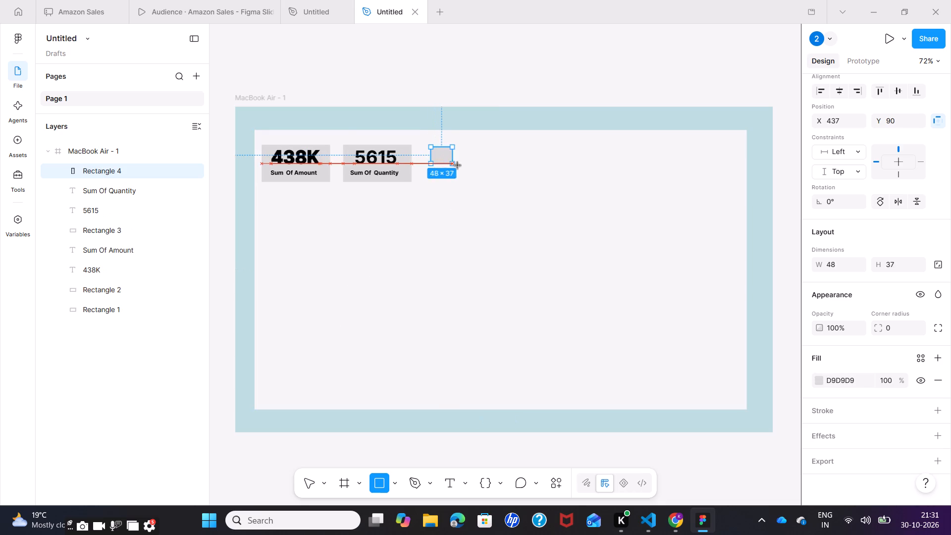
drag(458, 165, 493, 181)
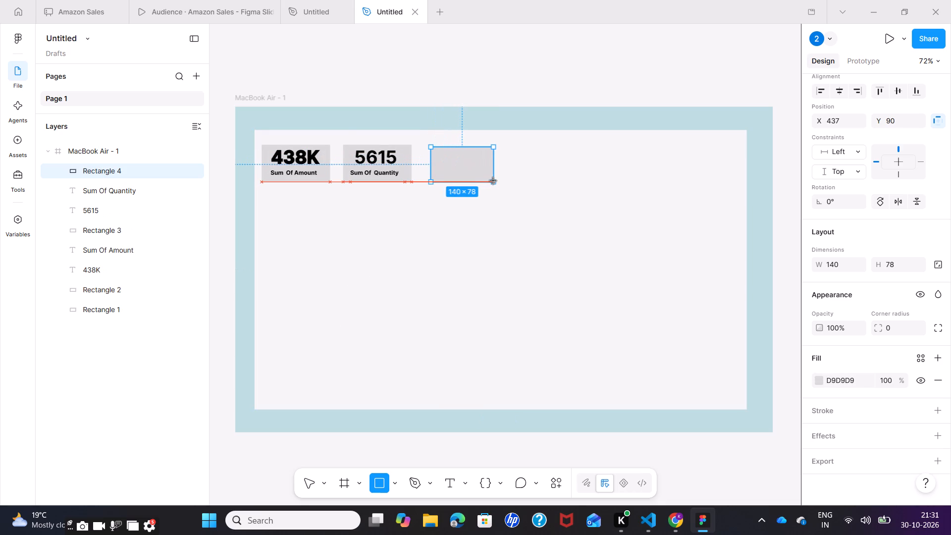
drag(493, 181, 493, 177)
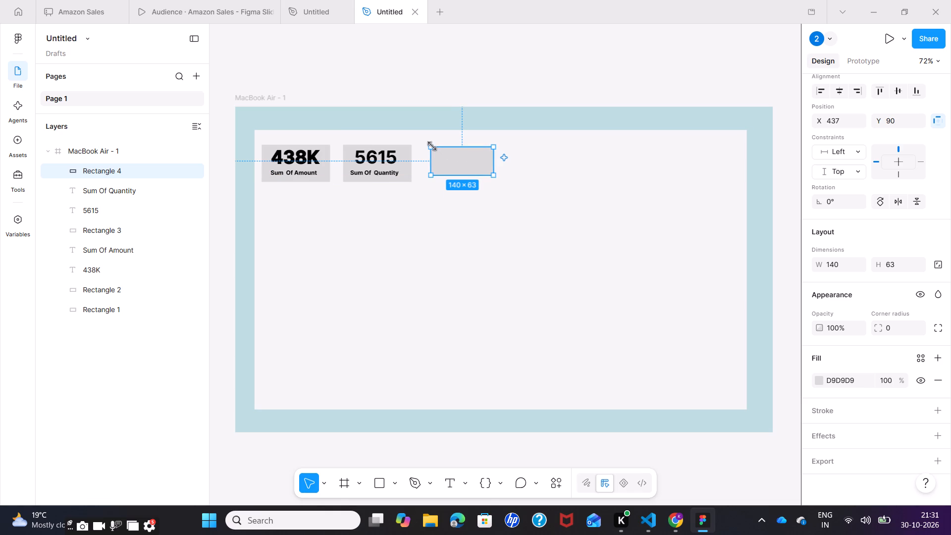
Resize the third rectangle to 153 × 83 to match the 5615 card, with its upper edge at Y 85.
click(407, 171)
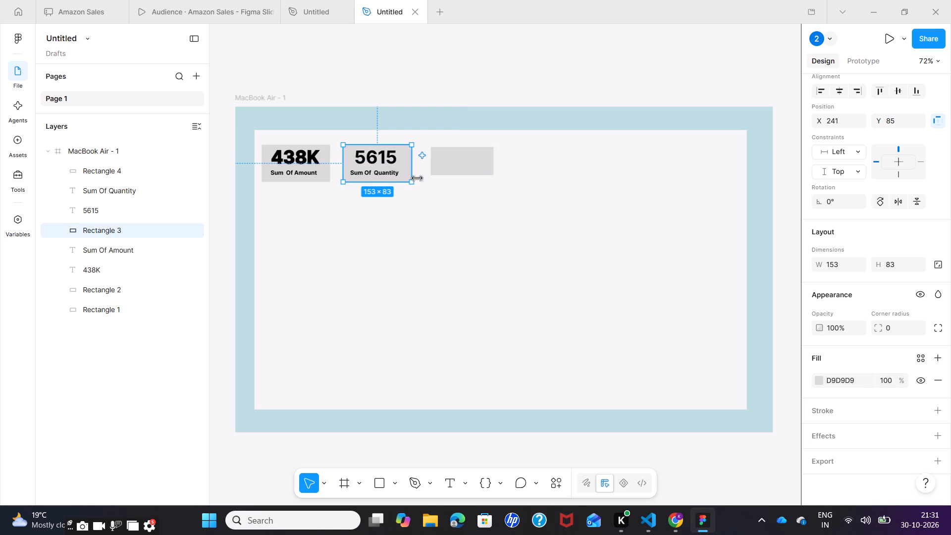
click(465, 160)
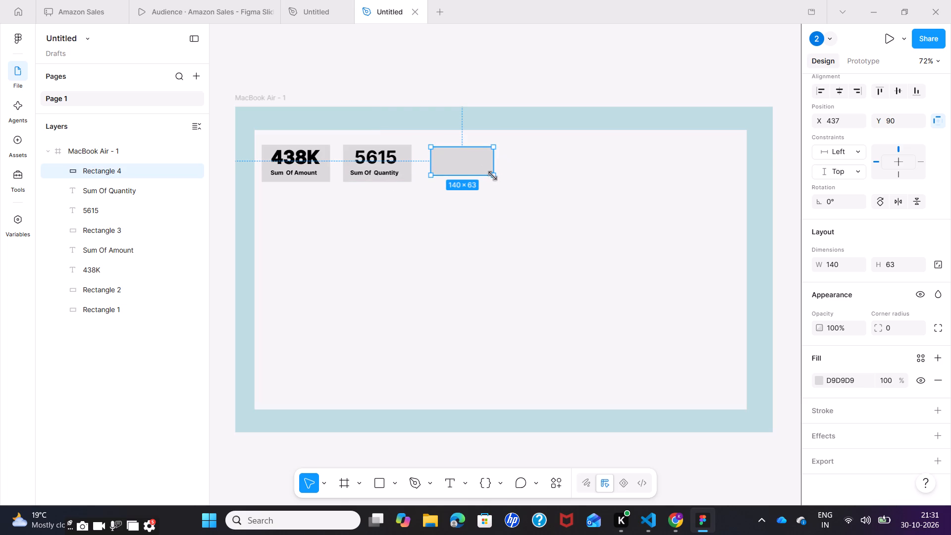
click(493, 176)
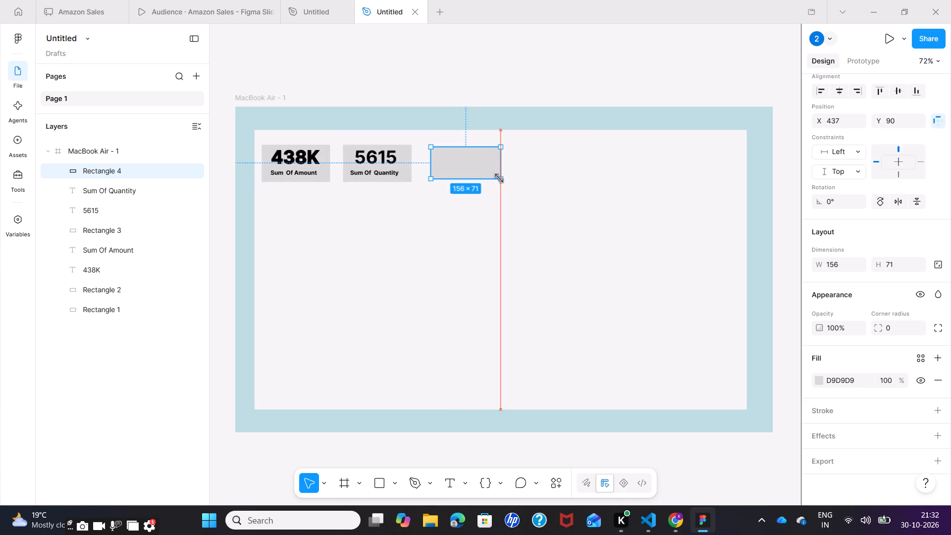
drag(460, 148, 461, 140)
click(464, 155)
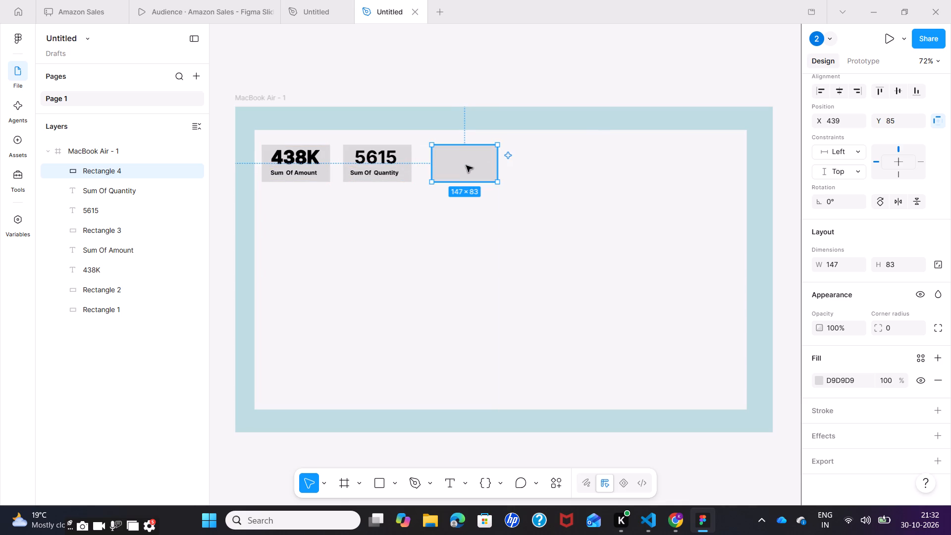
click(498, 166)
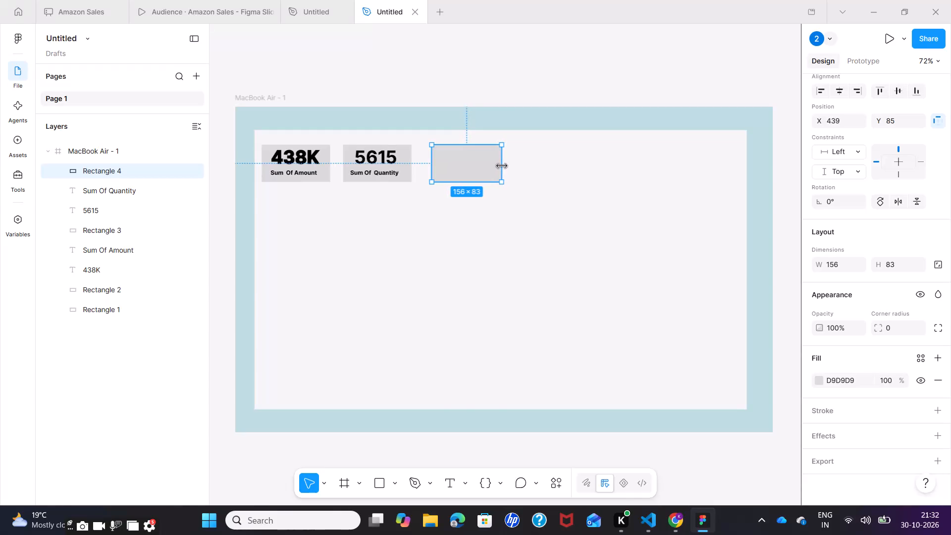
click(404, 173)
click(481, 171)
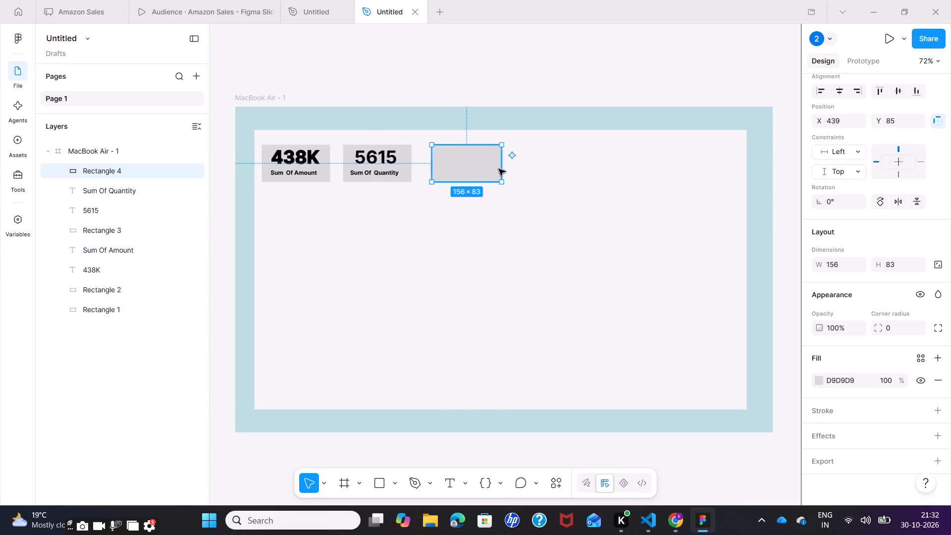
click(500, 165)
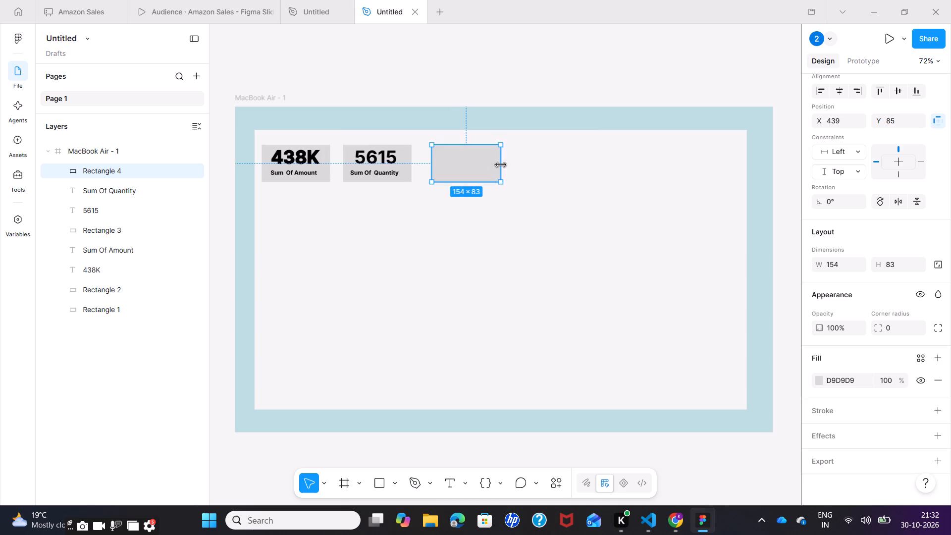
click(500, 165)
click(464, 249)
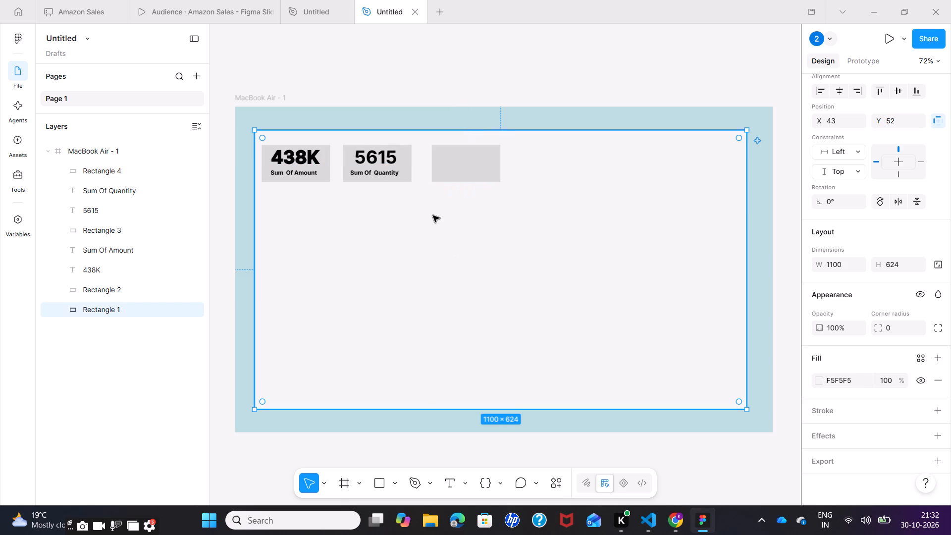
Move the third grey card closer to the 5615 card, to about X 429.5, keeping Y 85.
click(459, 170)
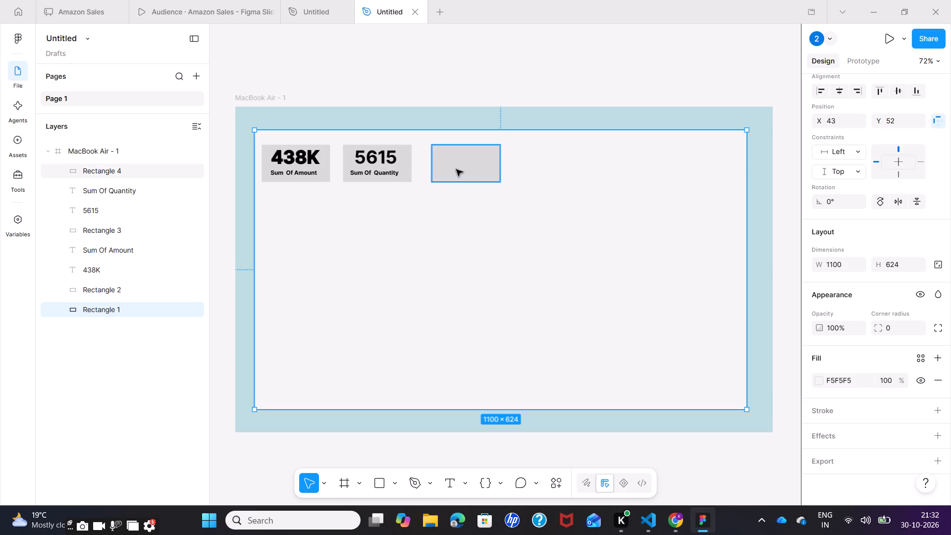
click(458, 165)
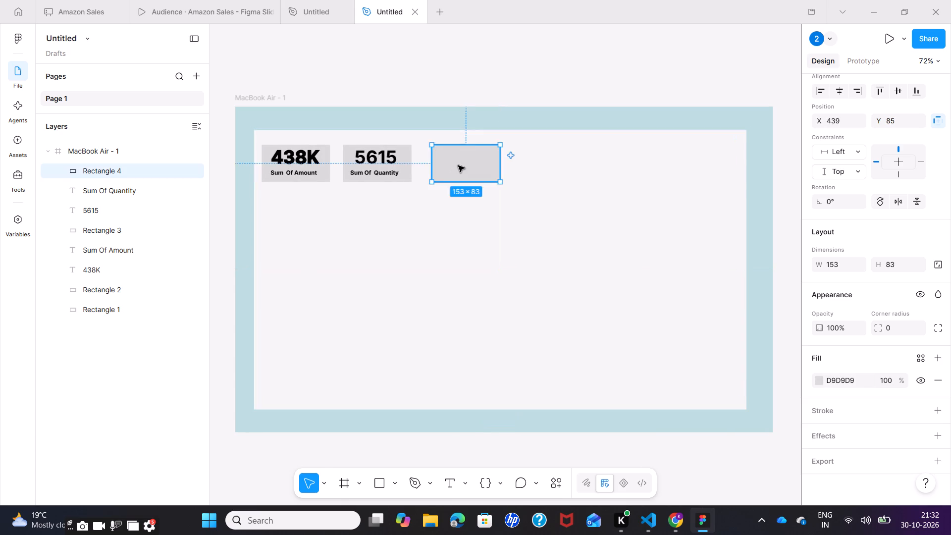
drag(458, 165, 448, 166)
drag(448, 166, 439, 166)
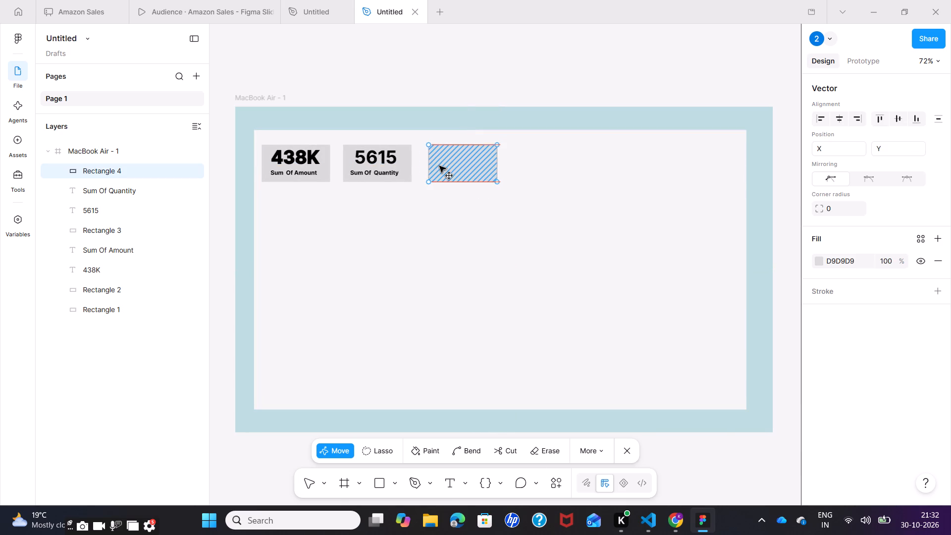
drag(439, 166, 443, 168)
click(446, 263)
click(428, 263)
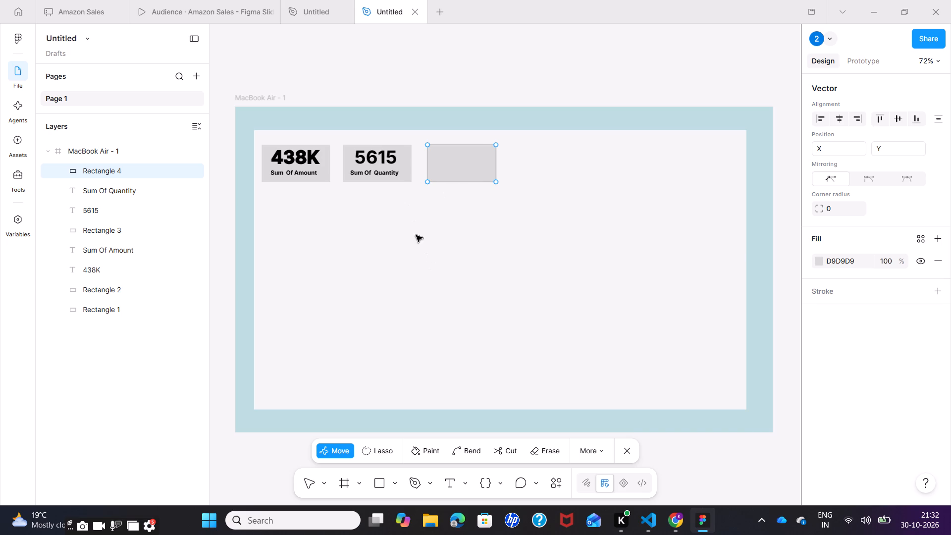
Draw a text box about 113 × 42 on the third grey card and enter 37K.
click(448, 486)
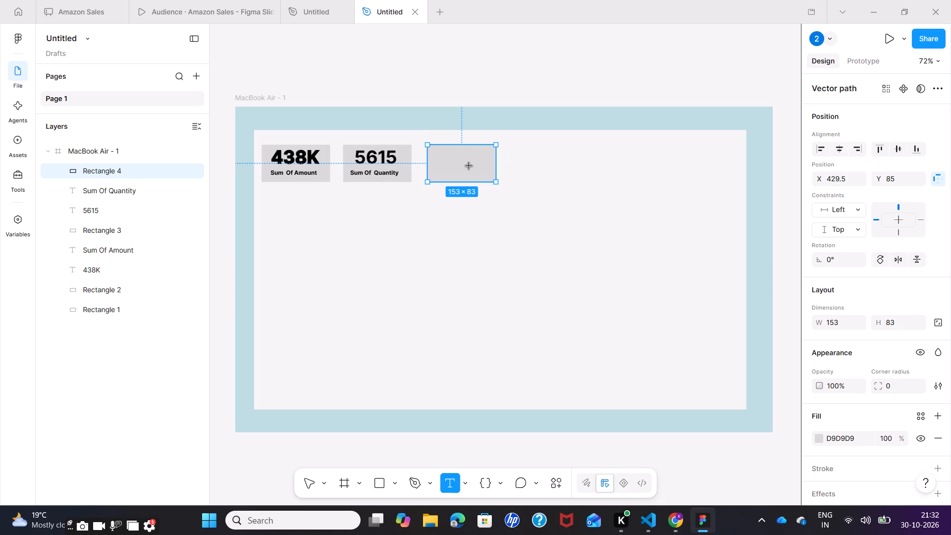
drag(433, 153, 470, 168)
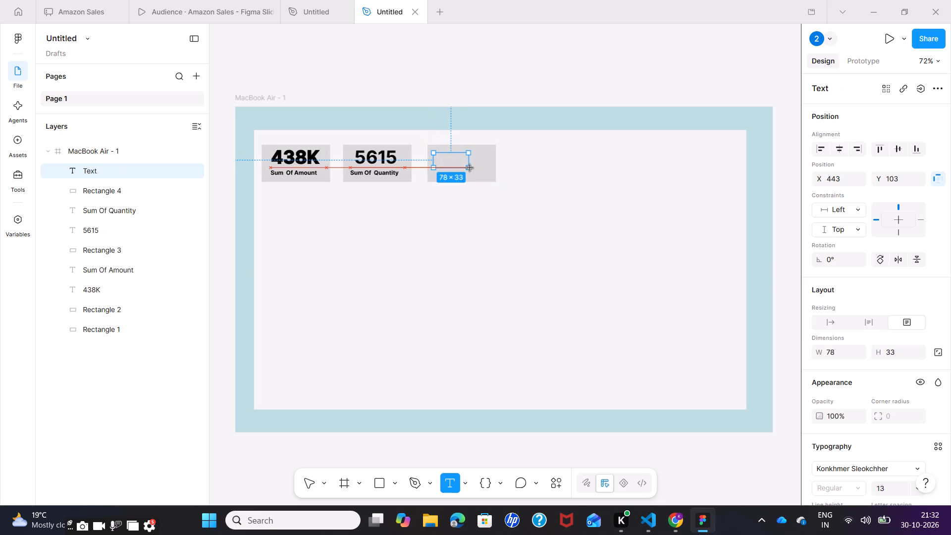
drag(470, 168, 484, 170)
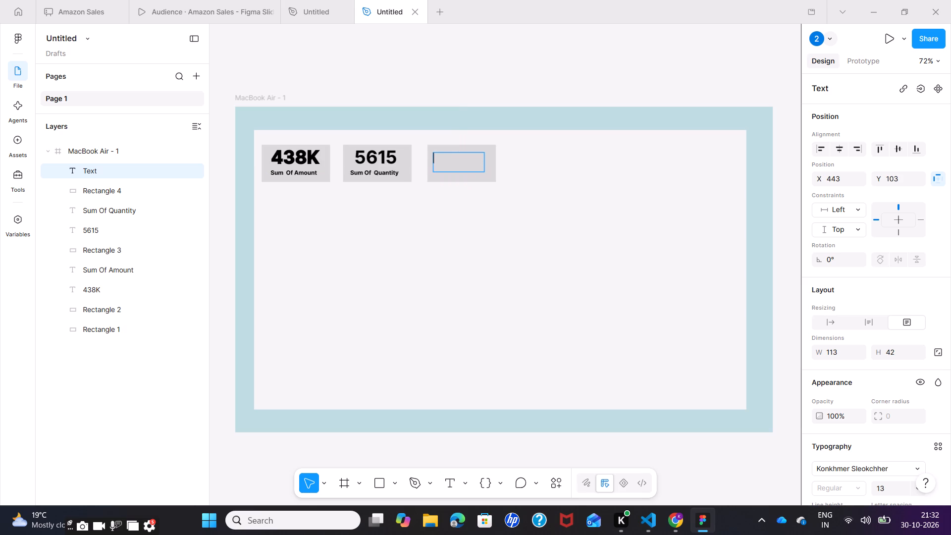
text(37)
key(shift+k)
Set the font size of the 37K text on the third grey card to 40.
scroll(900, 329, down, 2)
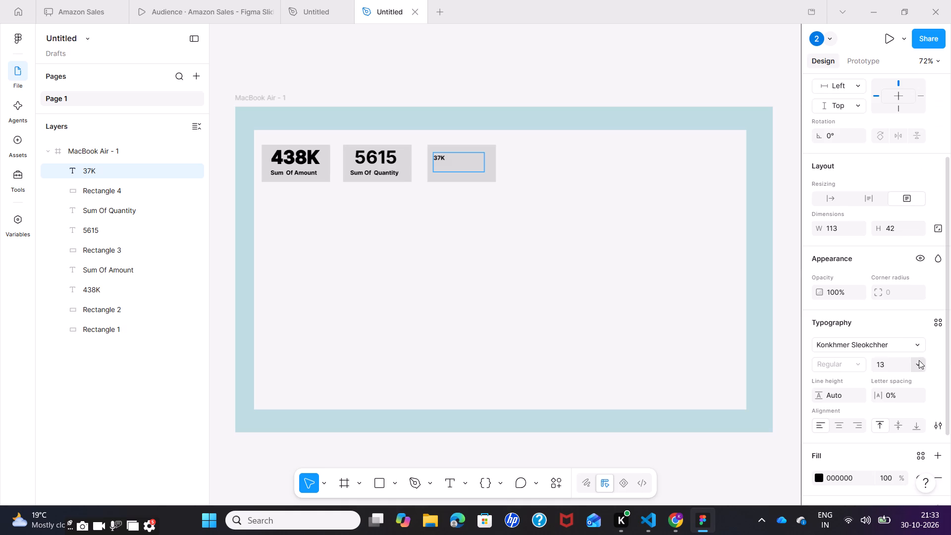
click(916, 360)
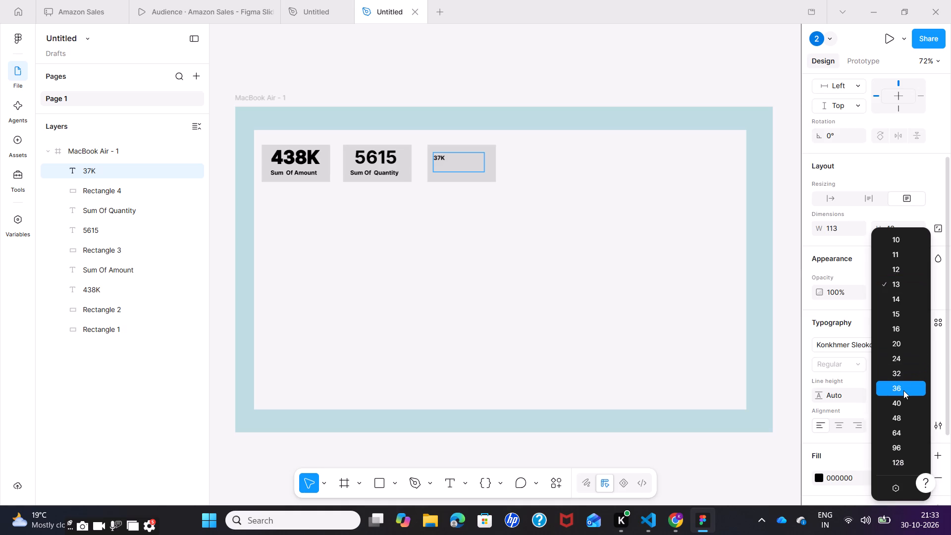
right_click(904, 404)
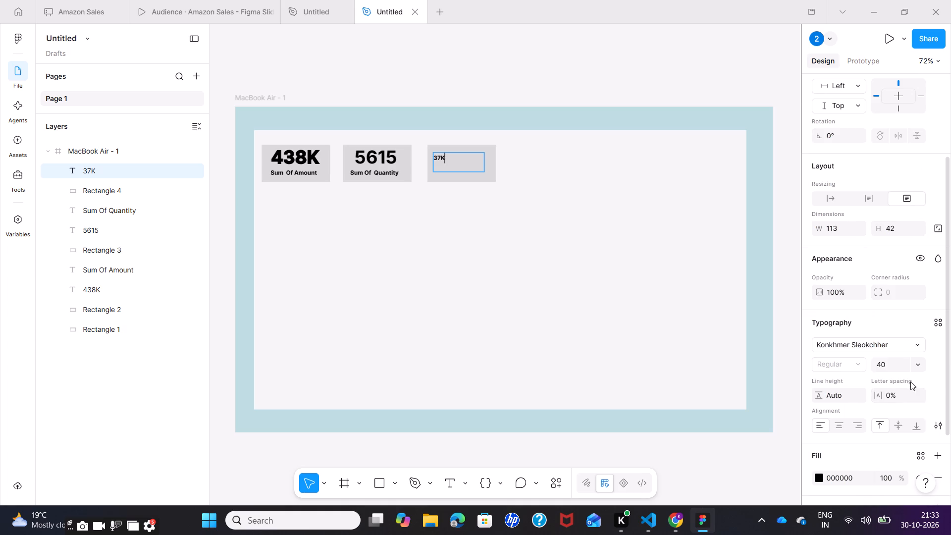
double_click(457, 166)
click(921, 367)
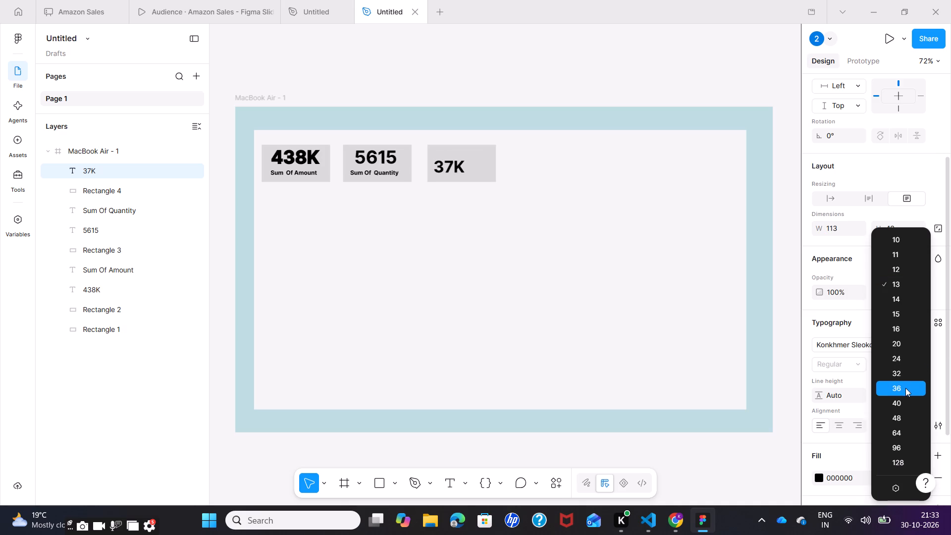
click(903, 404)
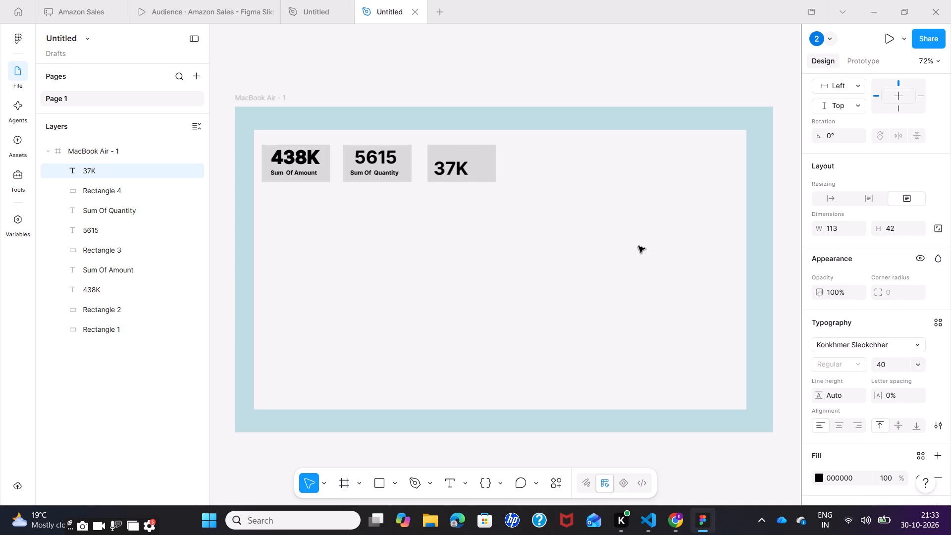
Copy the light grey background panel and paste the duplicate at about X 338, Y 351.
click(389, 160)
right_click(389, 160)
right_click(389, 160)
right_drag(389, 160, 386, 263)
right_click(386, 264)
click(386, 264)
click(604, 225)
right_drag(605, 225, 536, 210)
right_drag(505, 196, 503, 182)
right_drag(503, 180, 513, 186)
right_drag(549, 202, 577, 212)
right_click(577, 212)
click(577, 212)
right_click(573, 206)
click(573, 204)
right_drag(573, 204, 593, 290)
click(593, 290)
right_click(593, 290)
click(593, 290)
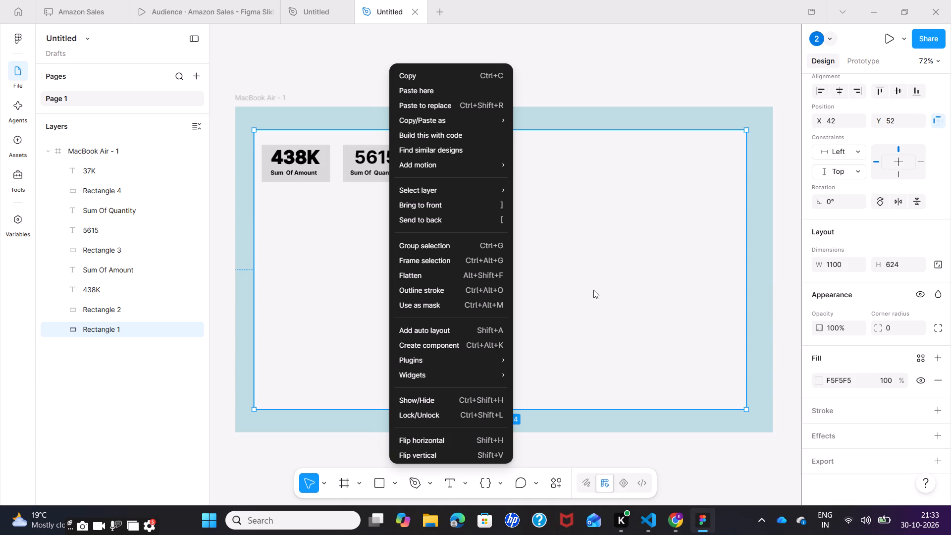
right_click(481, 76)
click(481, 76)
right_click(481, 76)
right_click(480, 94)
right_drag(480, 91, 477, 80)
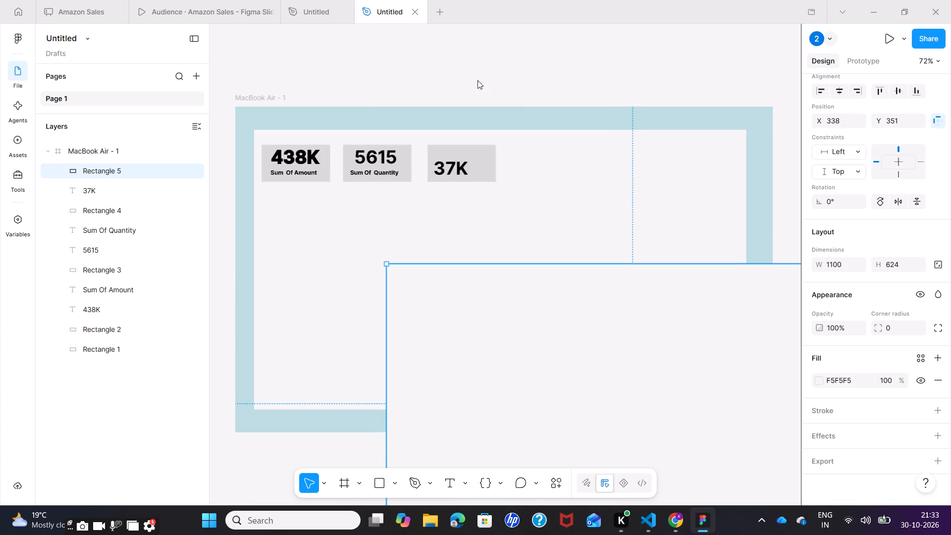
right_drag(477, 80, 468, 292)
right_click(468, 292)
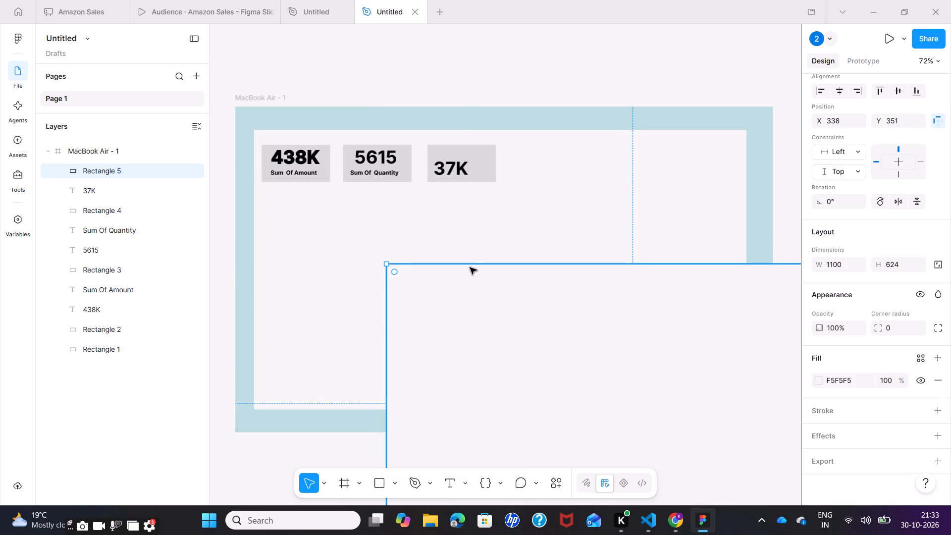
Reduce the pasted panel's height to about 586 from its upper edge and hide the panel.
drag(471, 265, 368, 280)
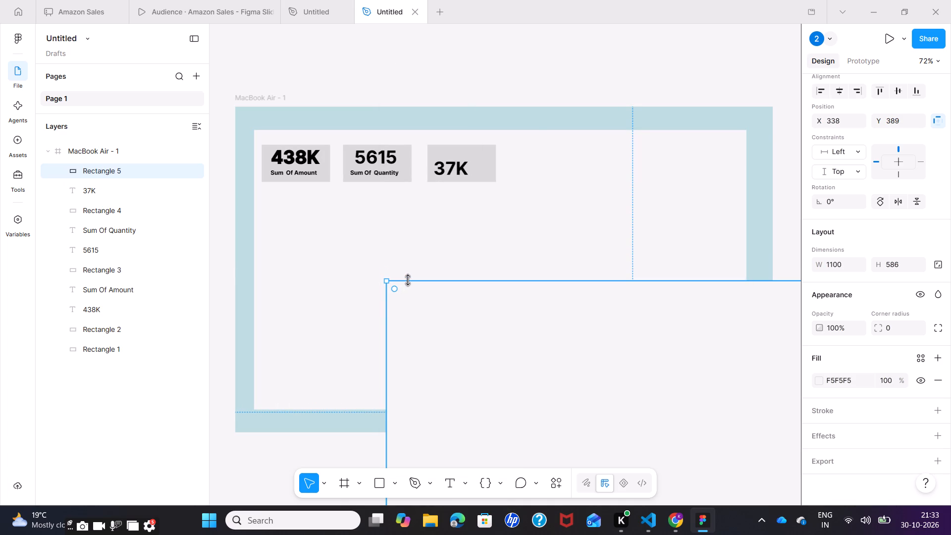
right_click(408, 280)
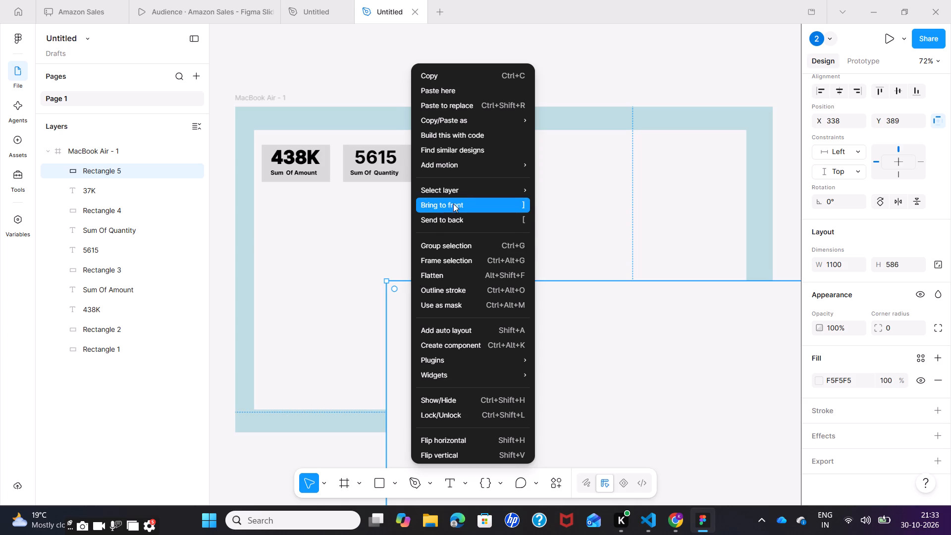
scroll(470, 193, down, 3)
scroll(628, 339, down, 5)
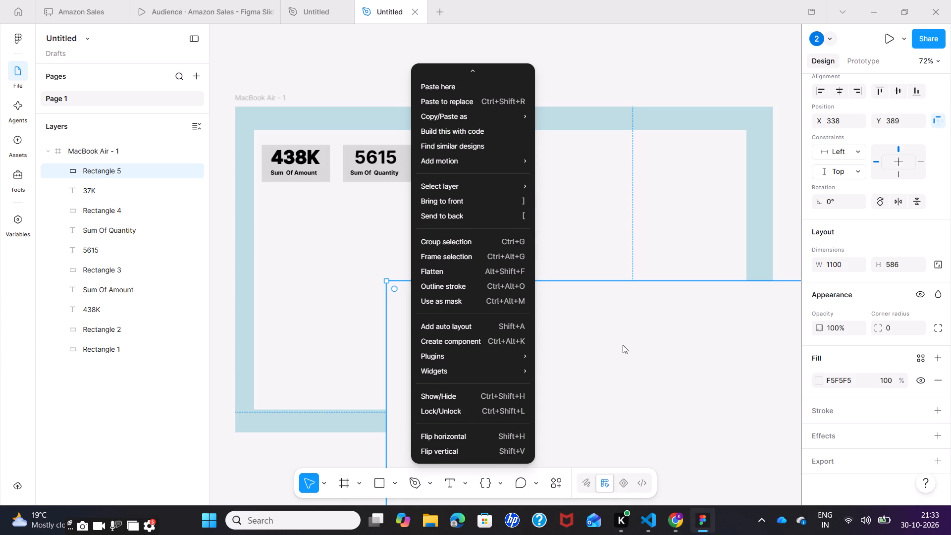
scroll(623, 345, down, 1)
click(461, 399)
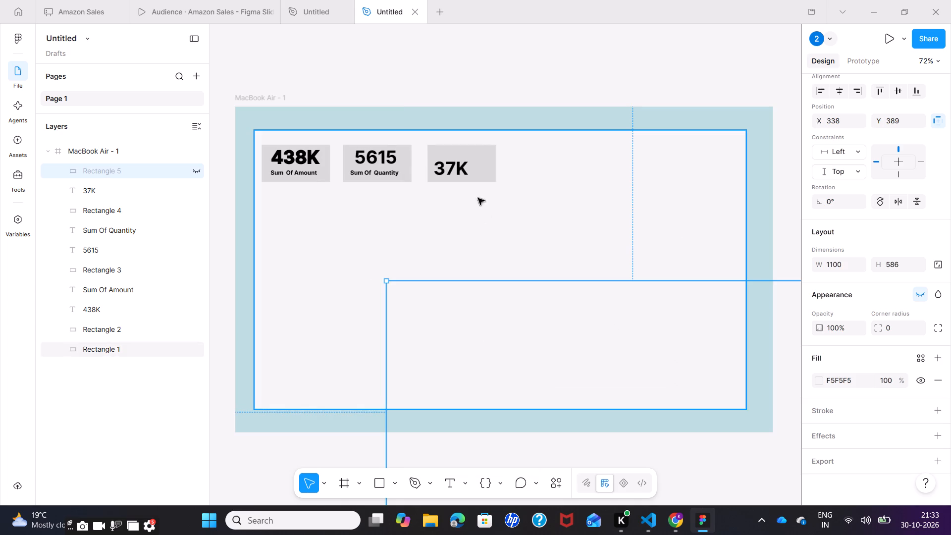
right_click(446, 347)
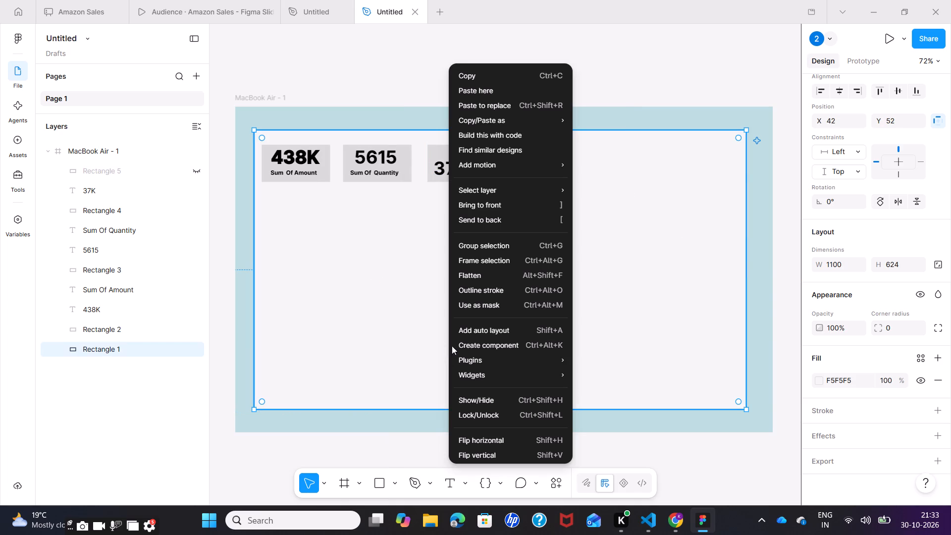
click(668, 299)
Move the 37K text up within the third card to line up with the 438K and 5615 values.
click(458, 165)
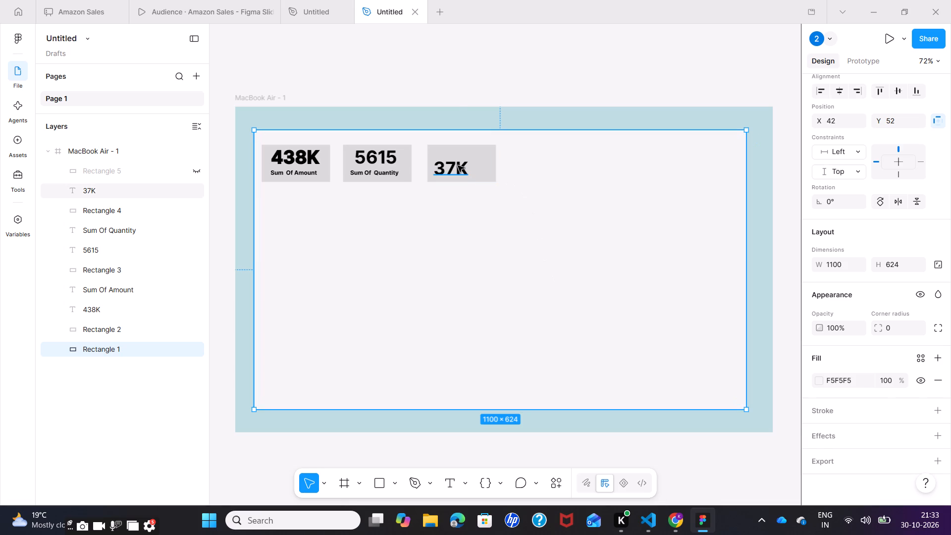
drag(458, 165, 465, 154)
click(455, 223)
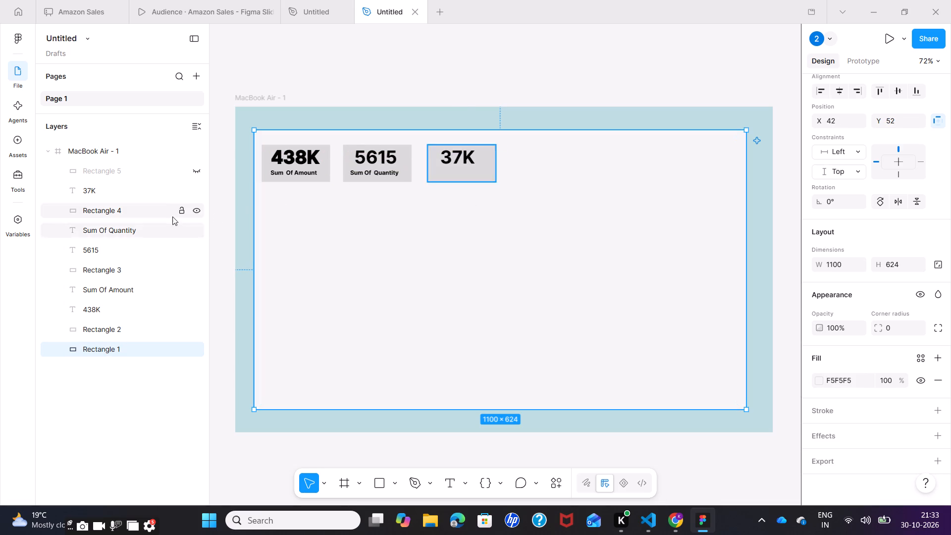
Draw a text box about 103 × 17 below 37K and enter Sum Of Profit at font size 13.
click(455, 481)
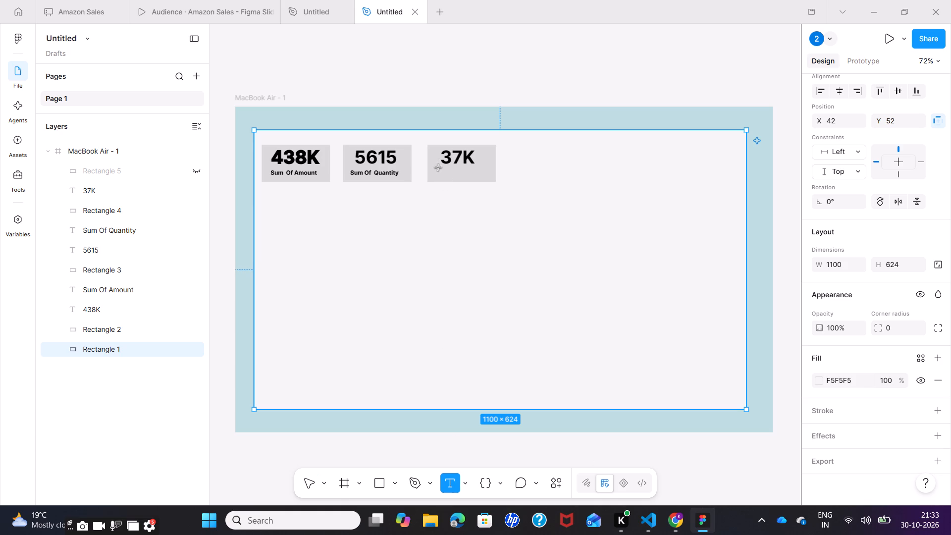
drag(438, 167, 468, 178)
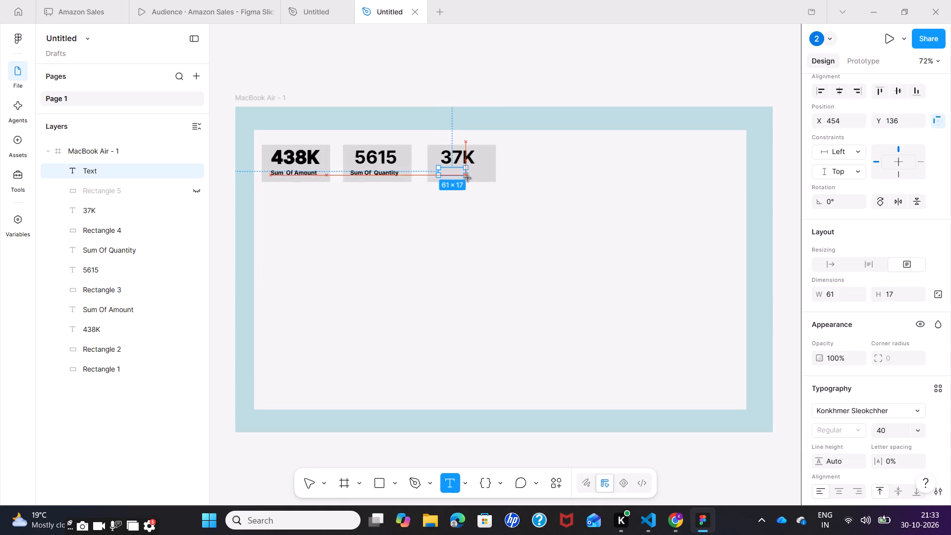
drag(468, 178, 485, 176)
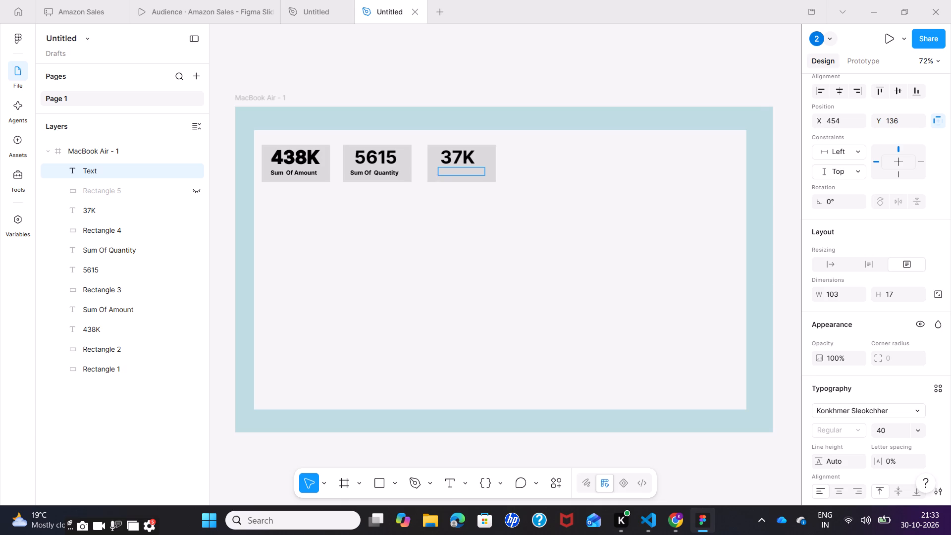
click(917, 434)
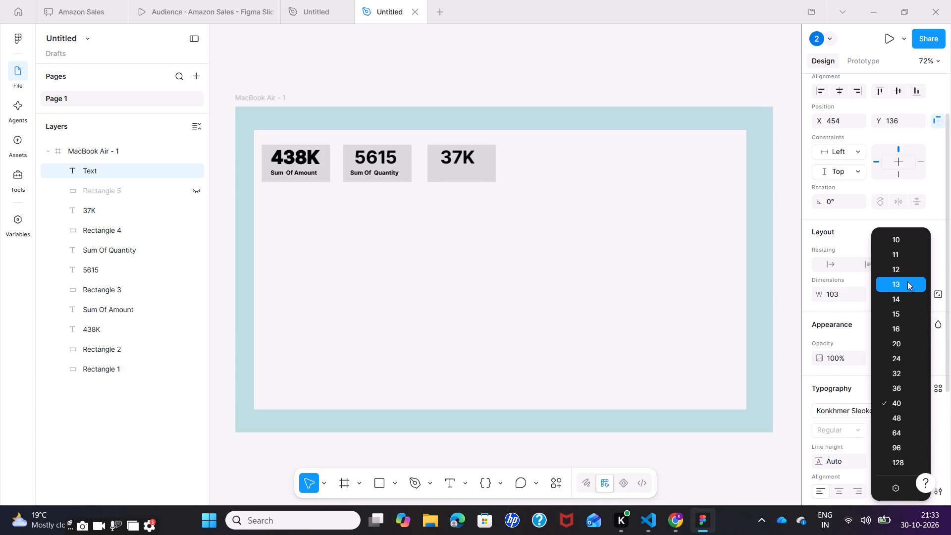
click(907, 281)
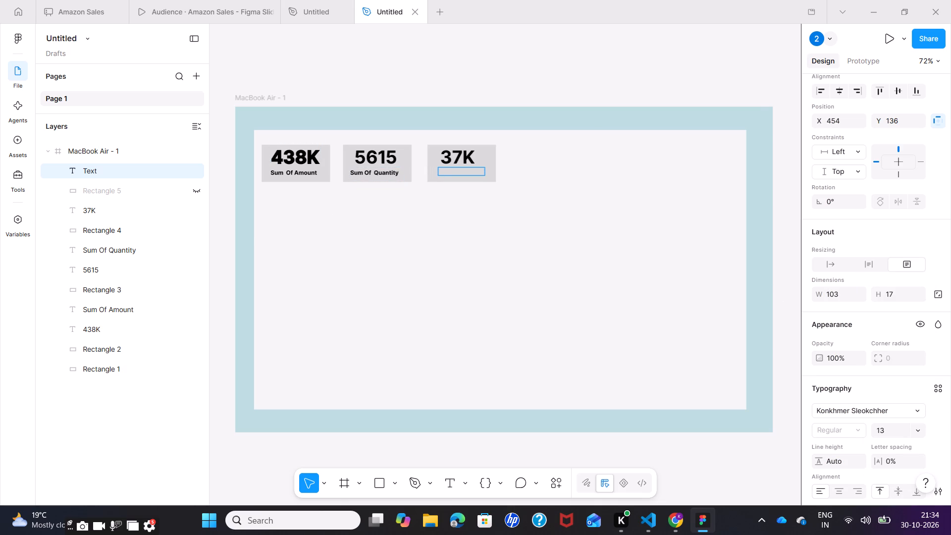
text(Sum)
key(space)
text(O)
text(f)
key(space)
text(Prof)
text(it)
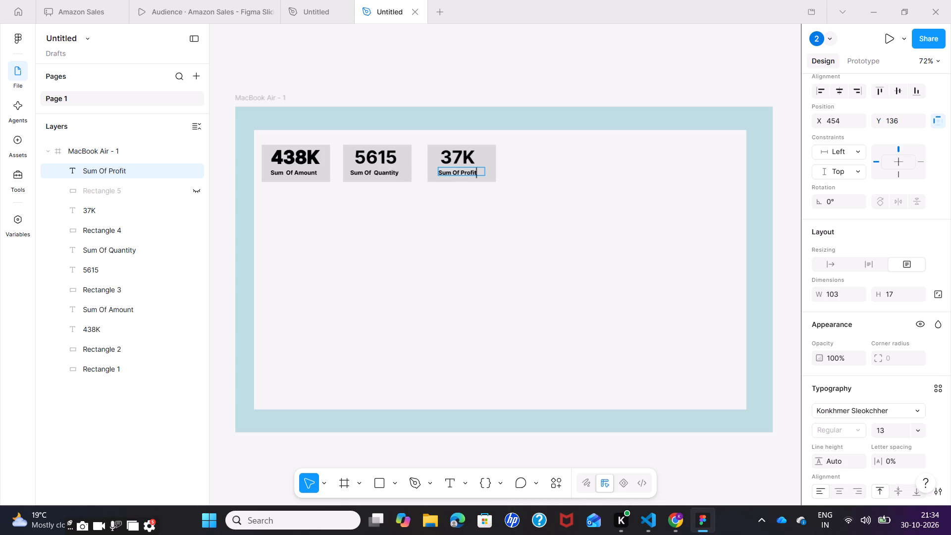
click(465, 236)
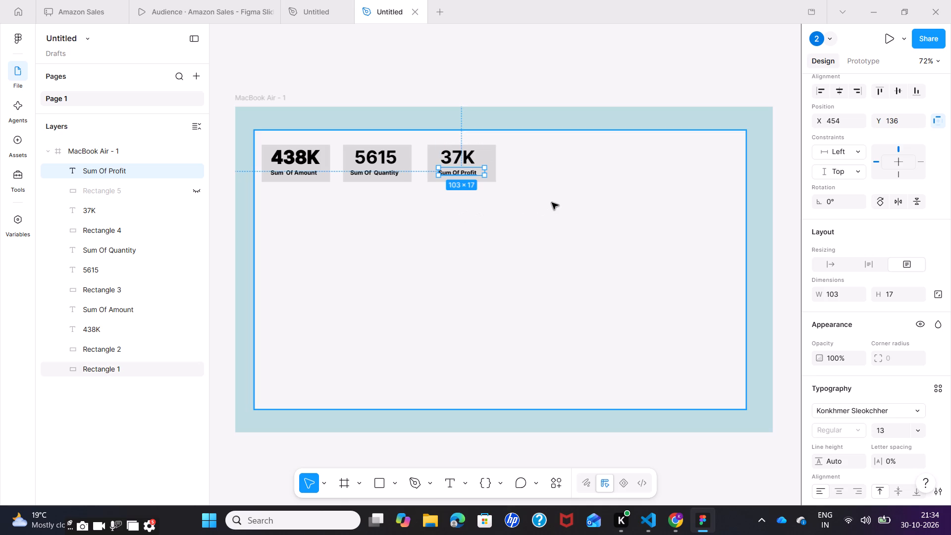
Shift the Sum Of Profit label slightly to about X 458, keeping Y 136.
click(473, 170)
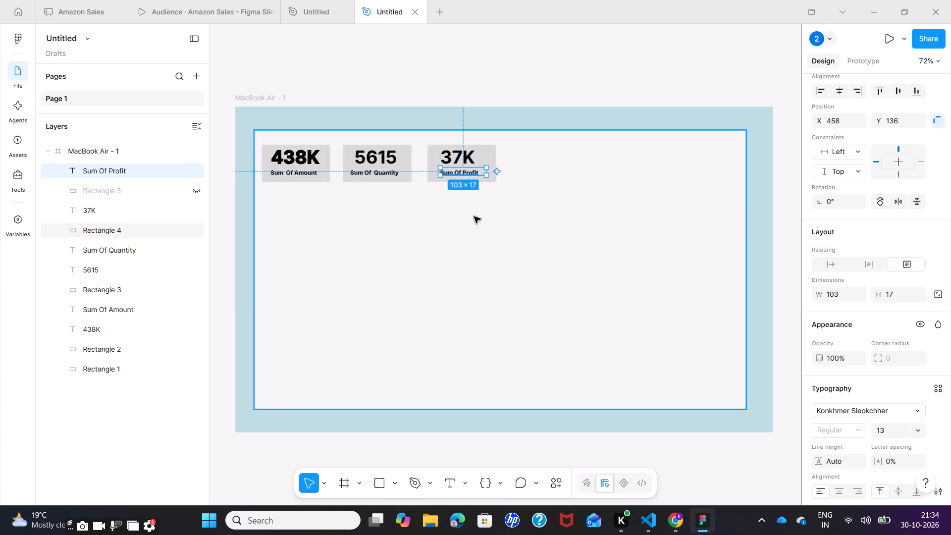
click(474, 245)
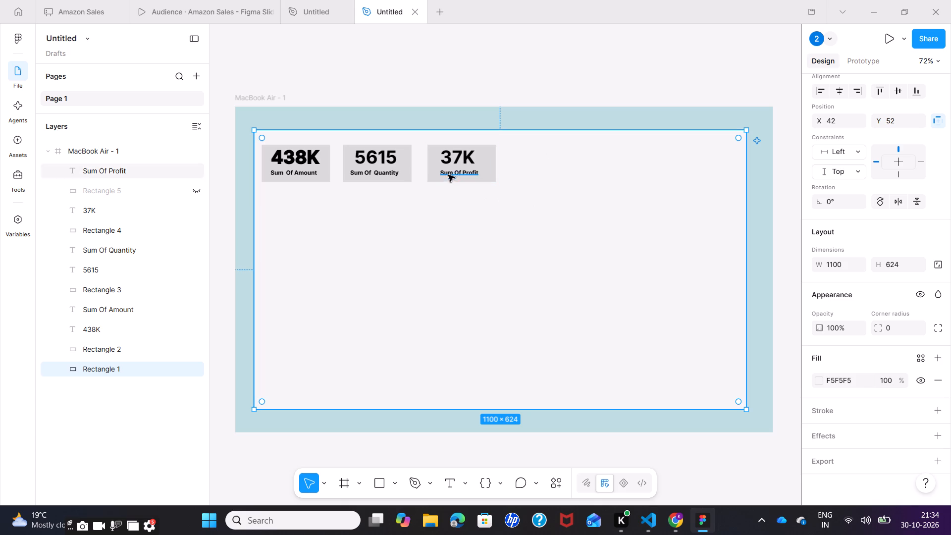
Move the third grey card closer to the 5615 card, to about X 418, Y 85, so the card gaps match.
click(484, 154)
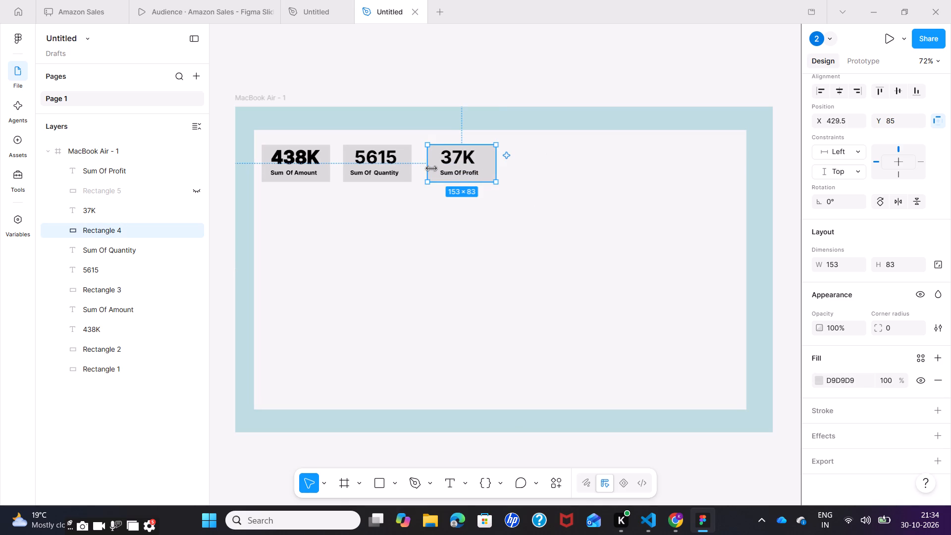
drag(486, 157, 481, 156)
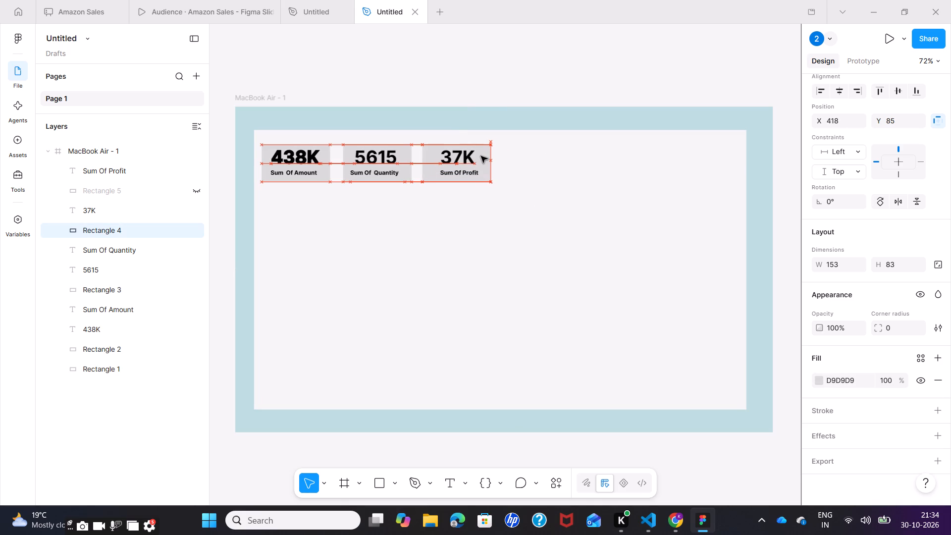
drag(481, 156, 480, 156)
click(462, 260)
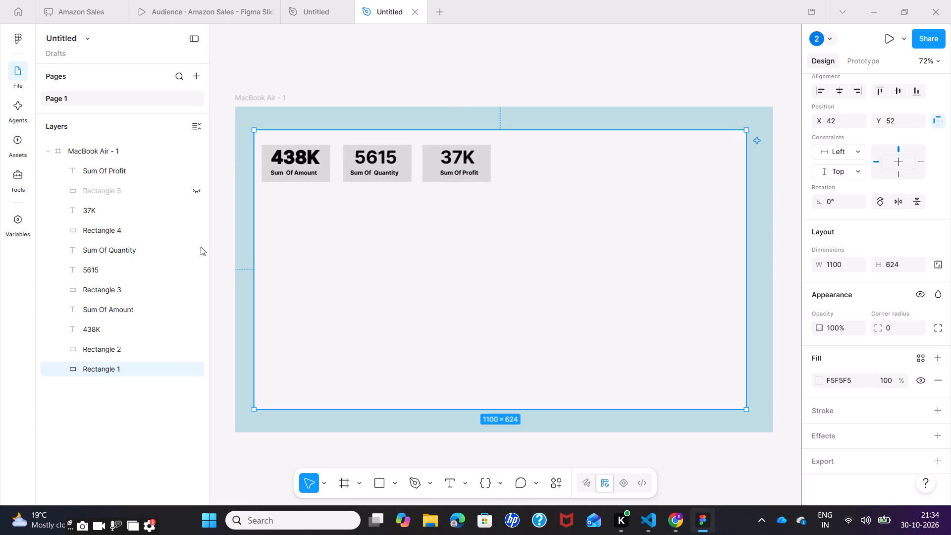
Draw a fourth grey rectangle about 129 × 74 beside the 37K card, at about X 601, Y 94.
click(379, 481)
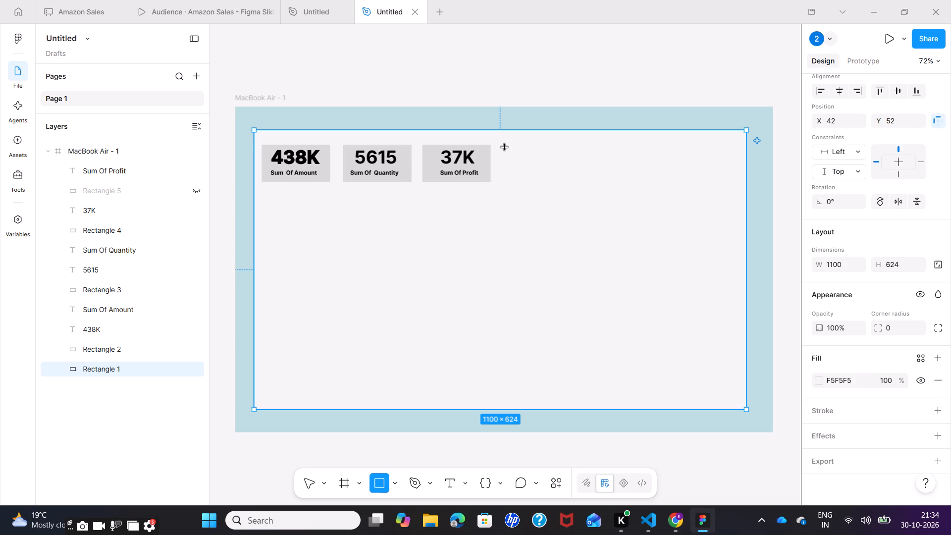
drag(503, 149, 546, 180)
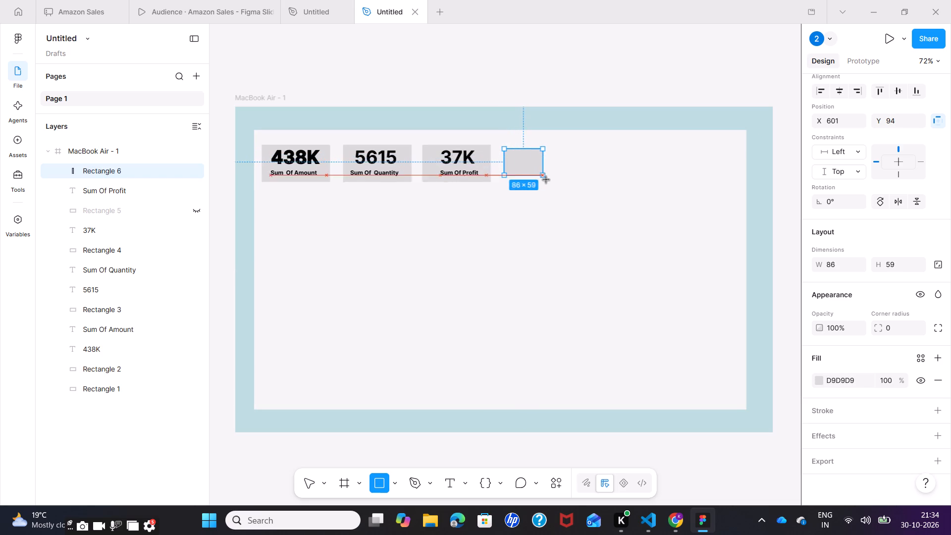
drag(546, 180, 563, 180)
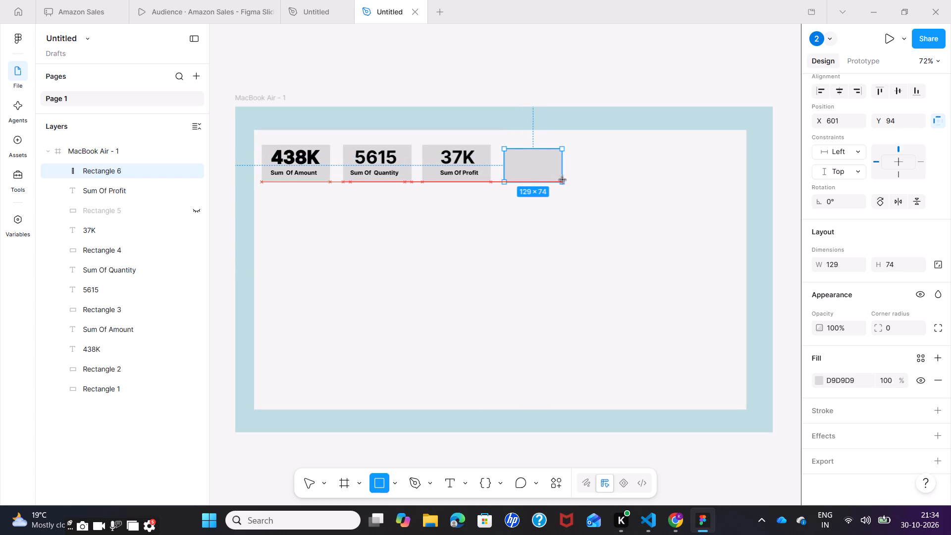
Resize the fourth grey card to about 153 × 83 at Y 85, matching the other three cards.
drag(563, 180, 573, 180)
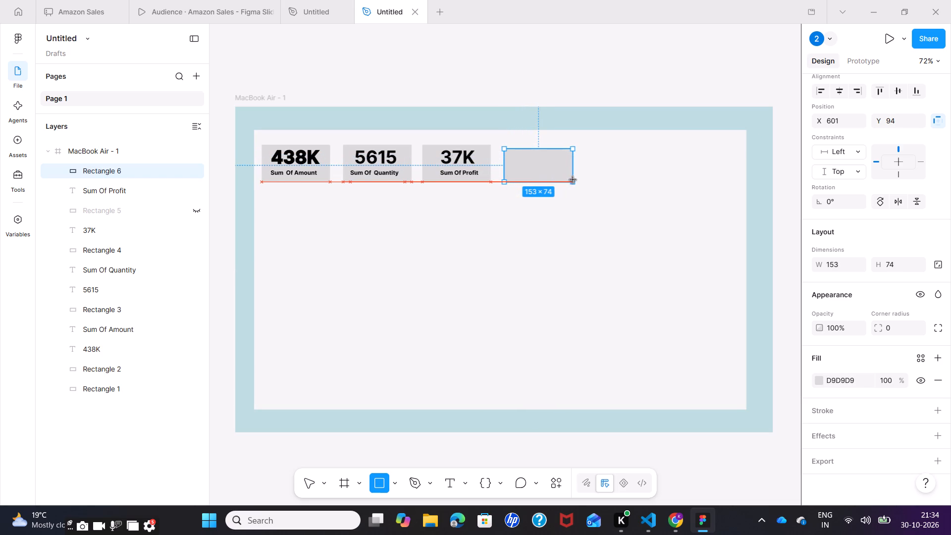
drag(573, 180, 572, 181)
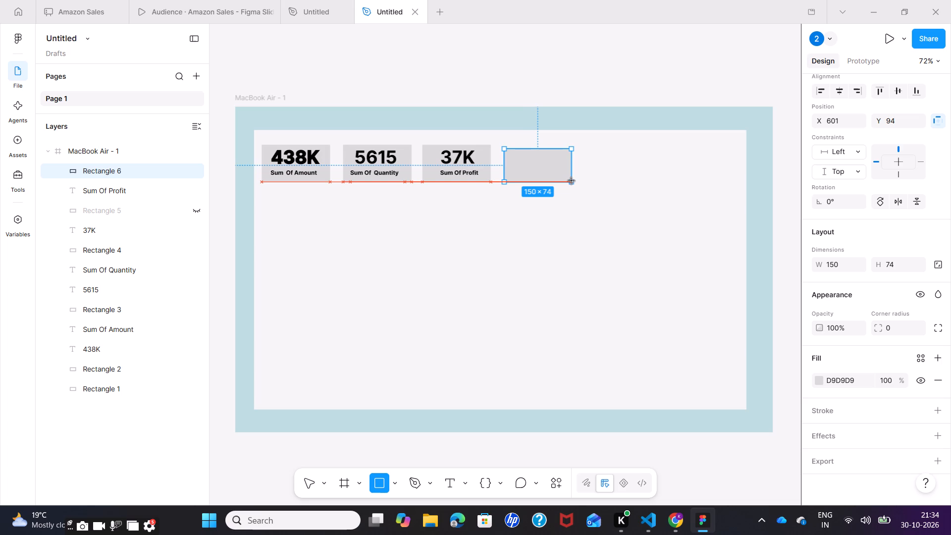
drag(572, 181, 573, 181)
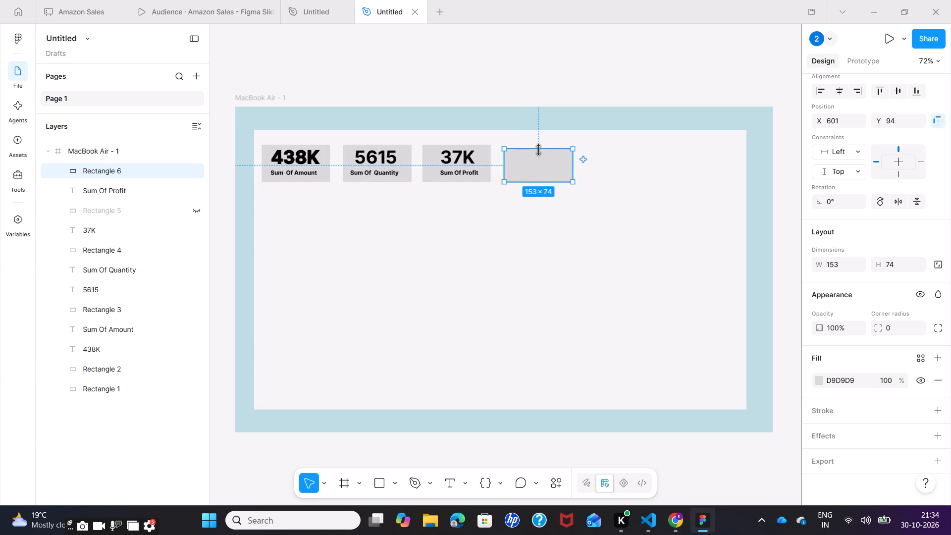
click(540, 150)
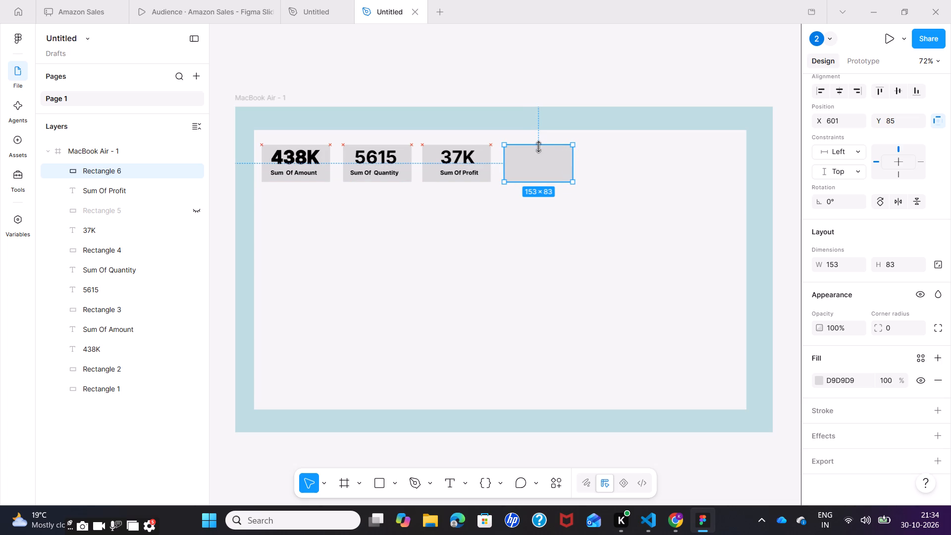
click(500, 292)
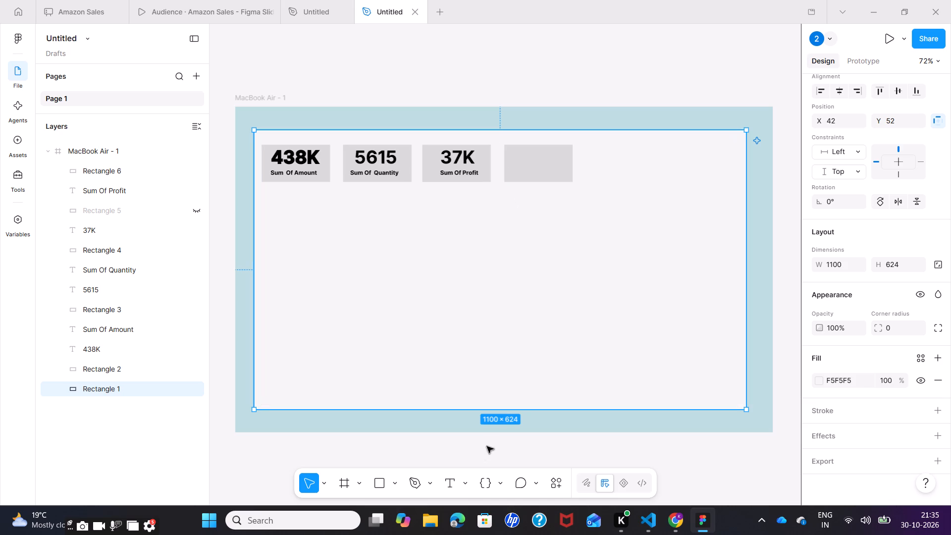
Draw a text box about 118 × 49 inside the fourth card and enter 121K at font size 40.
click(452, 480)
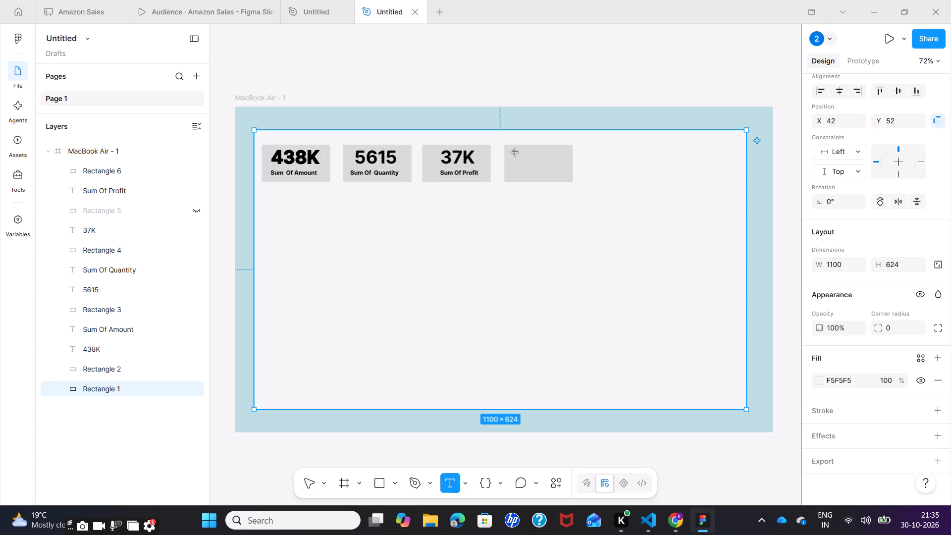
drag(514, 152, 567, 169)
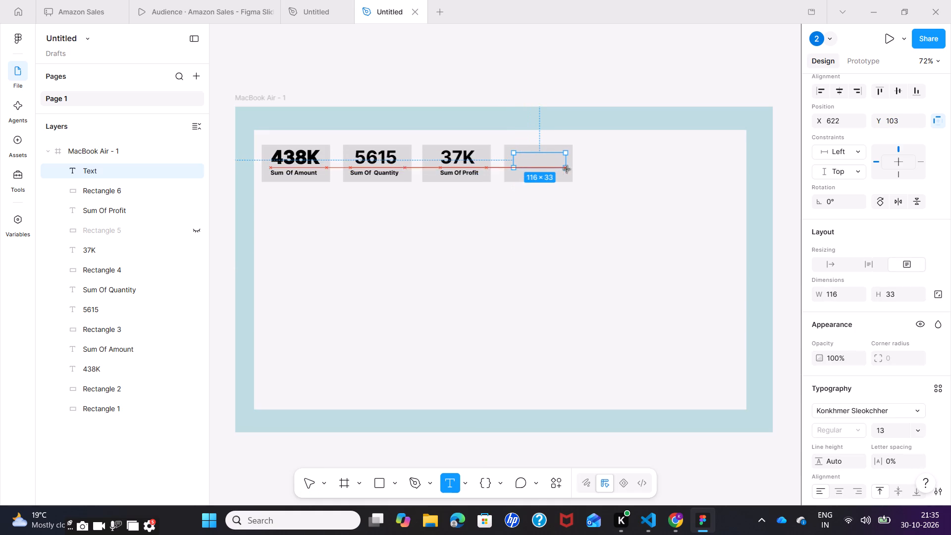
drag(567, 169, 567, 174)
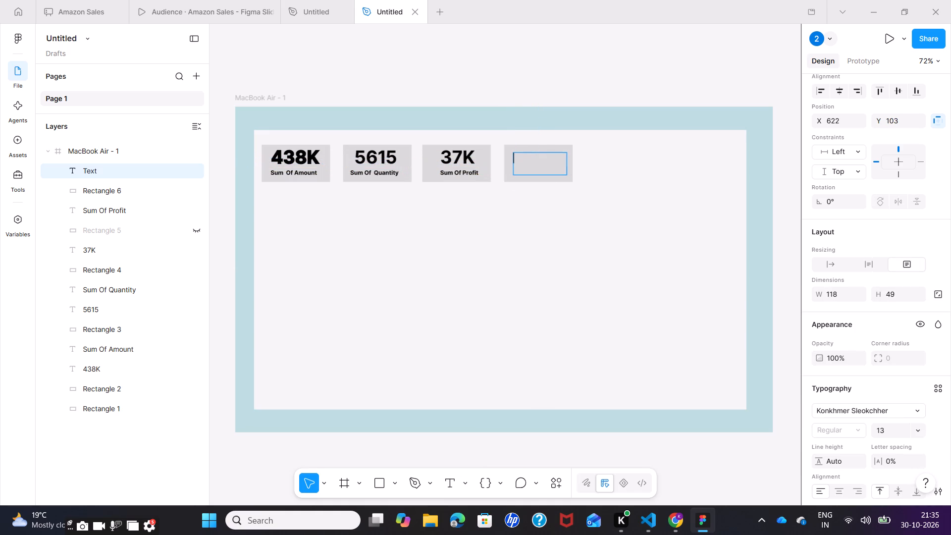
text(121)
key(shift+k)
drag(538, 161, 505, 153)
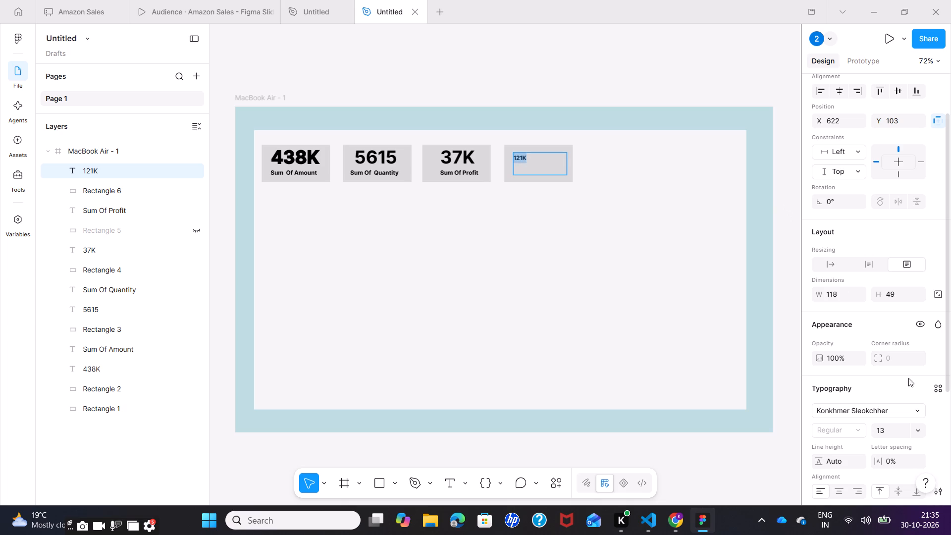
click(919, 428)
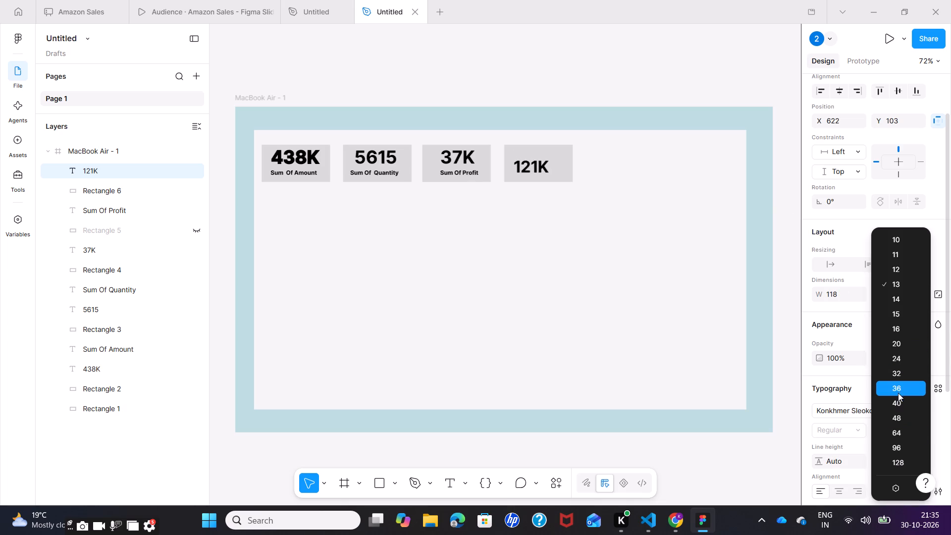
click(898, 396)
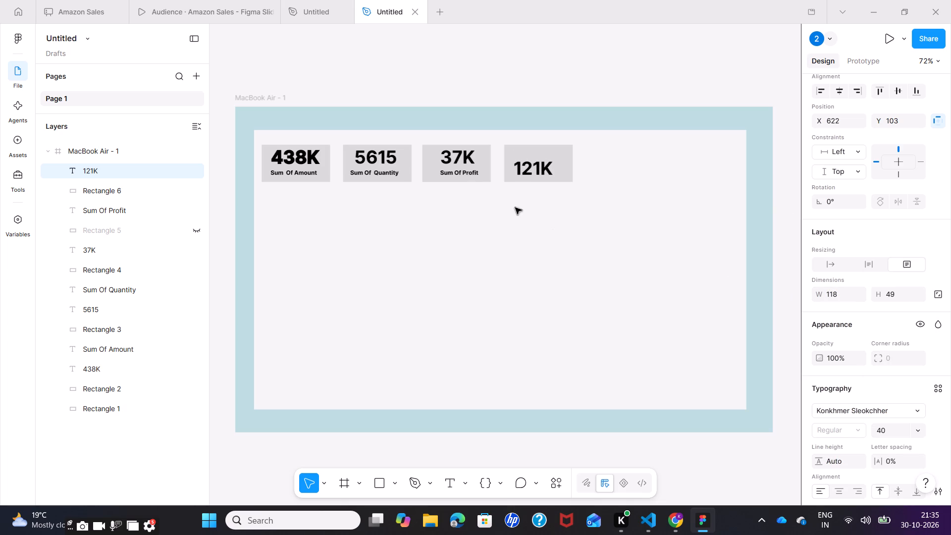
Move the 121K text up in its card to about X 621, Y 78, level with the other figures.
click(533, 175)
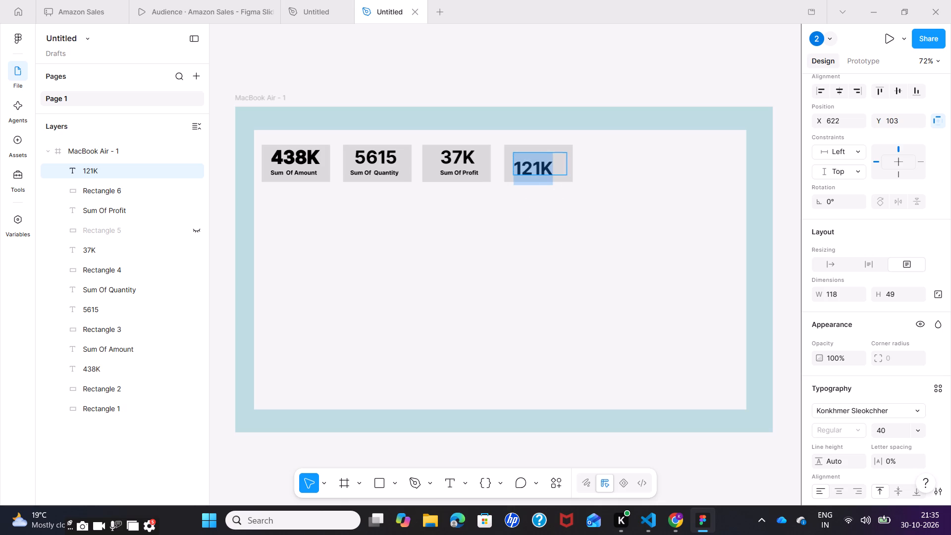
click(558, 166)
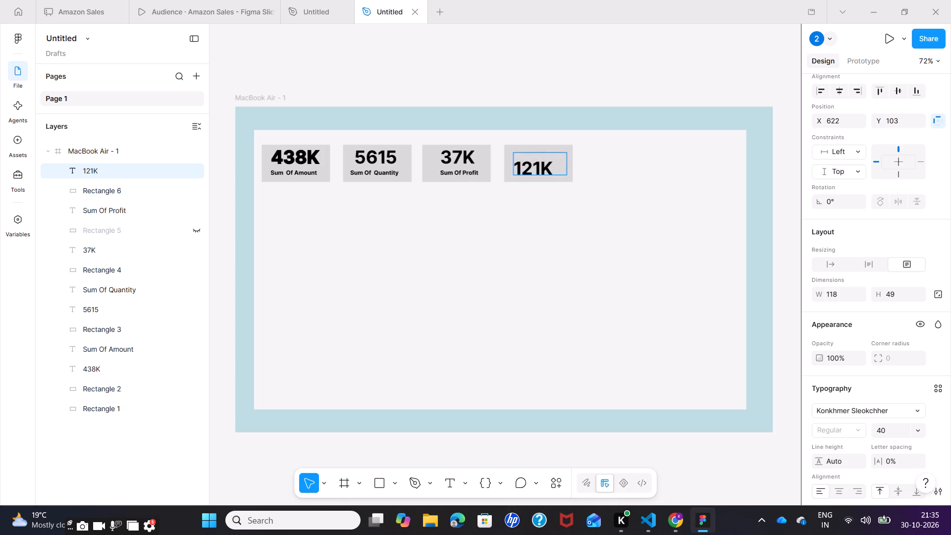
click(535, 154)
click(537, 254)
click(538, 262)
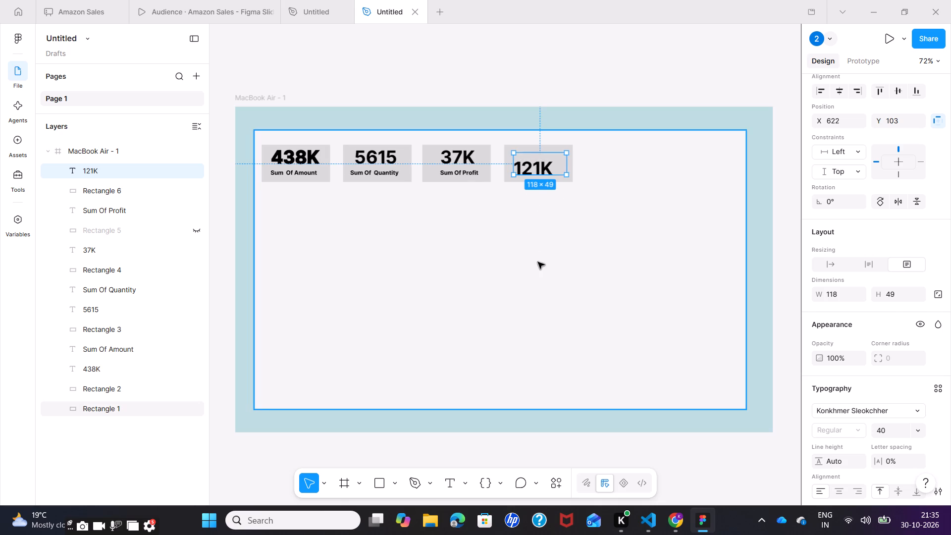
click(550, 165)
drag(550, 156, 550, 156)
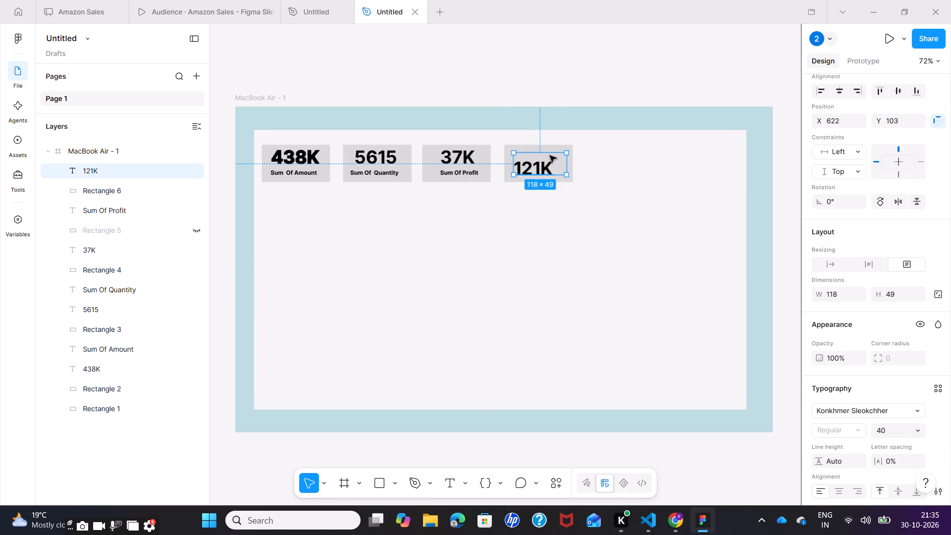
drag(550, 156, 549, 144)
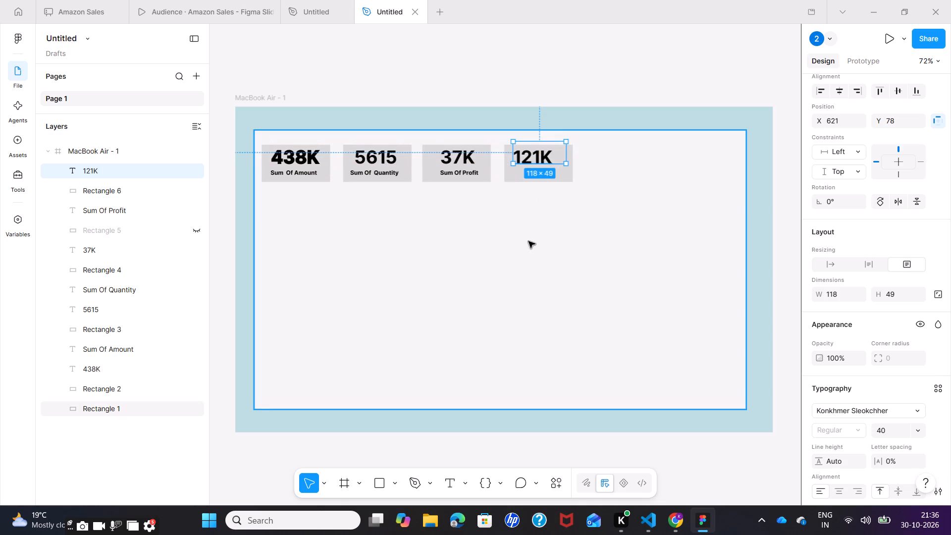
click(528, 241)
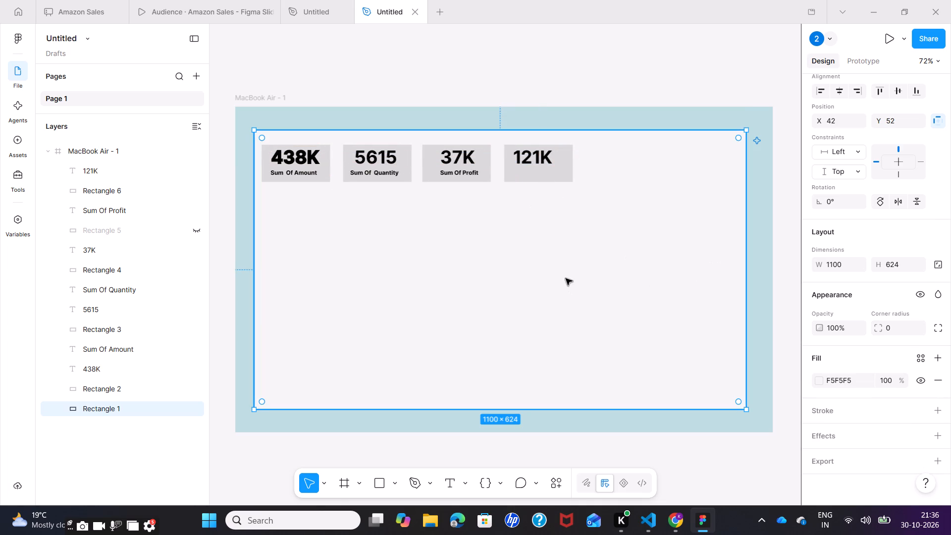
Draw a text box about 121 × 36 in the empty area below the cards and enter Sum Of AOV at font size 13.
click(445, 484)
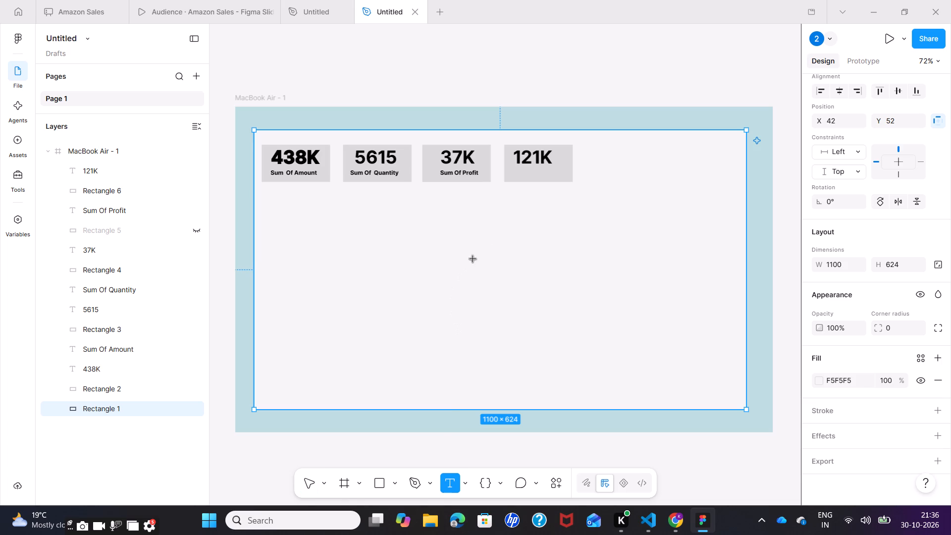
drag(483, 240, 544, 252)
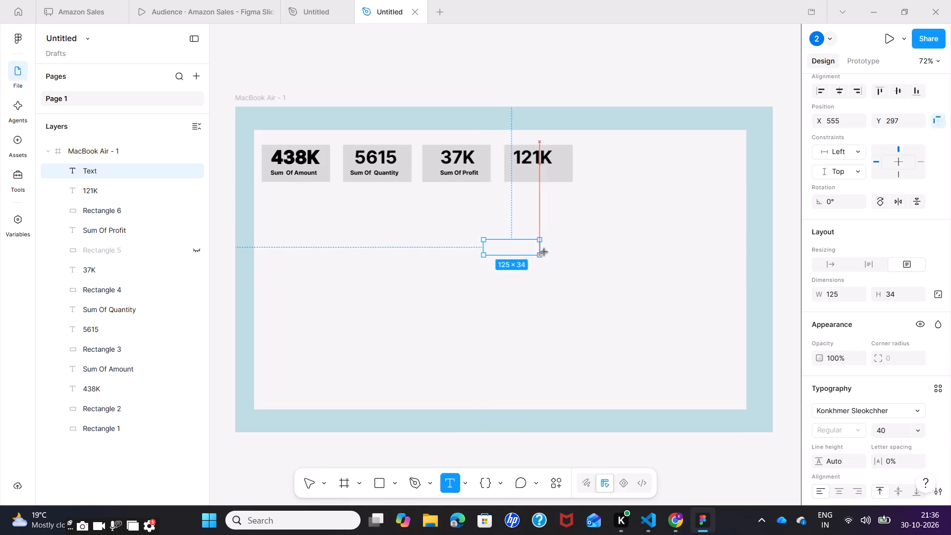
drag(544, 252, 551, 252)
click(911, 431)
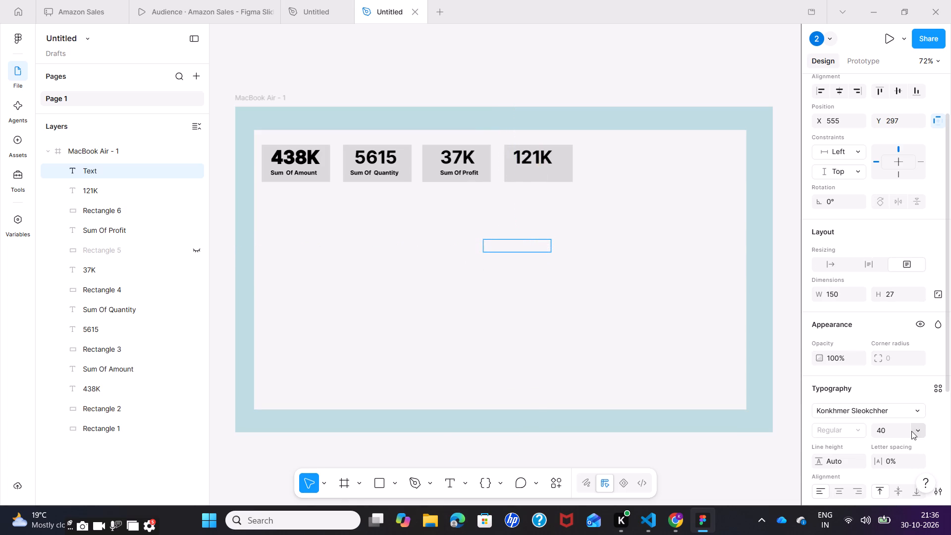
click(904, 283)
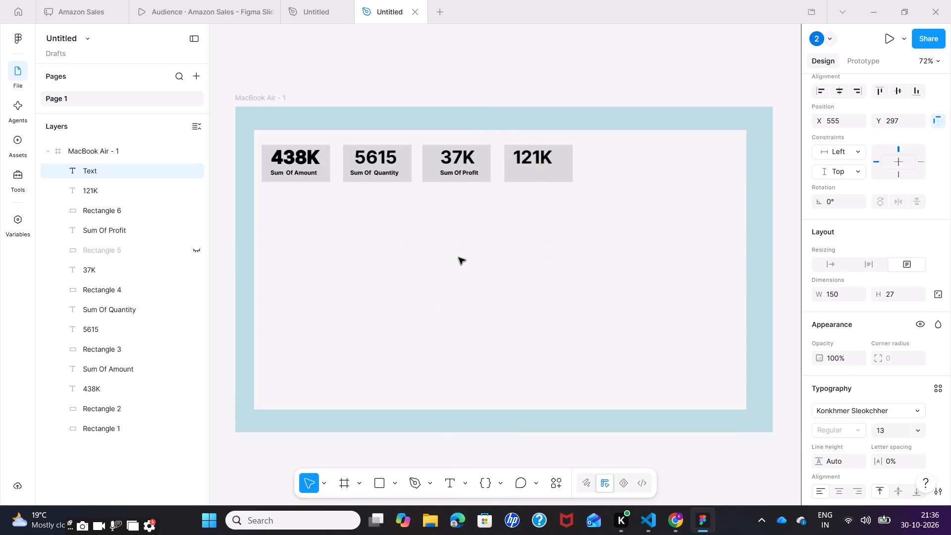
drag(472, 253, 504, 271)
click(482, 253)
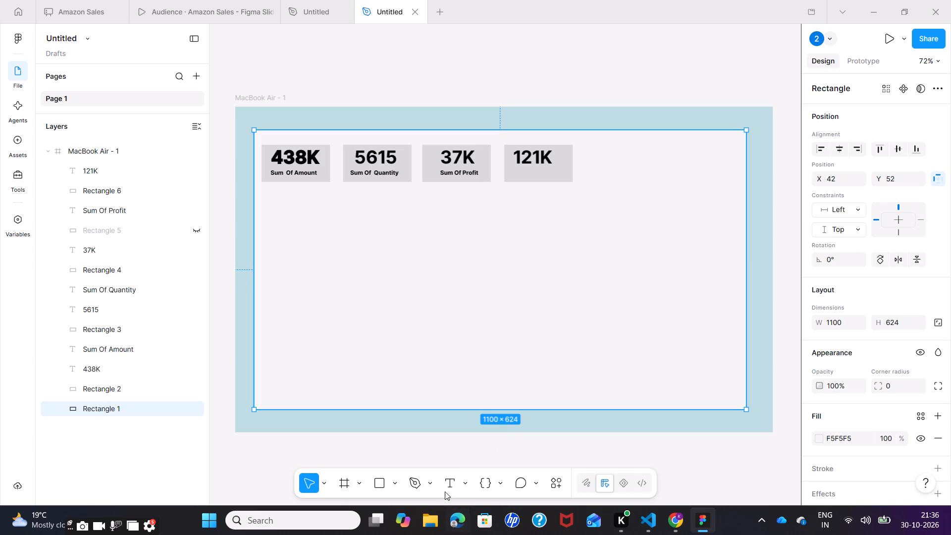
click(452, 479)
drag(467, 257, 521, 273)
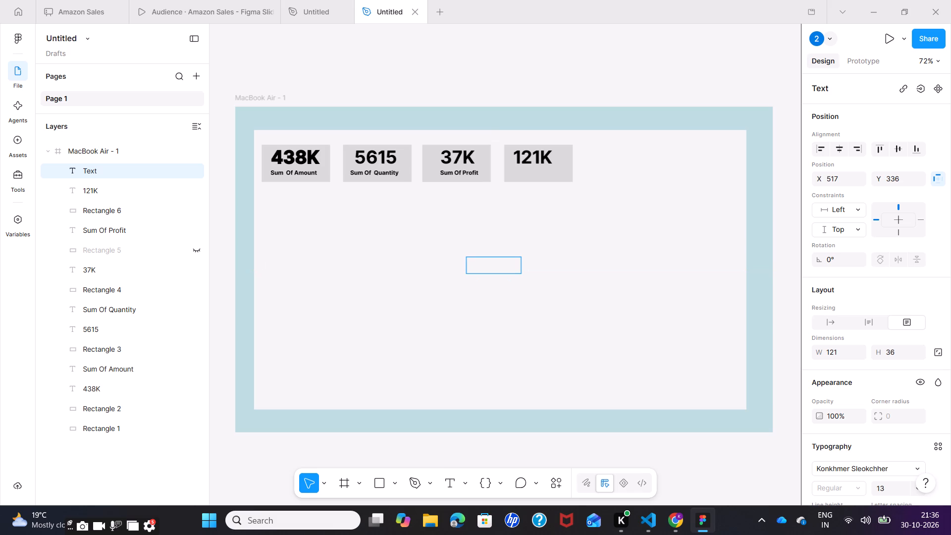
text(Sum)
key(space)
key(BackSpace)
key(space)
text(Of)
key(space)
text(AOV)
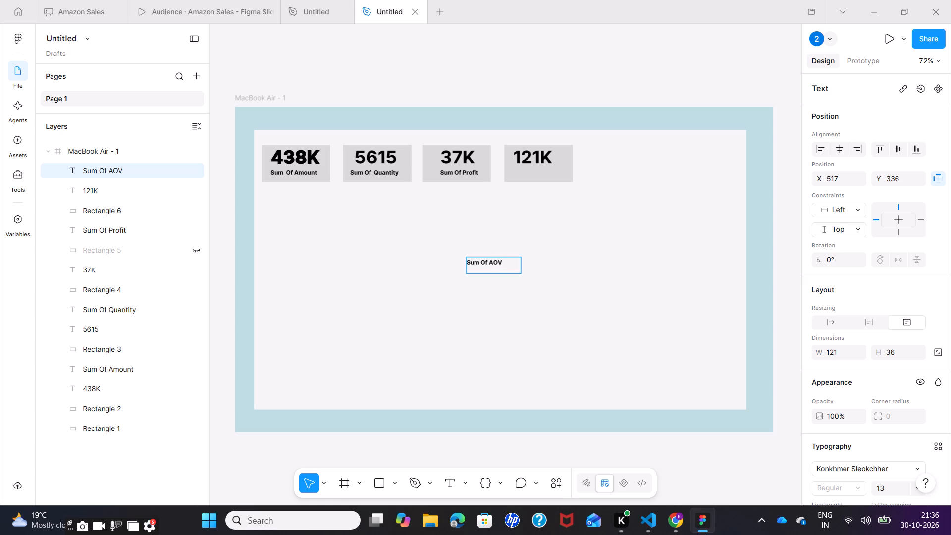
click(523, 242)
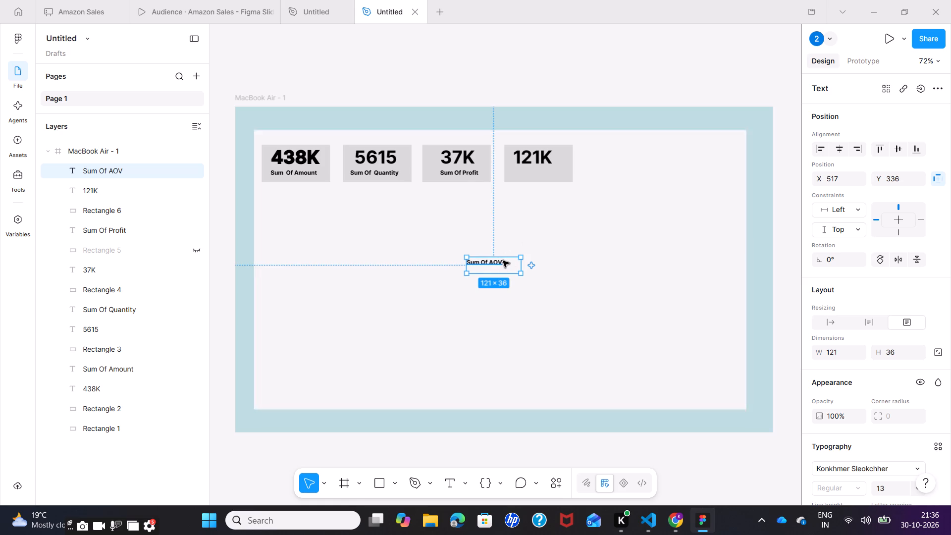
Move the Sum Of AOV label into the fourth card, directly below 121K and level with the other card labels.
drag(505, 261, 552, 174)
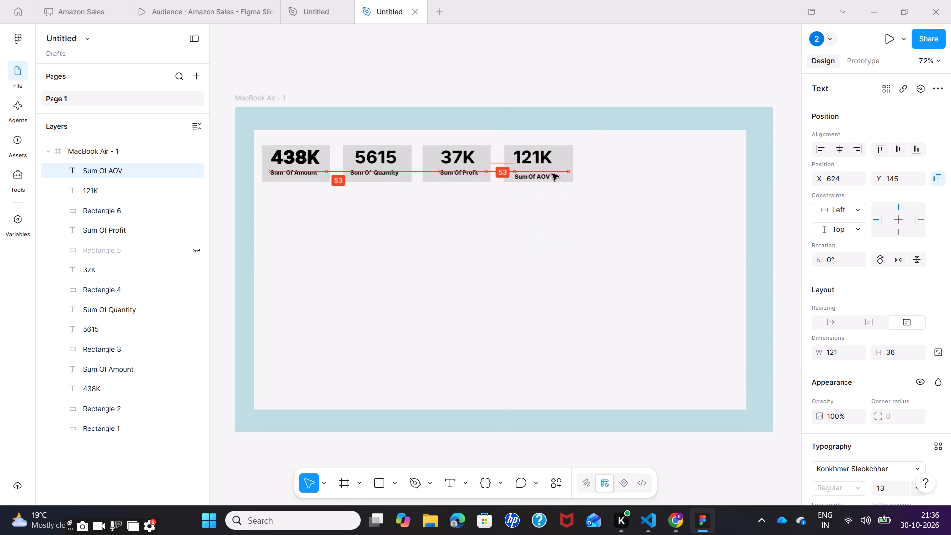
drag(552, 174, 551, 171)
click(547, 300)
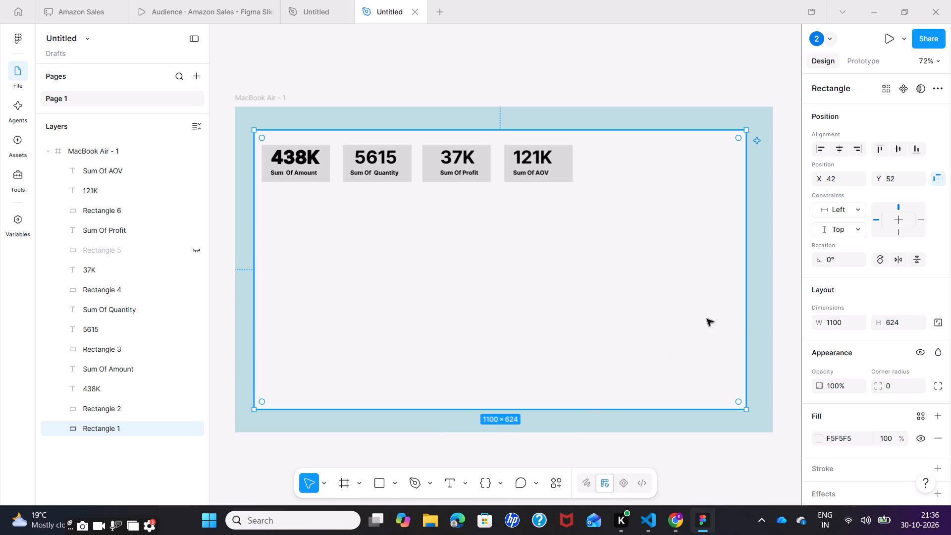
click(567, 308)
Draw a small rectangle about 65 × 52 to the right of the fourth card, at about X 783, Y 96.
click(380, 479)
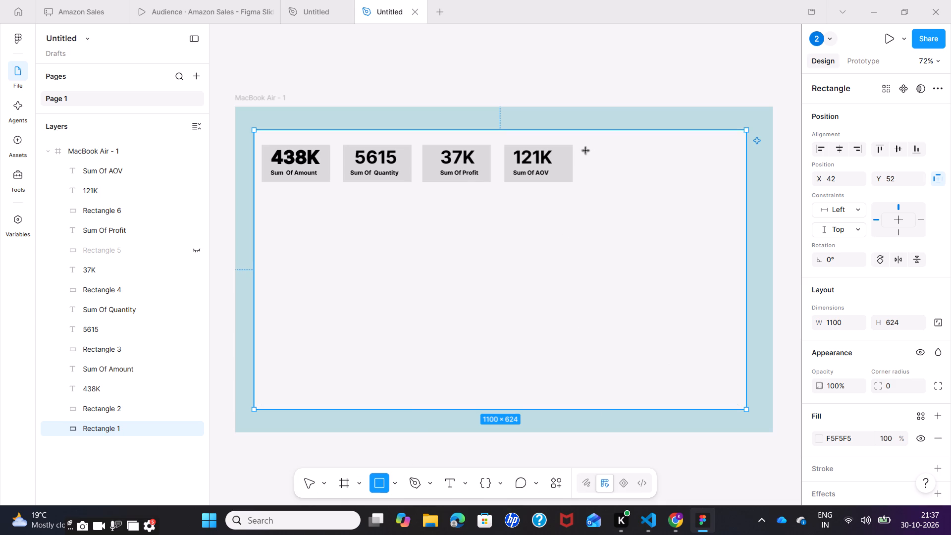
drag(586, 149, 590, 153)
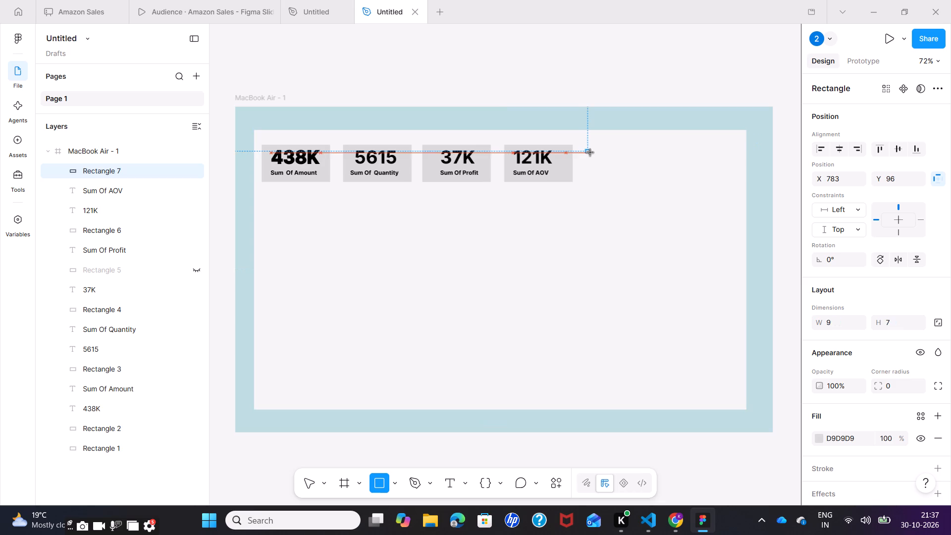
drag(590, 153, 613, 167)
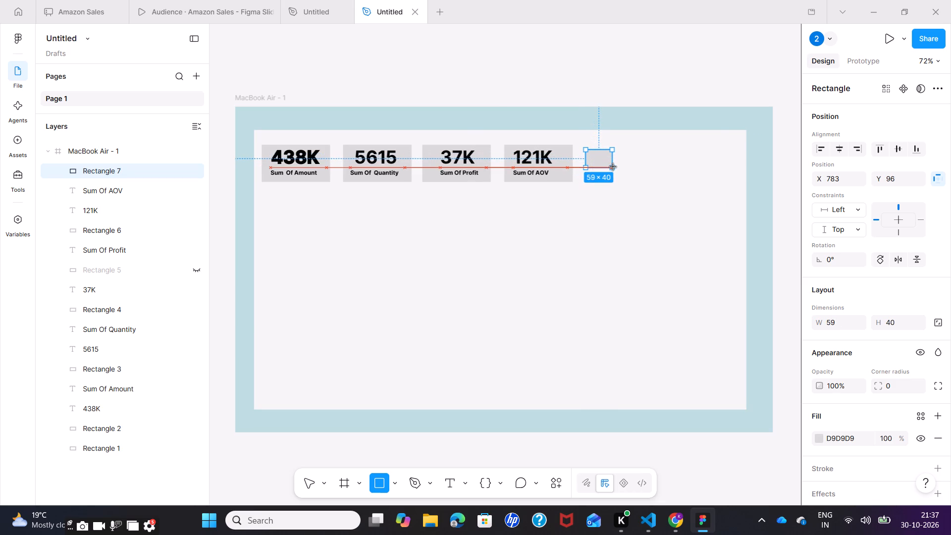
drag(613, 167, 615, 167)
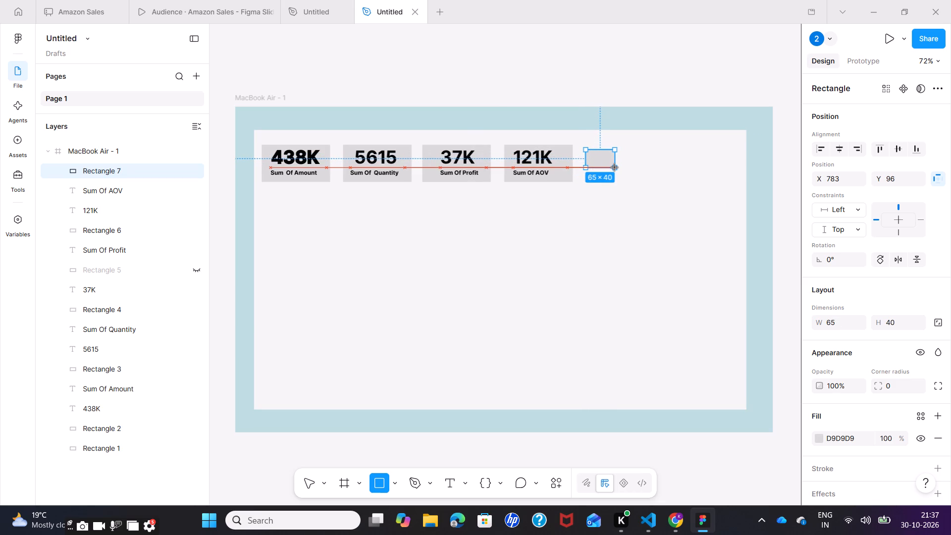
drag(615, 167, 615, 172)
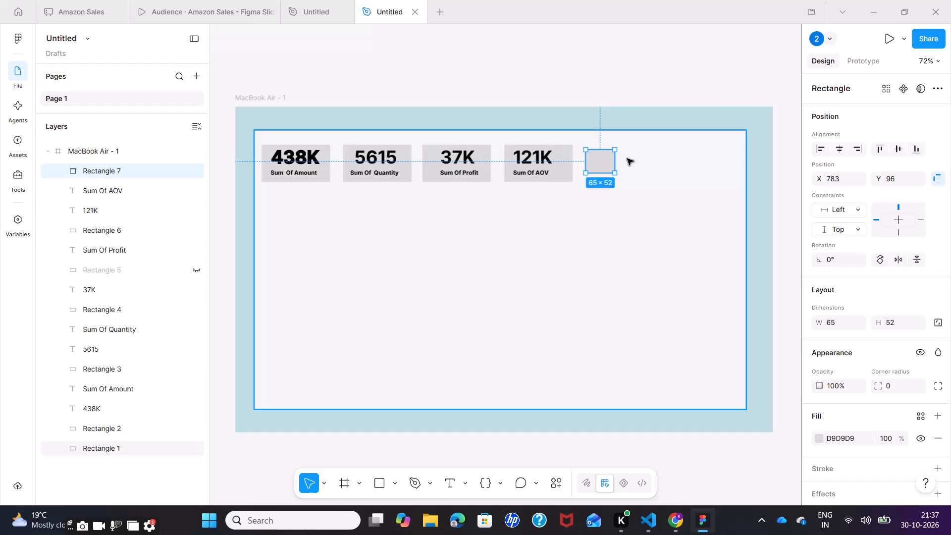
click(625, 154)
click(621, 152)
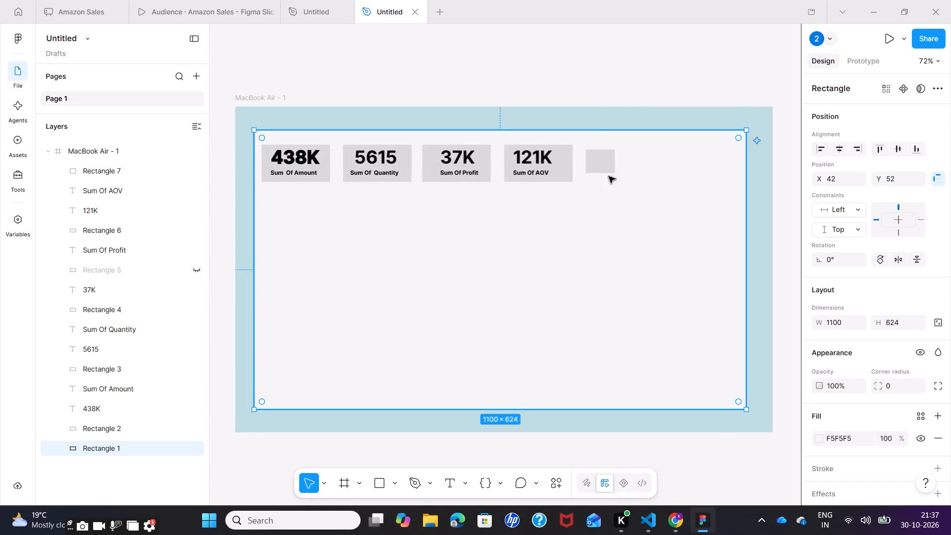
Draw a second small rectangle beside the first at about X 871, Y 96, and size it to about 65 × 52.
click(379, 479)
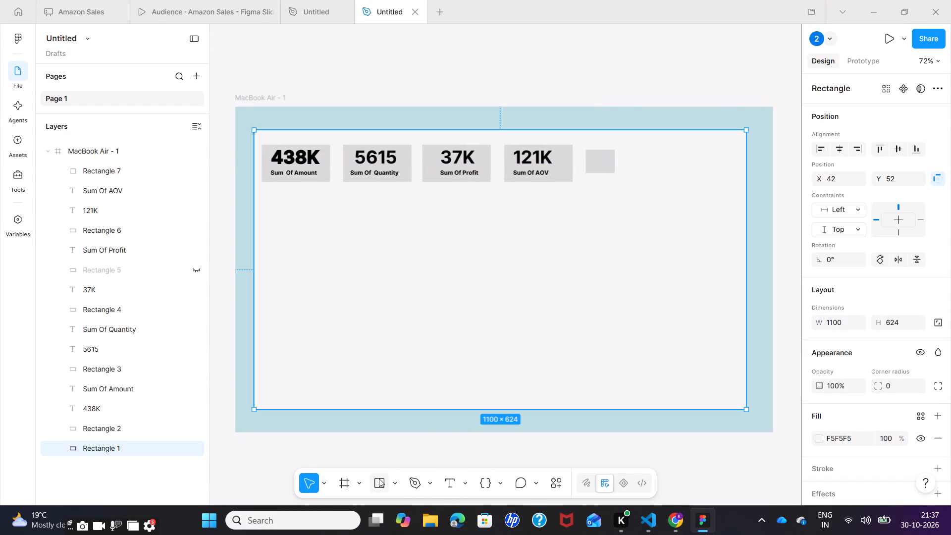
drag(625, 153, 648, 173)
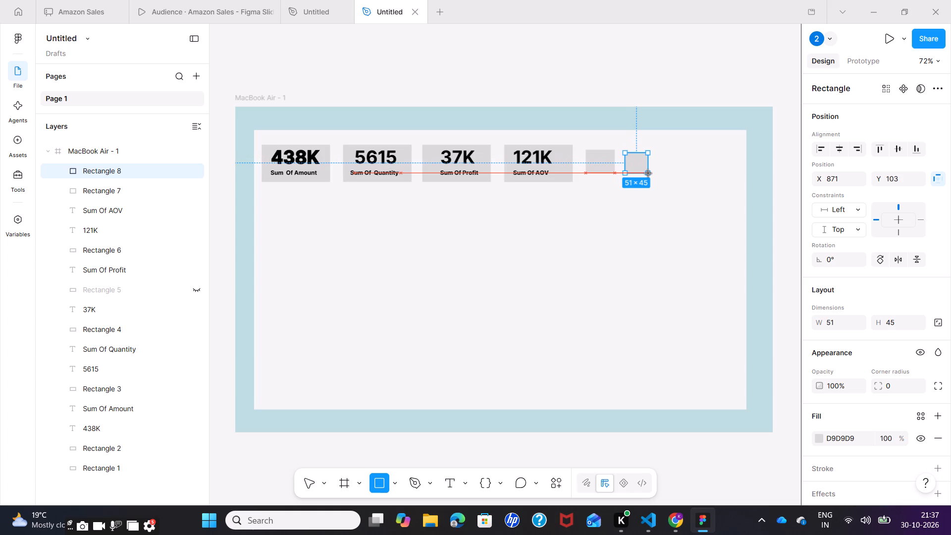
drag(648, 173, 650, 173)
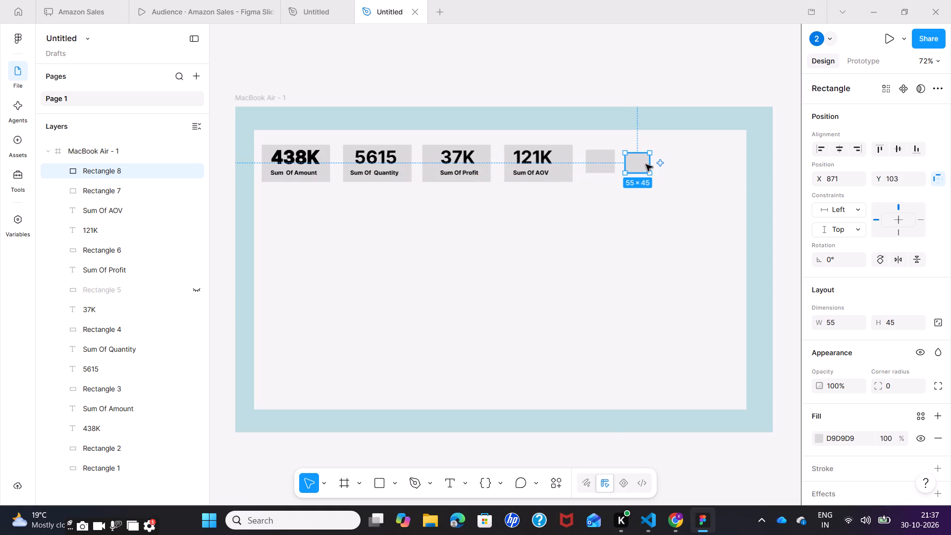
drag(639, 152, 639, 151)
drag(639, 151, 639, 147)
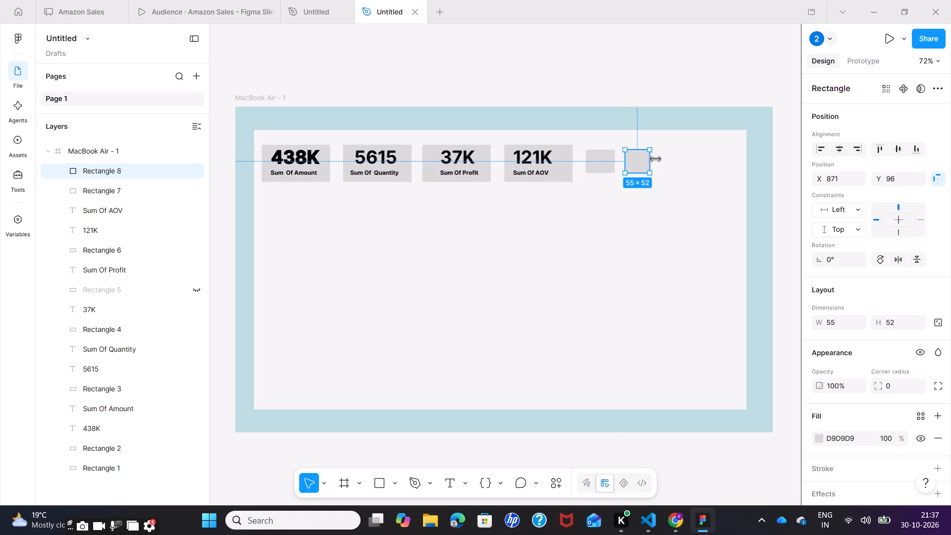
drag(647, 164, 652, 164)
click(608, 238)
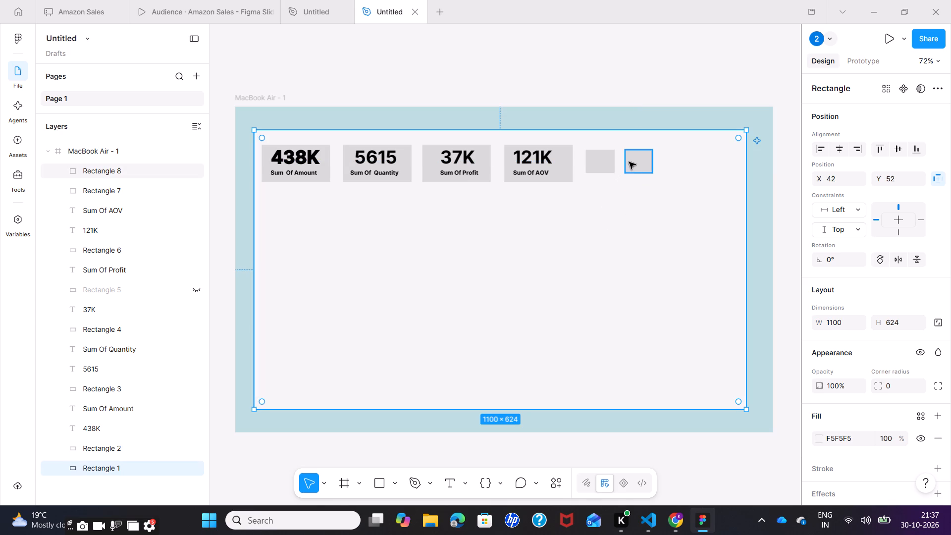
click(613, 163)
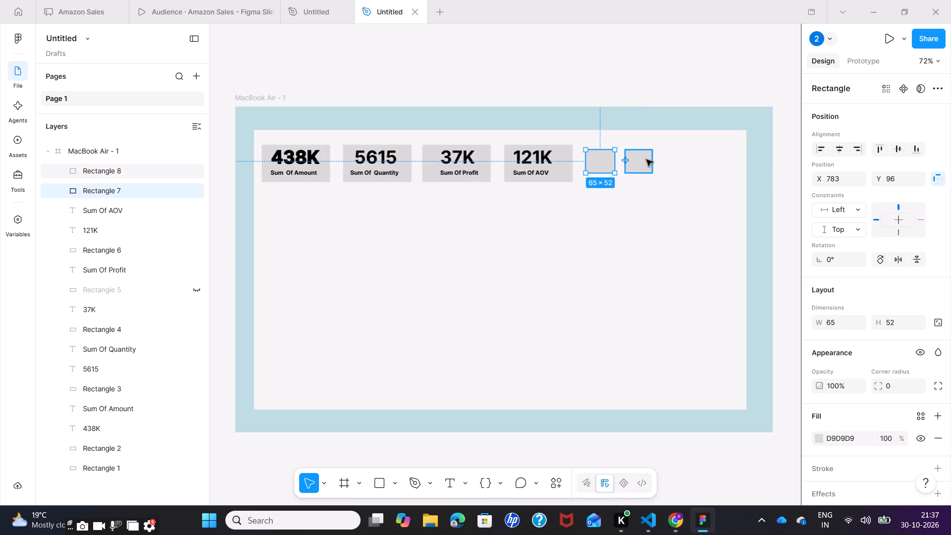
click(646, 159)
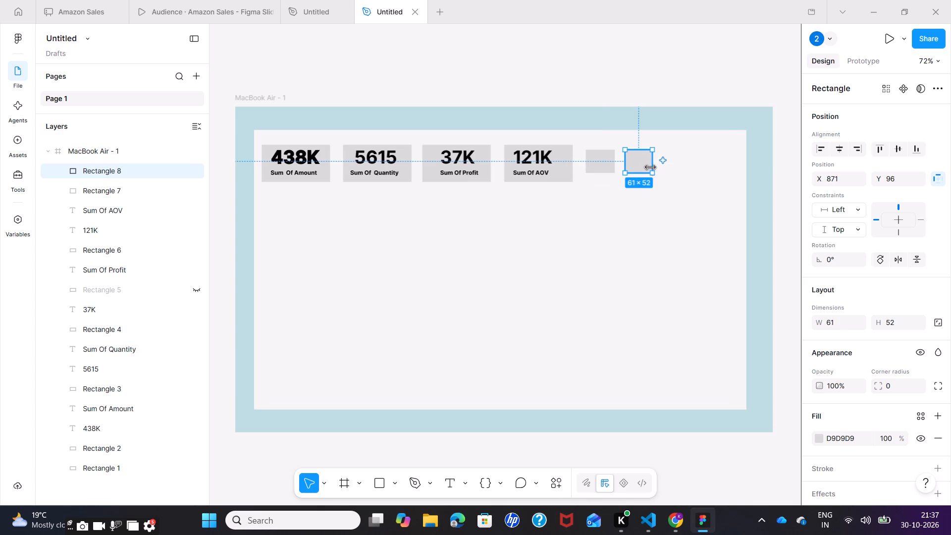
click(652, 173)
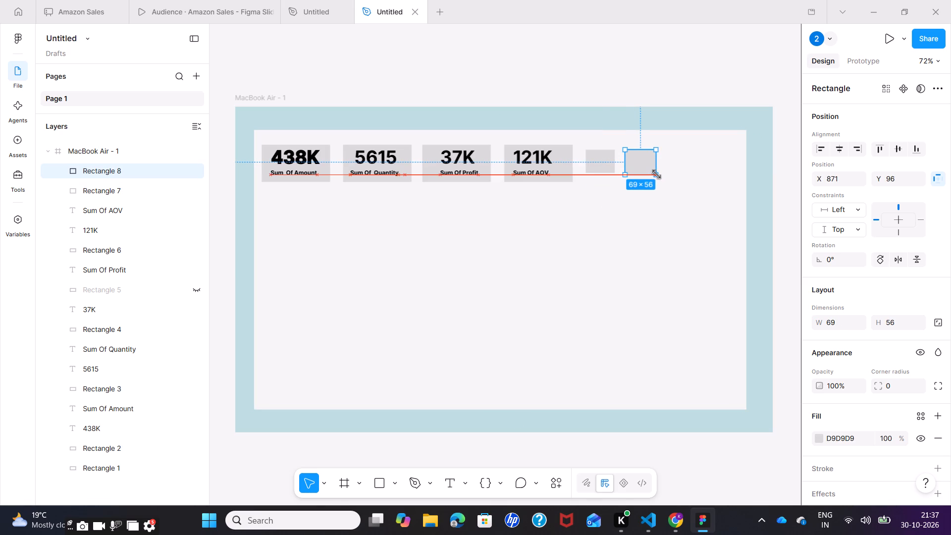
click(608, 247)
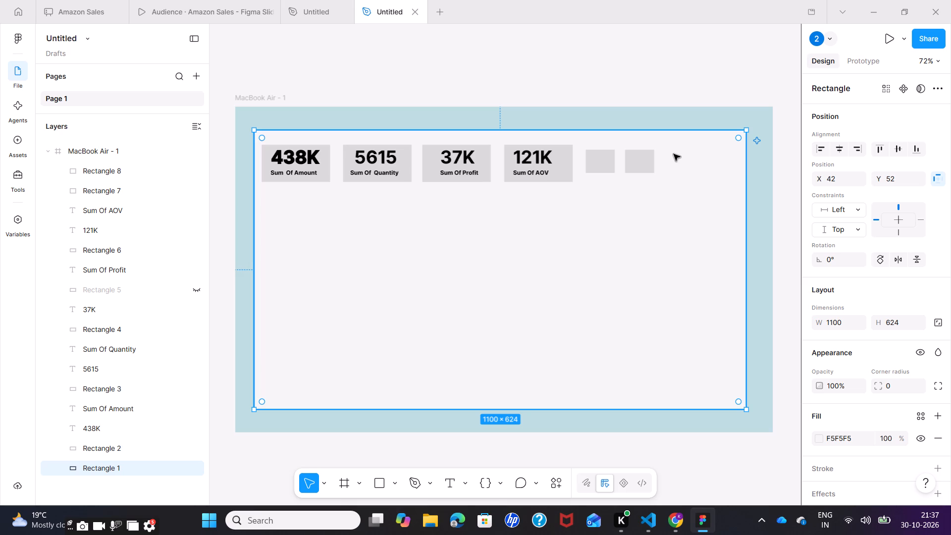
Move the second small rectangle left to about X 856, close beside the first one and still level with it.
click(635, 163)
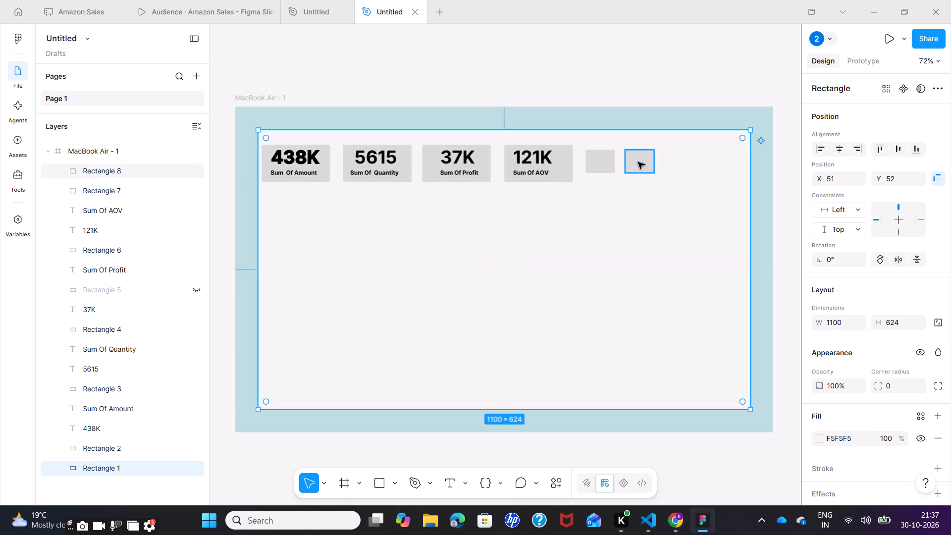
click(638, 162)
drag(638, 162, 627, 160)
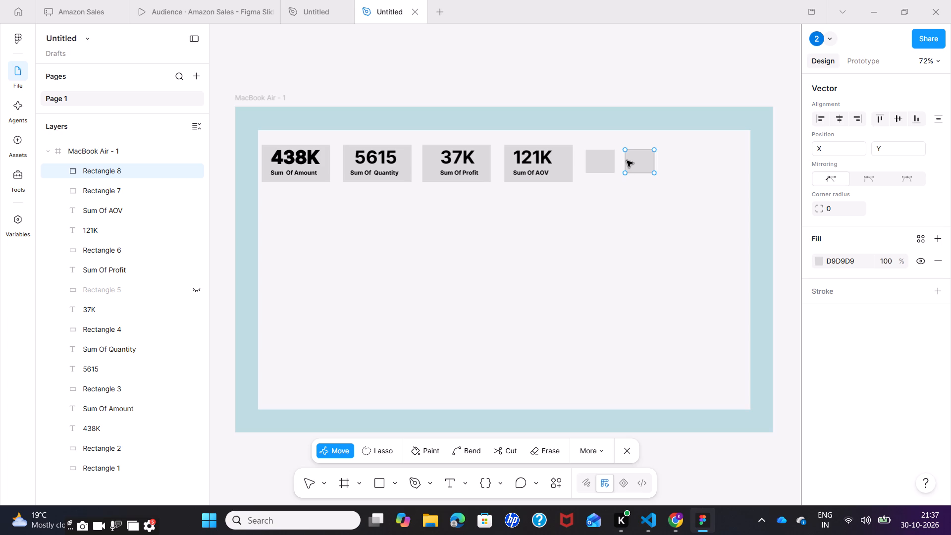
drag(627, 160, 625, 160)
drag(642, 161, 635, 159)
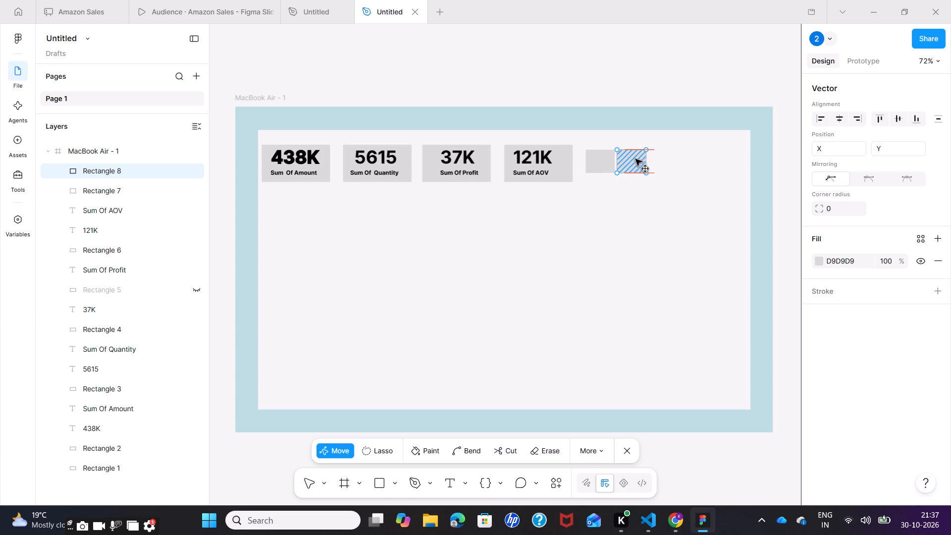
drag(635, 159, 636, 159)
click(627, 208)
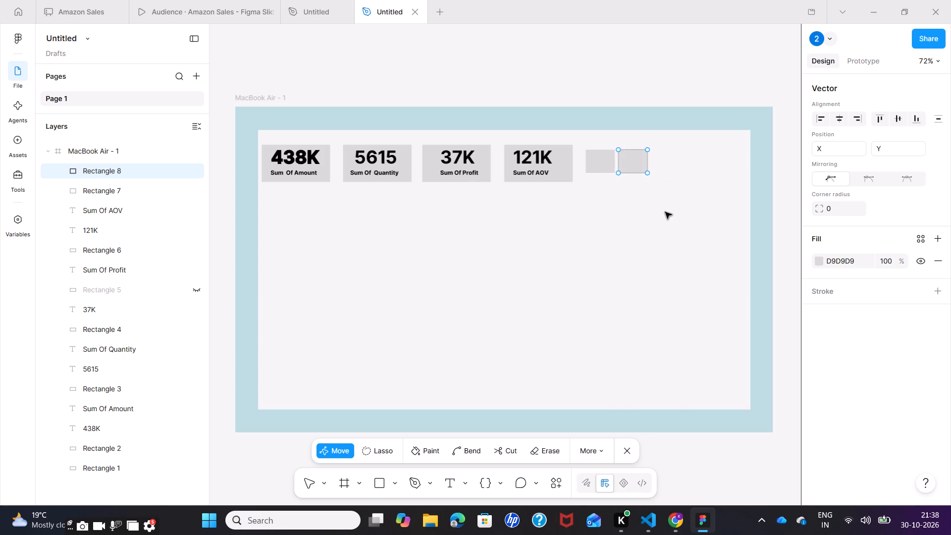
click(665, 212)
click(673, 147)
Draw a third small rectangle after the second at about X 935, Y 96, and size it to about 62 × 52.
click(379, 478)
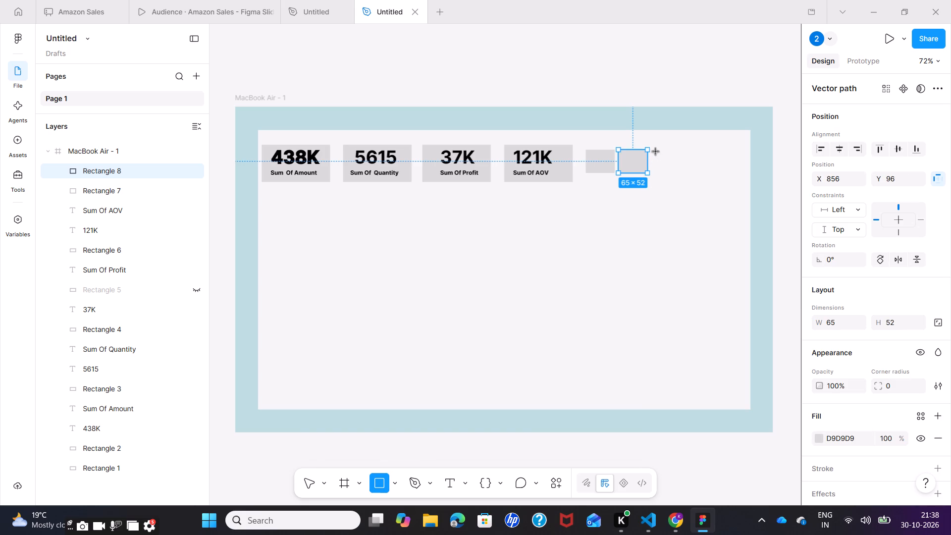
drag(654, 151, 664, 159)
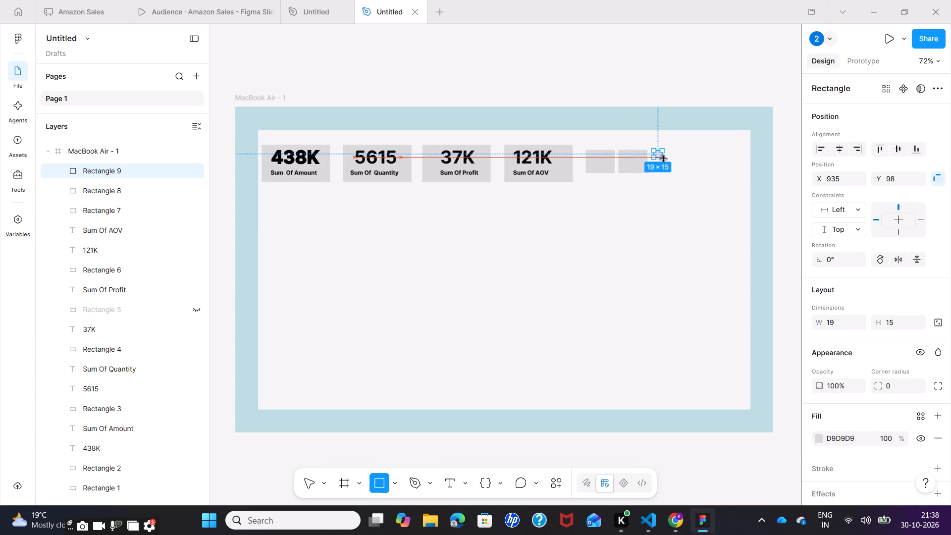
drag(664, 159, 677, 172)
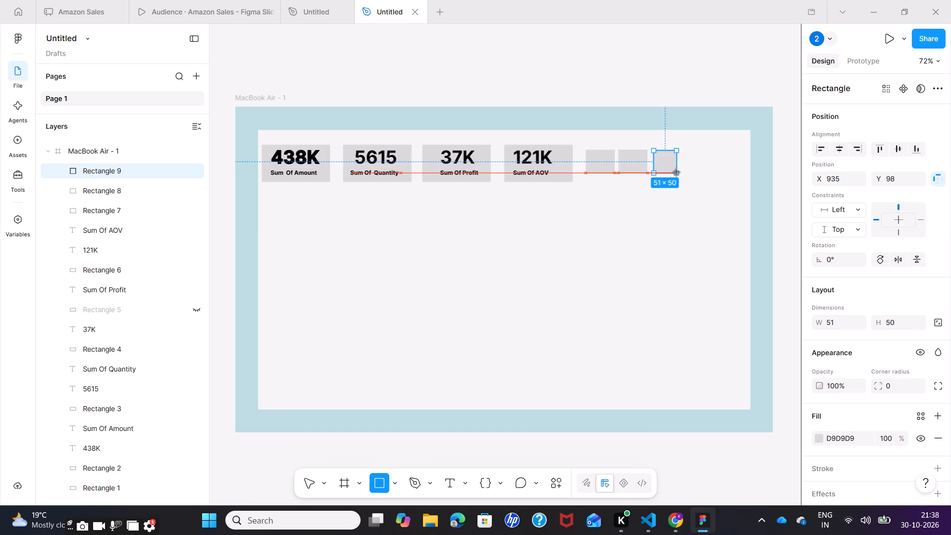
drag(677, 172, 680, 172)
click(642, 226)
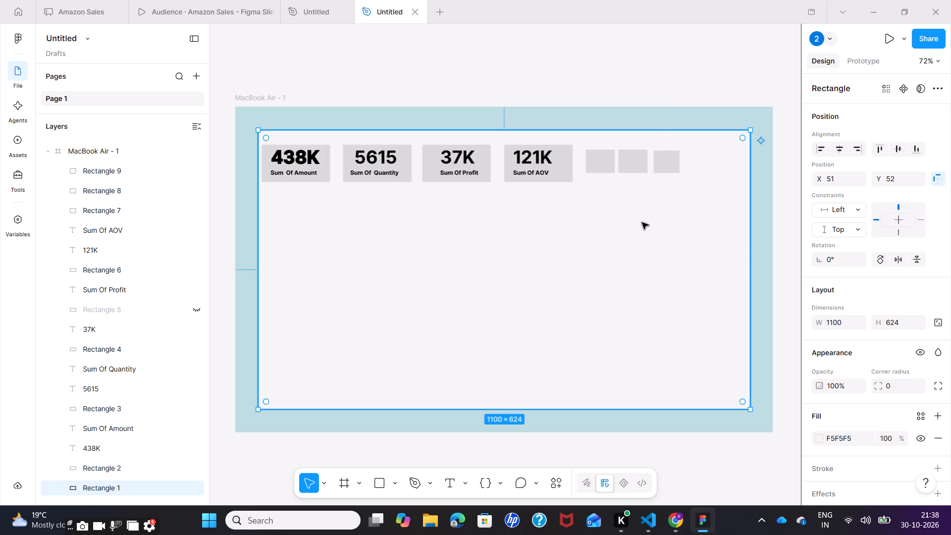
click(659, 167)
click(679, 151)
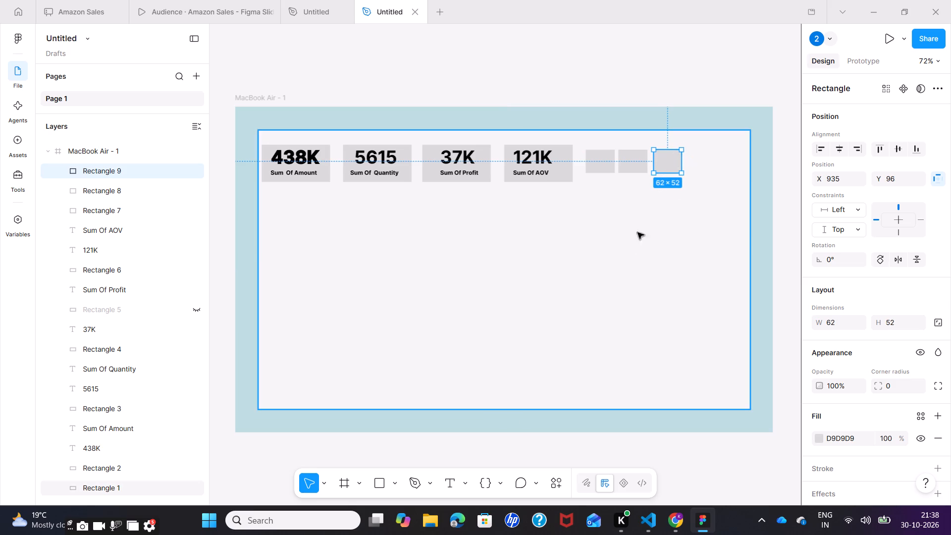
click(626, 254)
Move the third small rectangle left to about X 926.5, close beside the second one and still level with it.
click(669, 167)
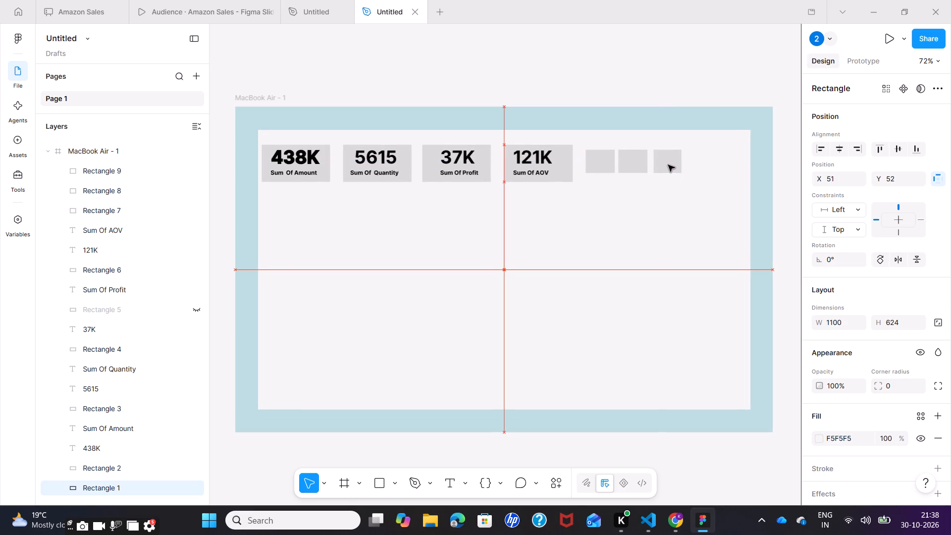
click(659, 206)
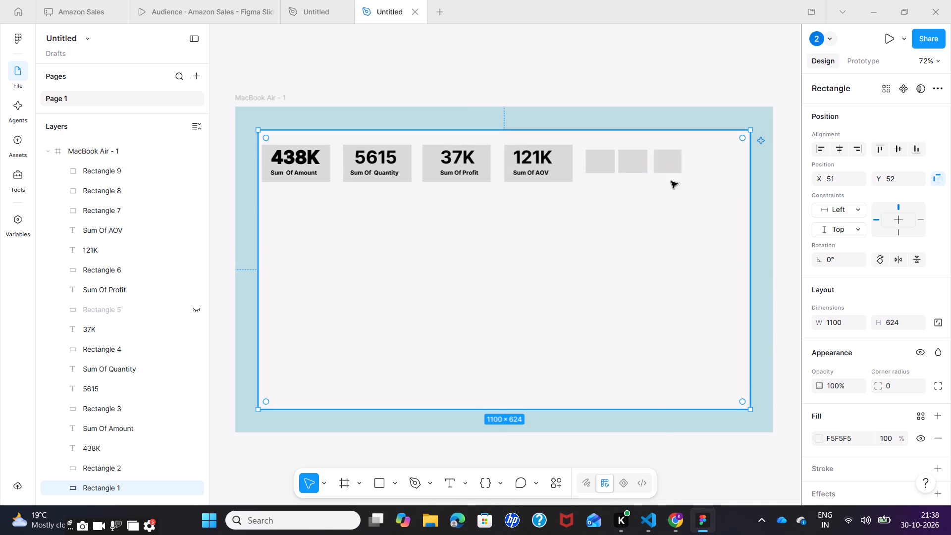
click(672, 170)
drag(672, 169, 664, 165)
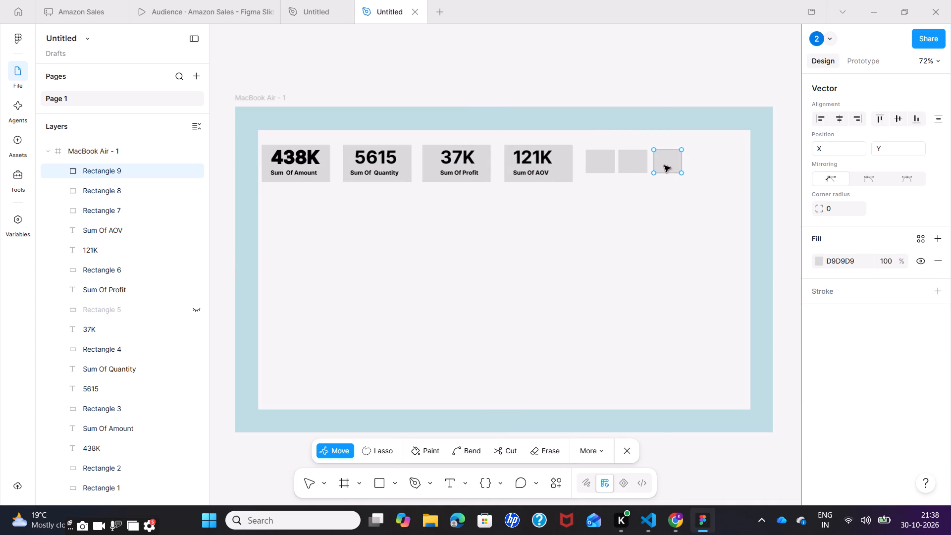
drag(664, 165, 646, 160)
click(661, 162)
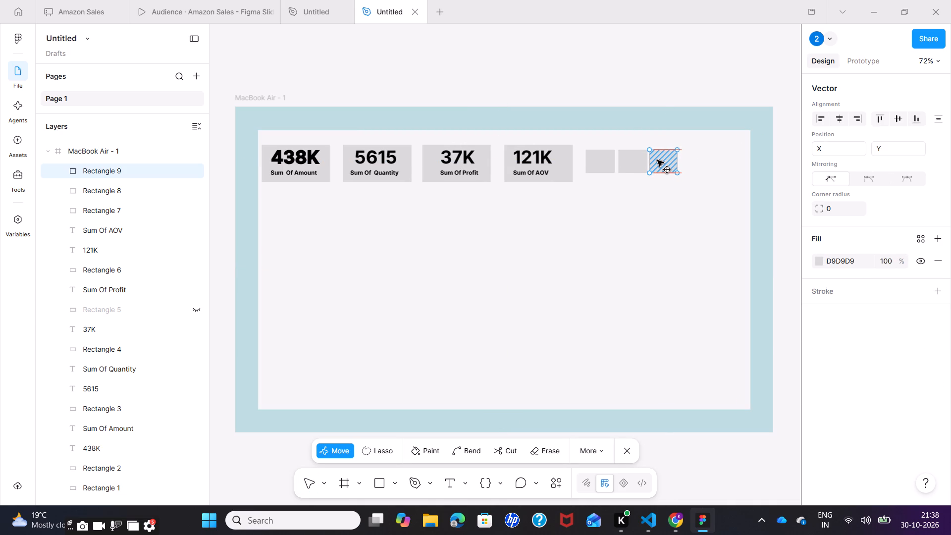
click(671, 161)
click(670, 161)
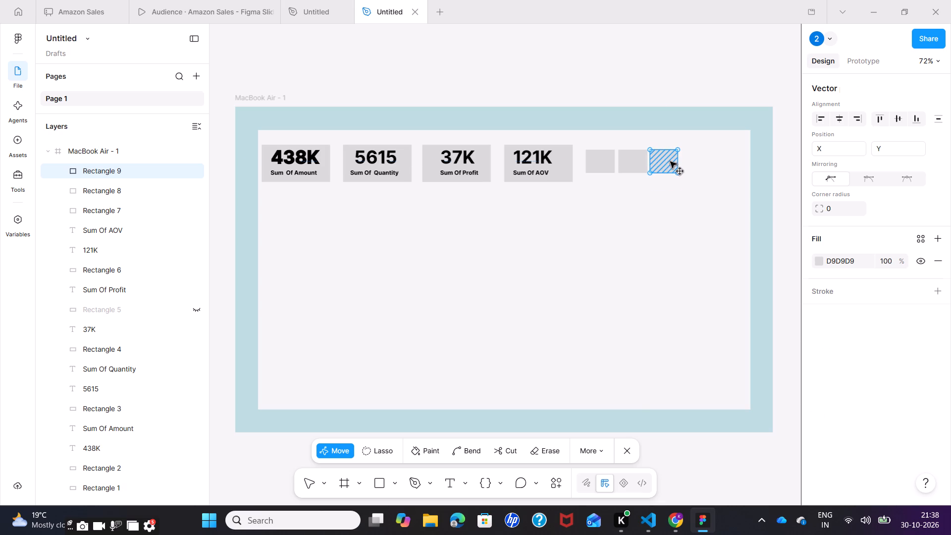
Widen the third small rectangle to about 64 × 52 to match the other two small rectangles.
click(629, 162)
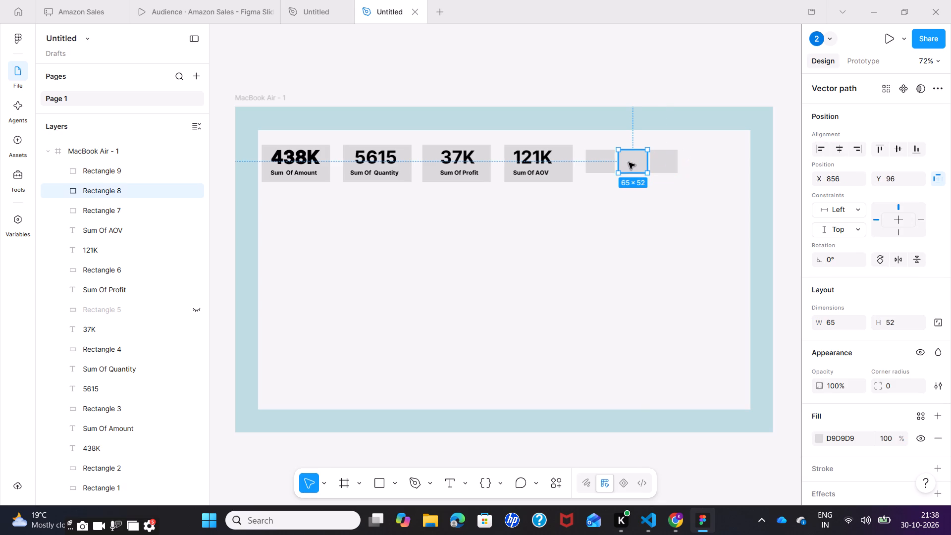
click(658, 162)
click(673, 164)
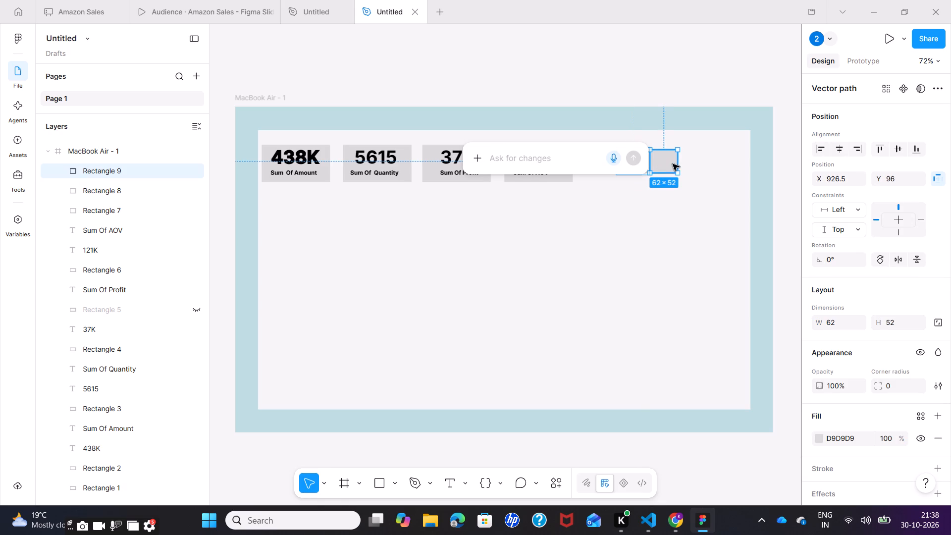
click(676, 165)
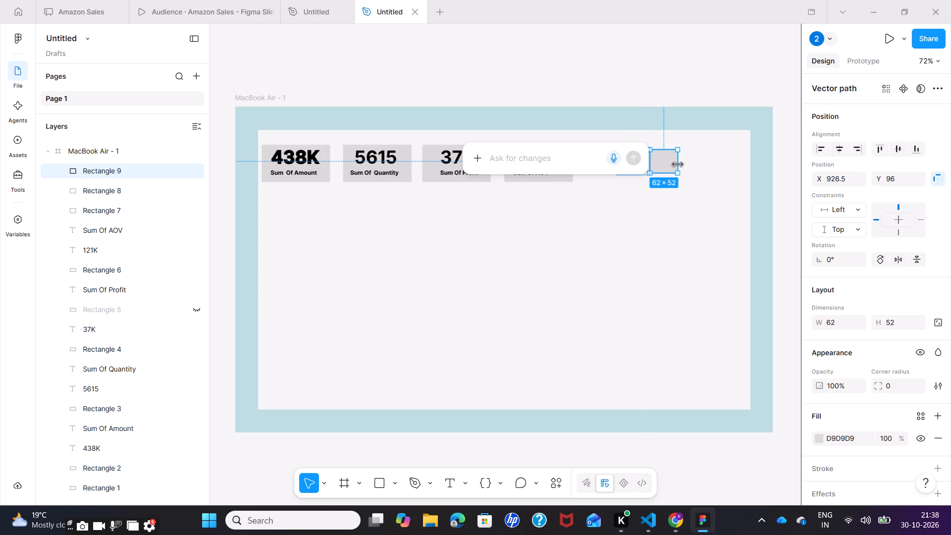
click(677, 174)
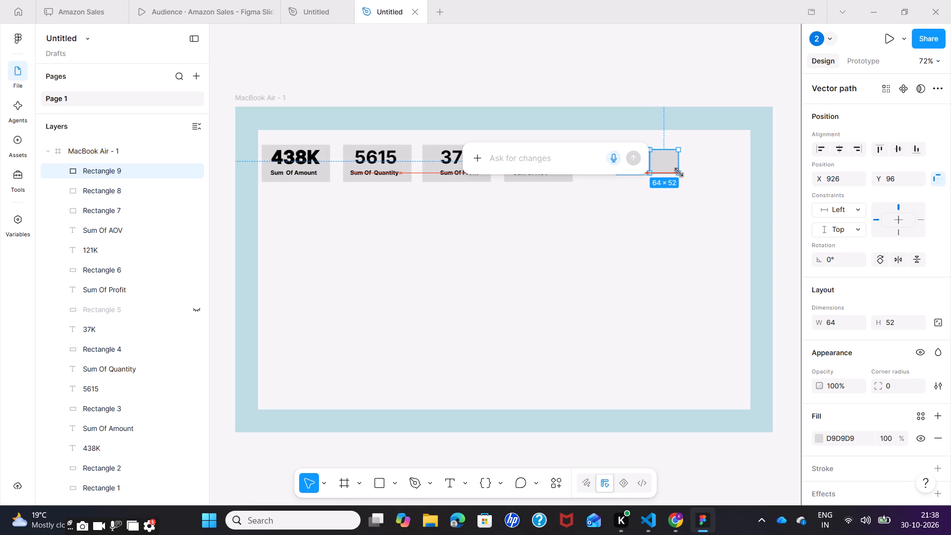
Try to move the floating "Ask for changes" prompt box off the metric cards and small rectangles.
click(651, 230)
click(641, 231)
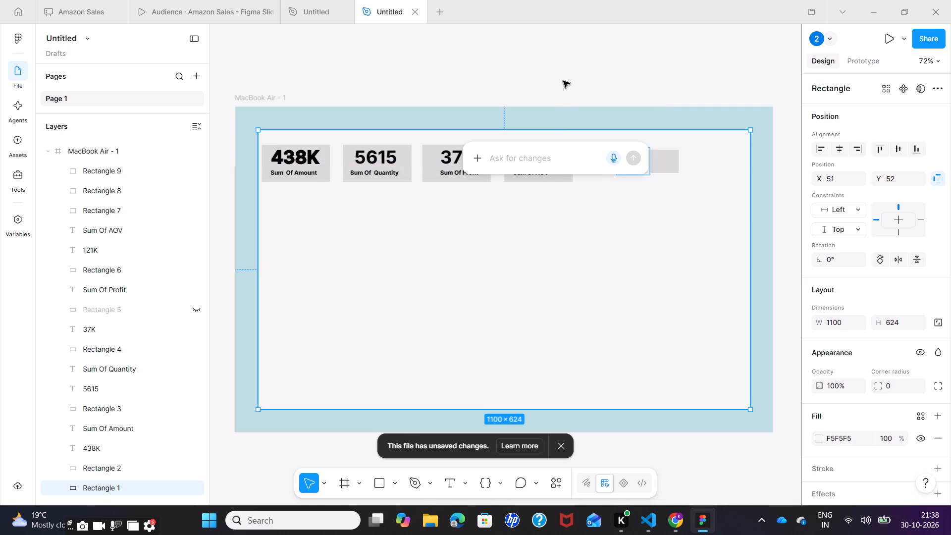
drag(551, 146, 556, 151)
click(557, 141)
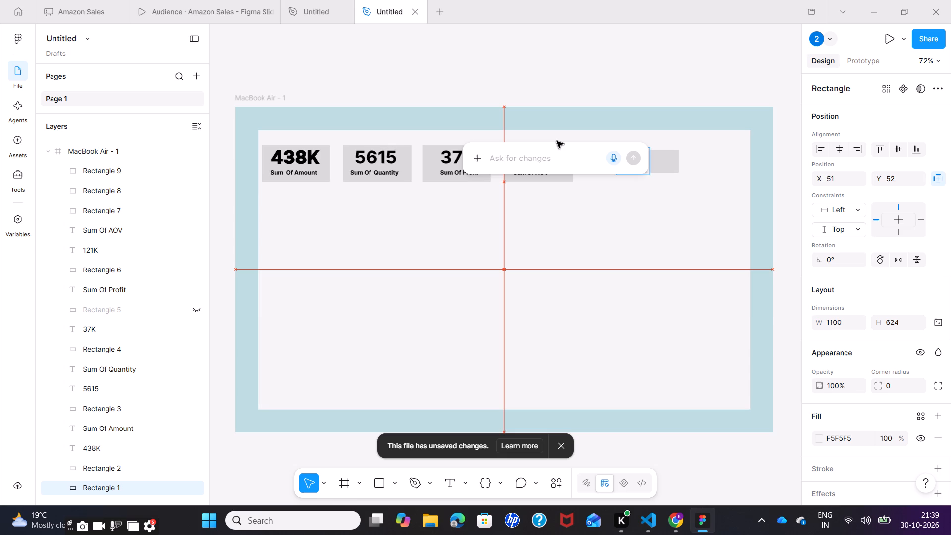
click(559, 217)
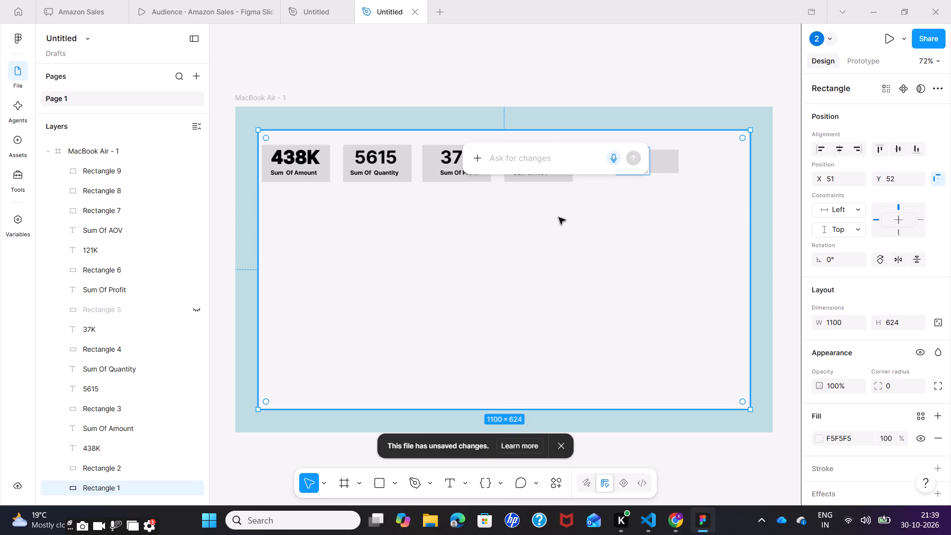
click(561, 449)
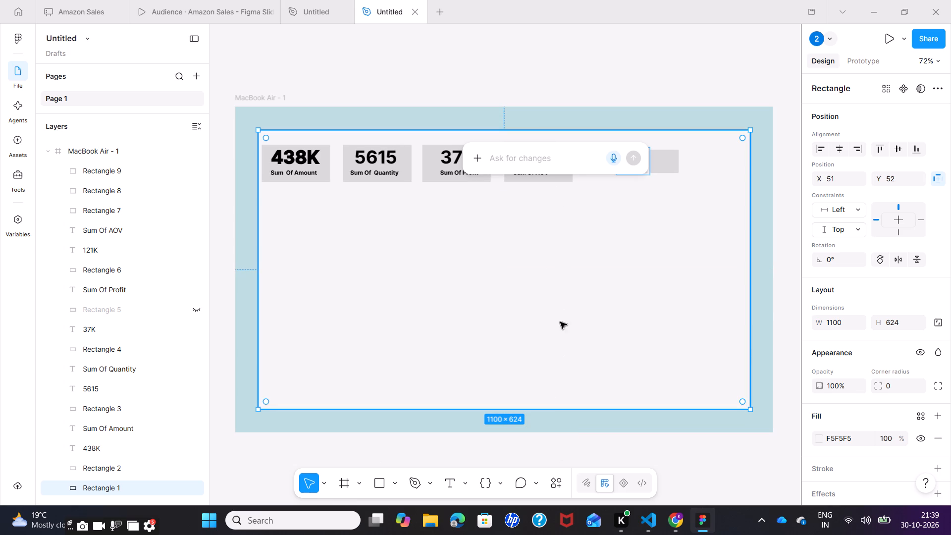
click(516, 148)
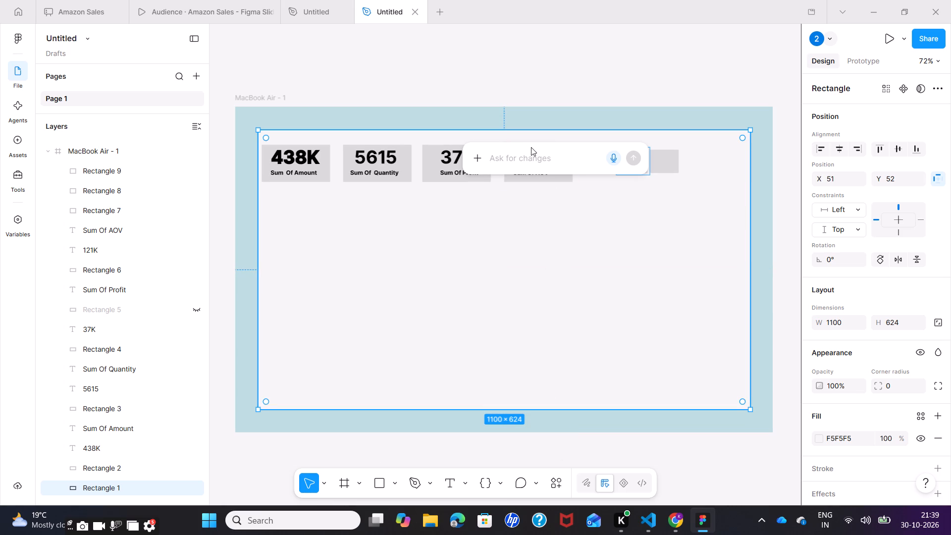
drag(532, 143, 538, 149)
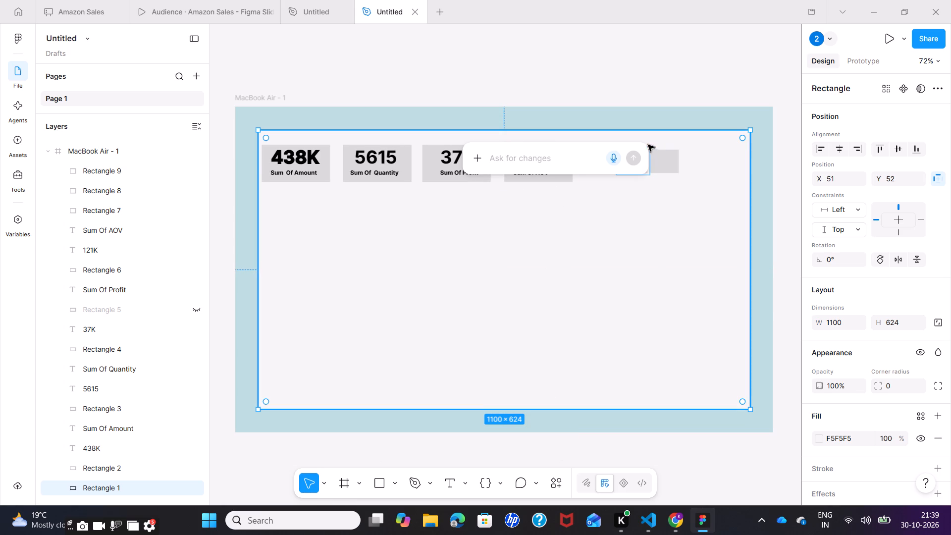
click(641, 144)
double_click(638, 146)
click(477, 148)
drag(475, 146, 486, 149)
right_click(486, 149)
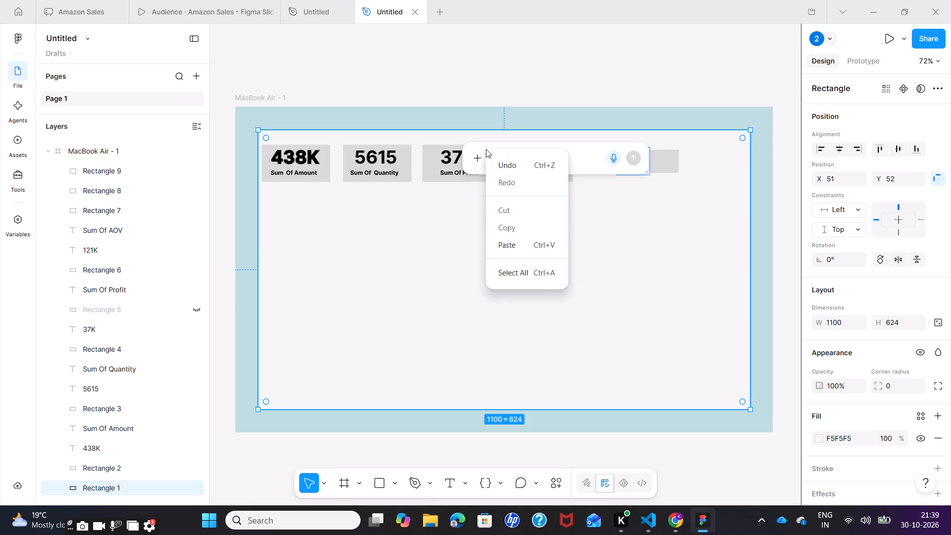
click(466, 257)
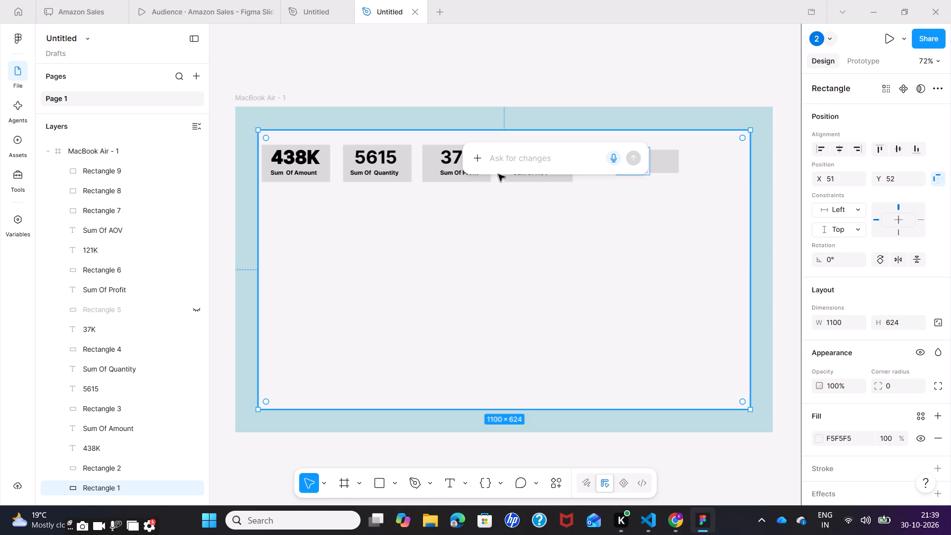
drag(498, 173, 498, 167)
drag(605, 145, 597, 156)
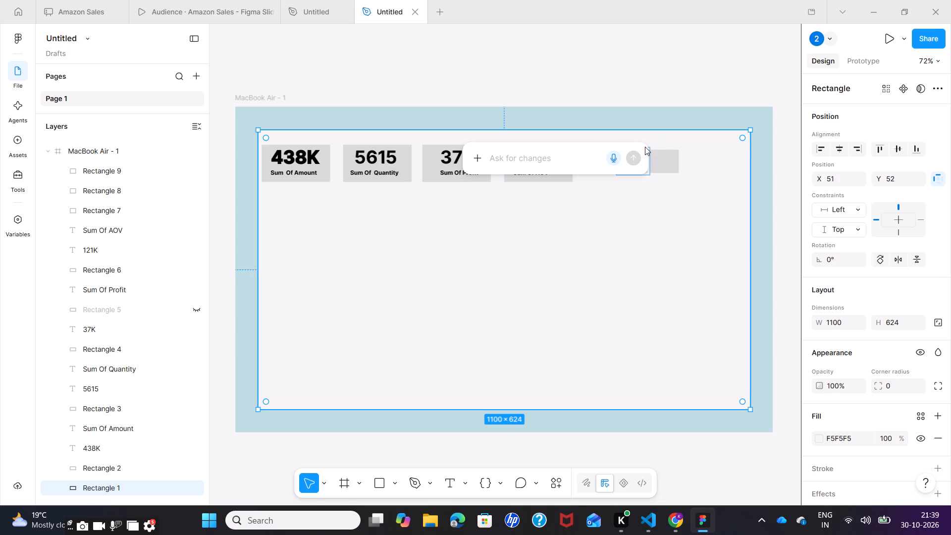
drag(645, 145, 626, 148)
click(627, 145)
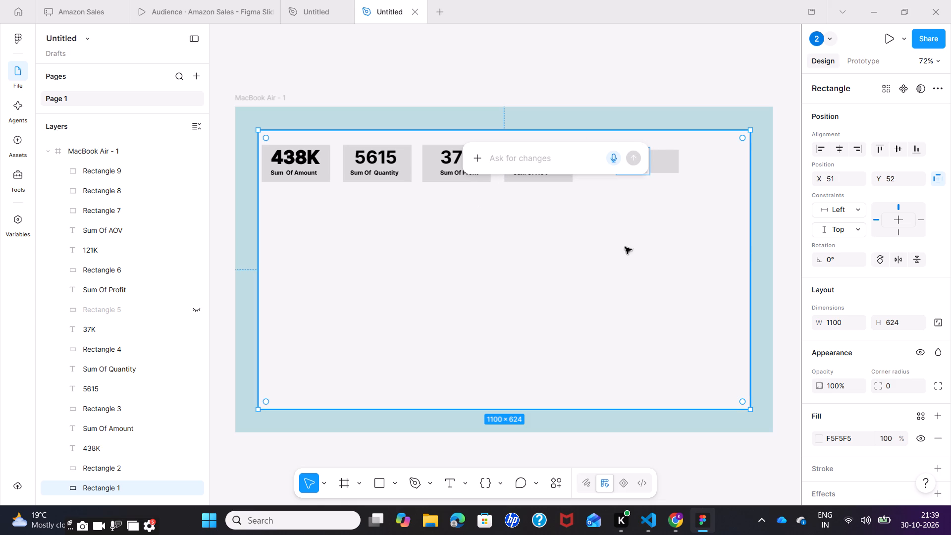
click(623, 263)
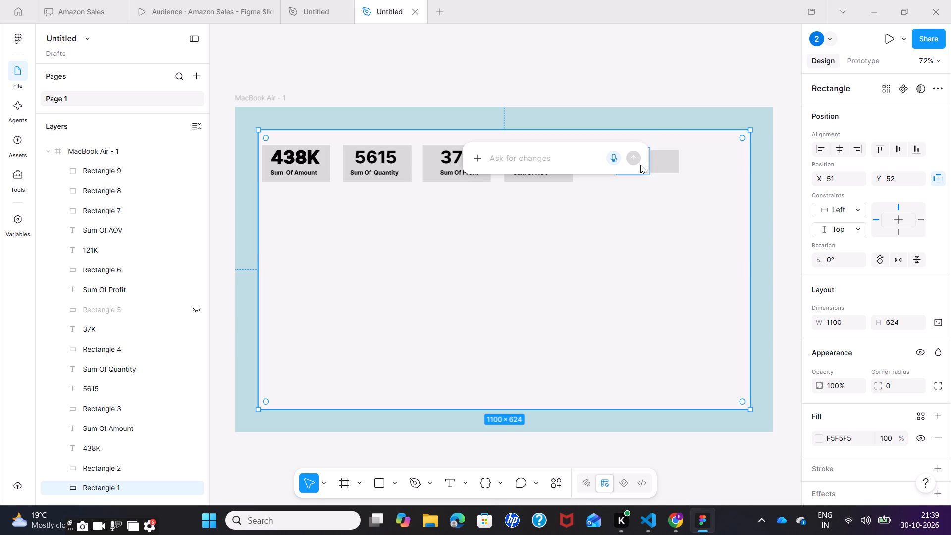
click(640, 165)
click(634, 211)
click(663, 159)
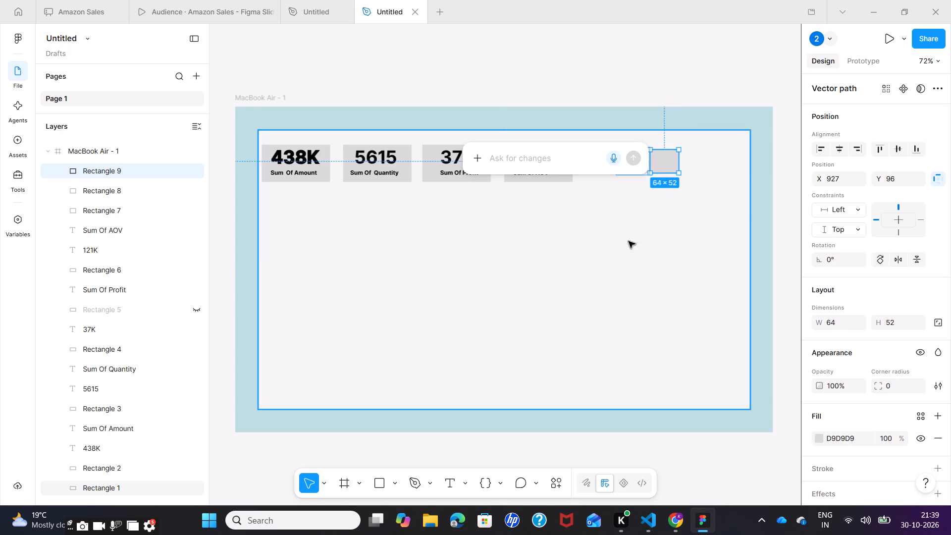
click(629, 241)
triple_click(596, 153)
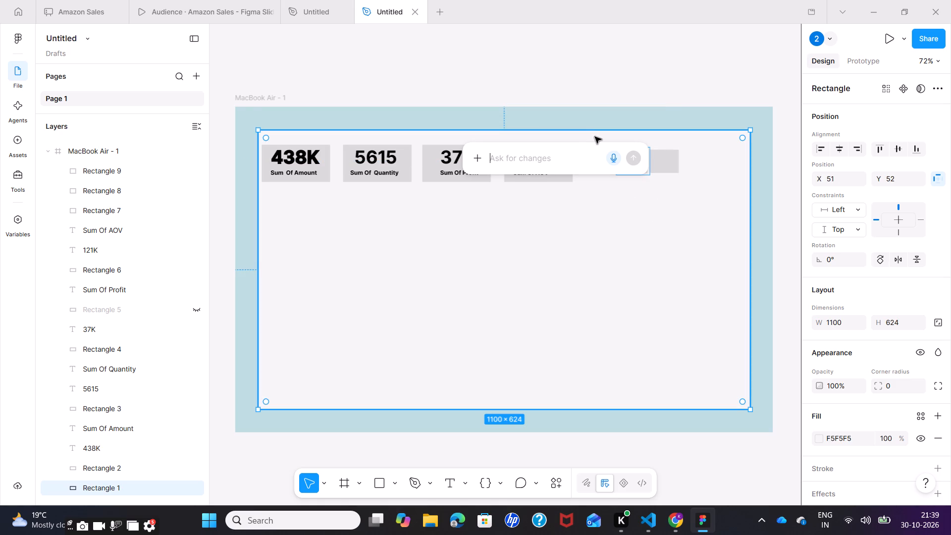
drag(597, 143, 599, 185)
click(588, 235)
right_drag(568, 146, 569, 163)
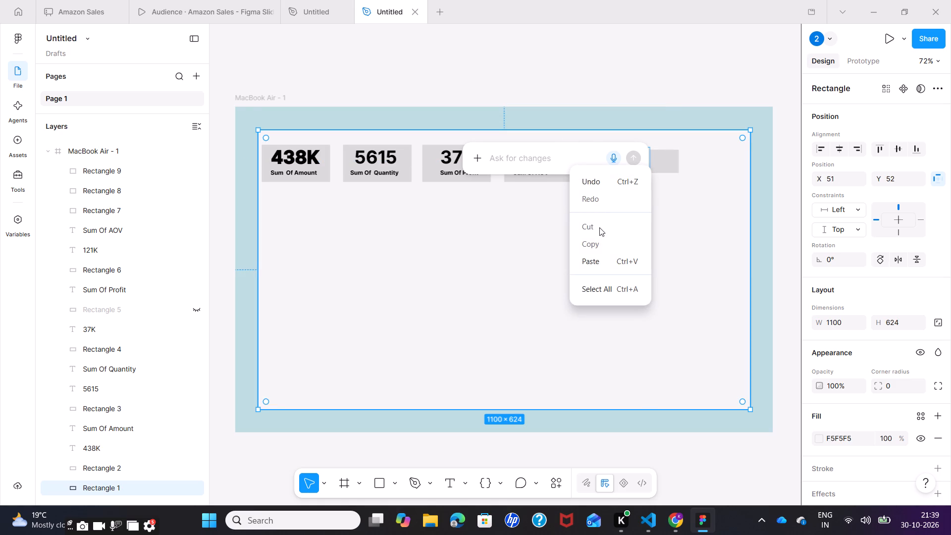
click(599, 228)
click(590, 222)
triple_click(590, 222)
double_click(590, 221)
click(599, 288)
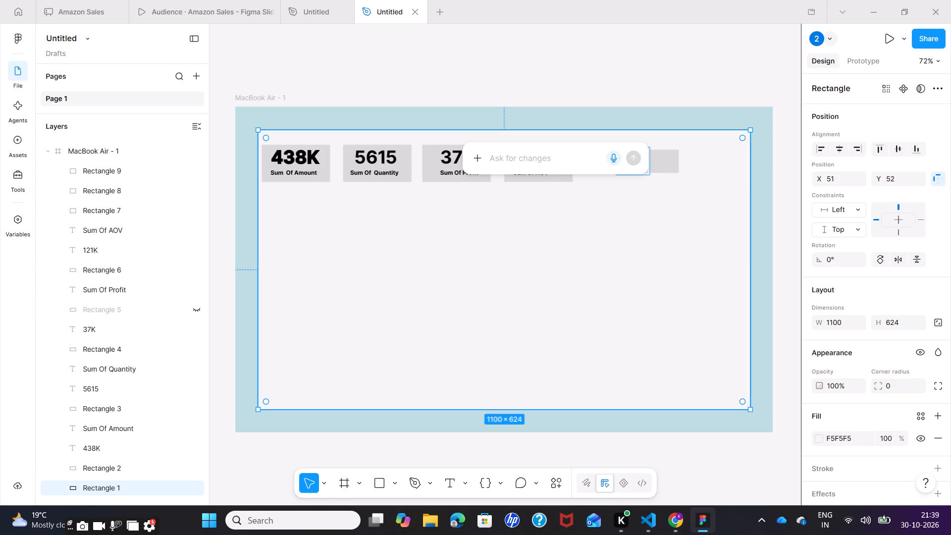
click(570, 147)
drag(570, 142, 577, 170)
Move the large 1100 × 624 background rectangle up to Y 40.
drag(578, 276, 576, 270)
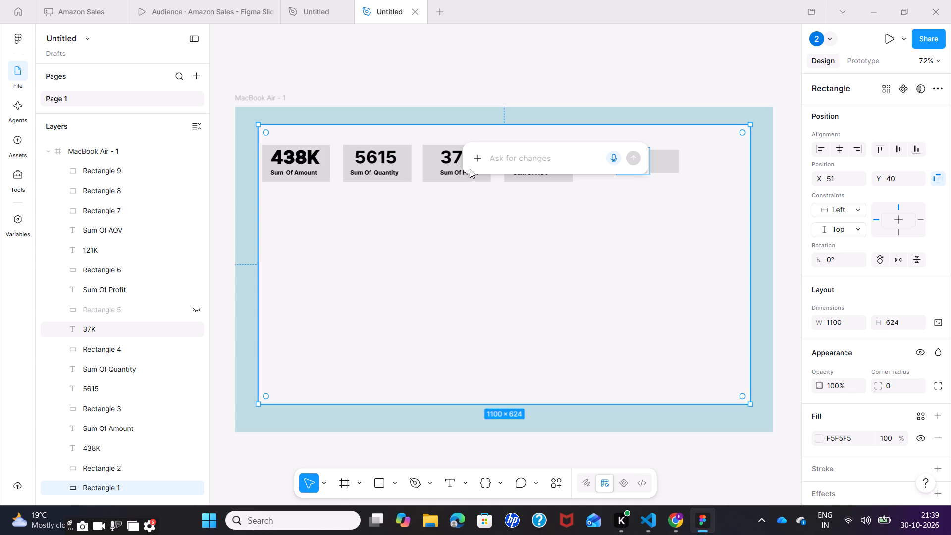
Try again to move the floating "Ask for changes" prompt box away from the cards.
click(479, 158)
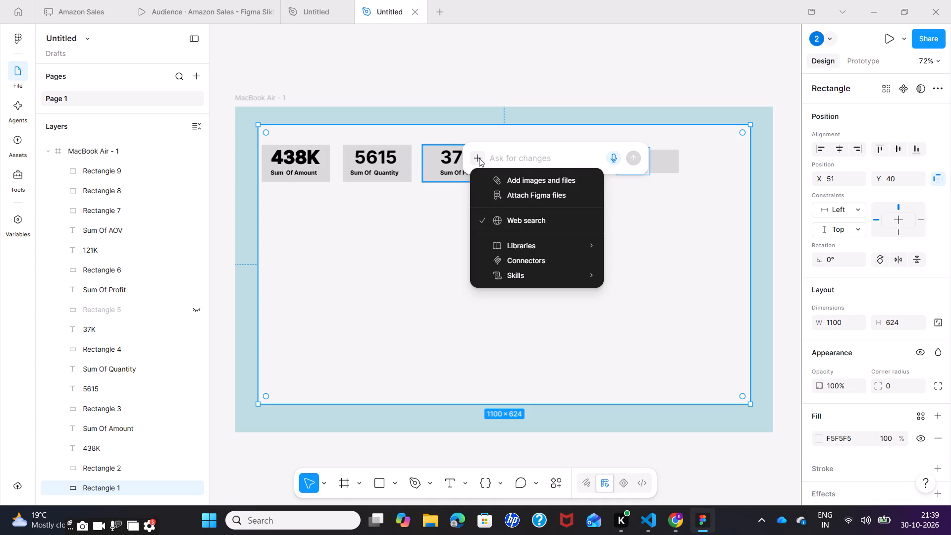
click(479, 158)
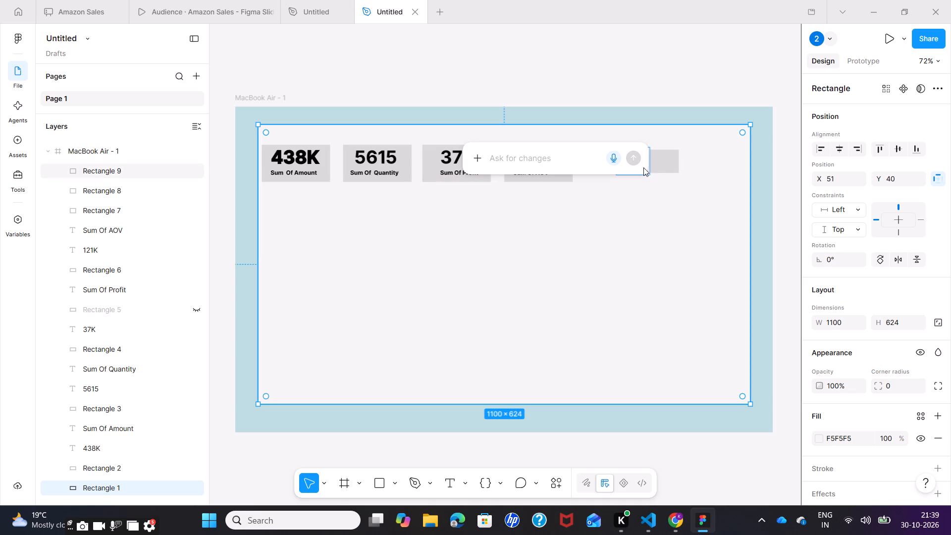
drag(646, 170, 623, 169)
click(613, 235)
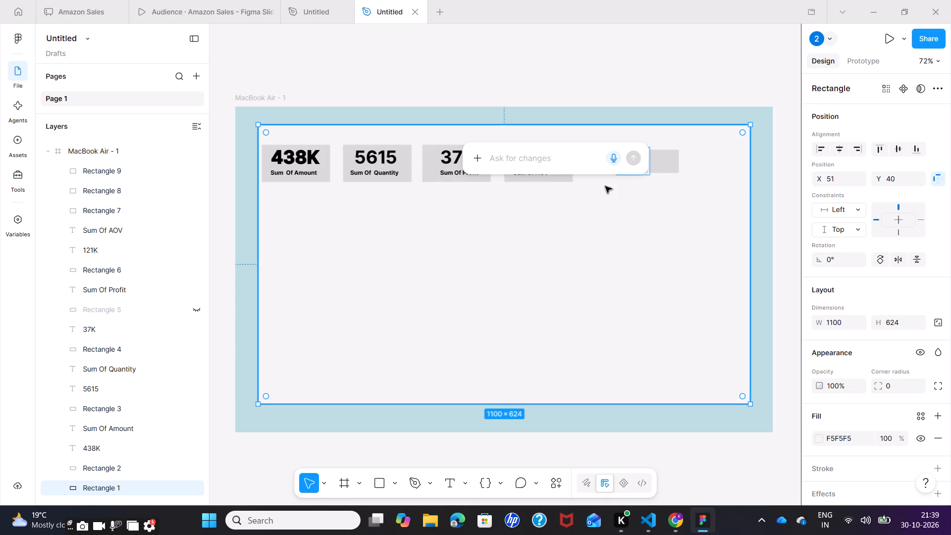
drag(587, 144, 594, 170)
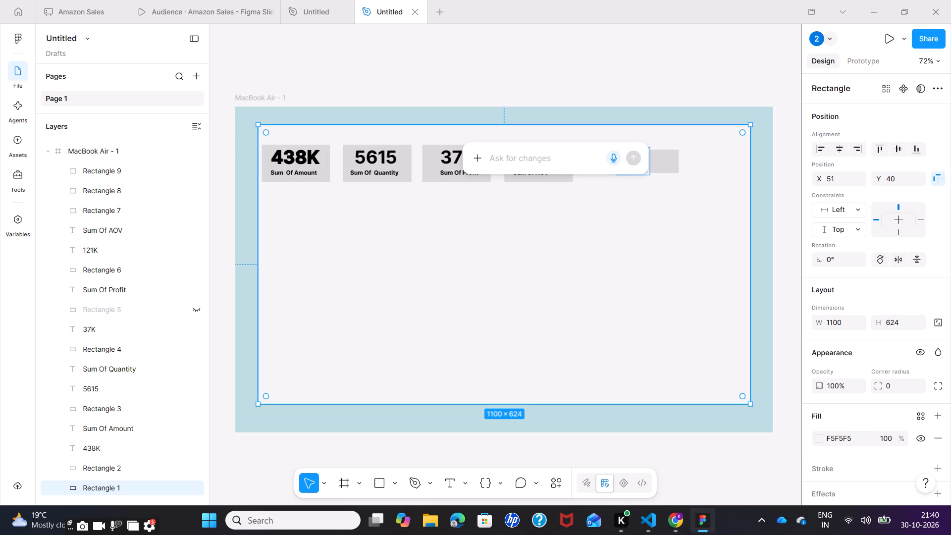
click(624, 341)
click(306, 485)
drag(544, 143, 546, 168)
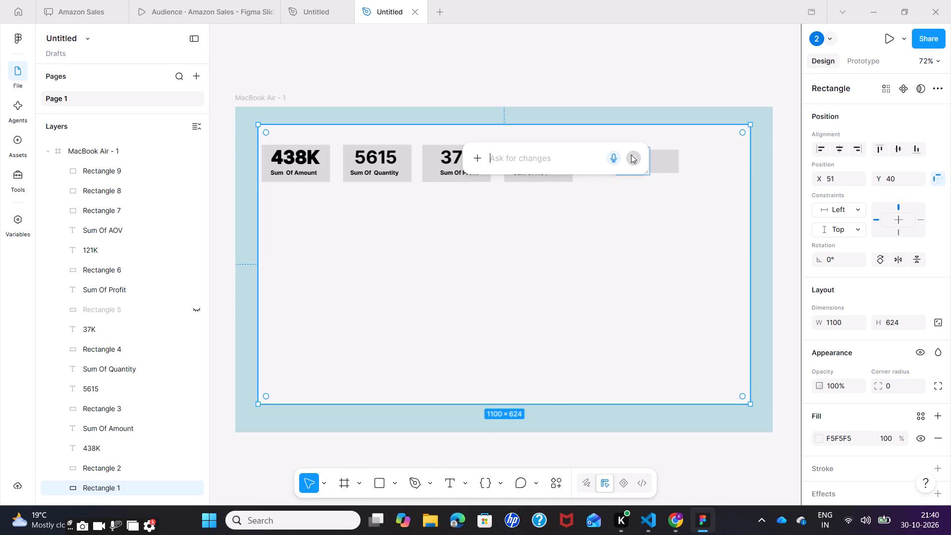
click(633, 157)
Toggle the prompt's Web search option and submit the change request "bar chart" for the large background rectangle.
click(479, 156)
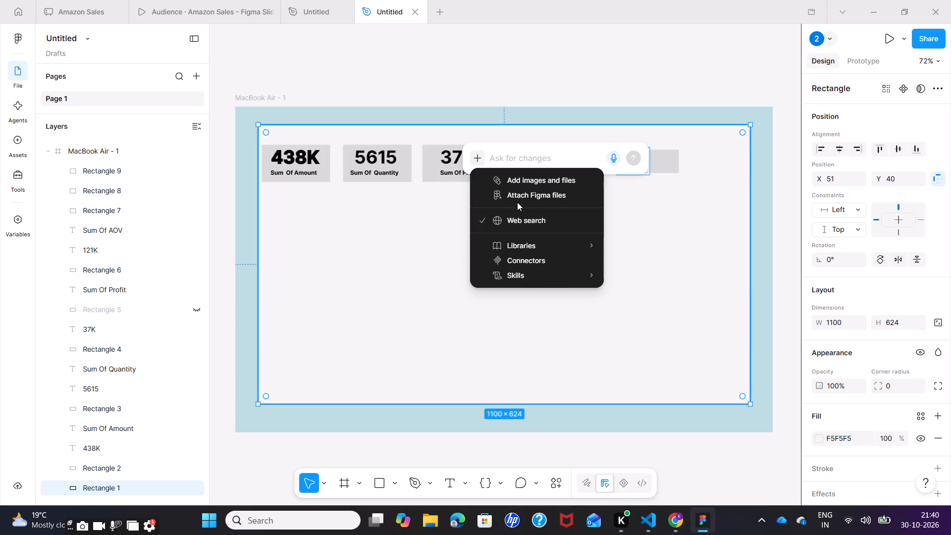
click(523, 216)
click(532, 157)
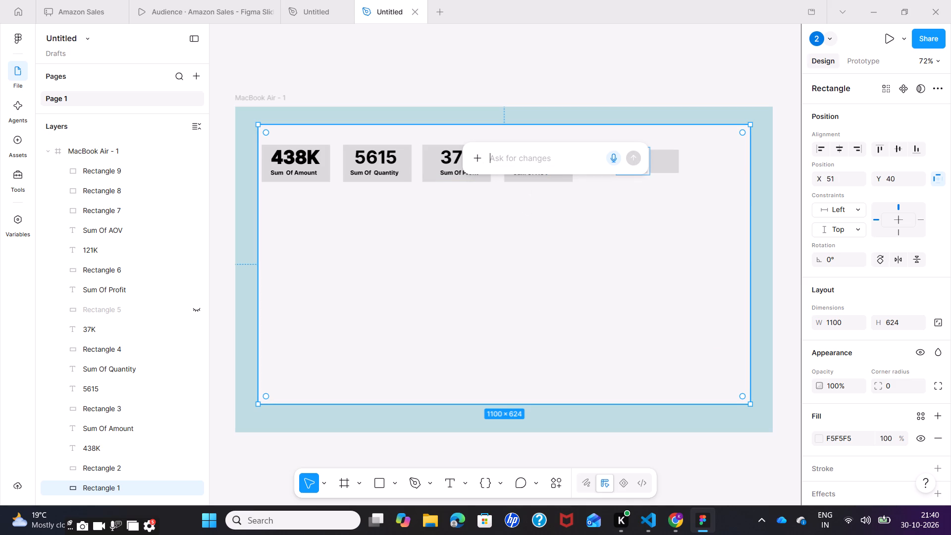
text(bar chart)
key(space)
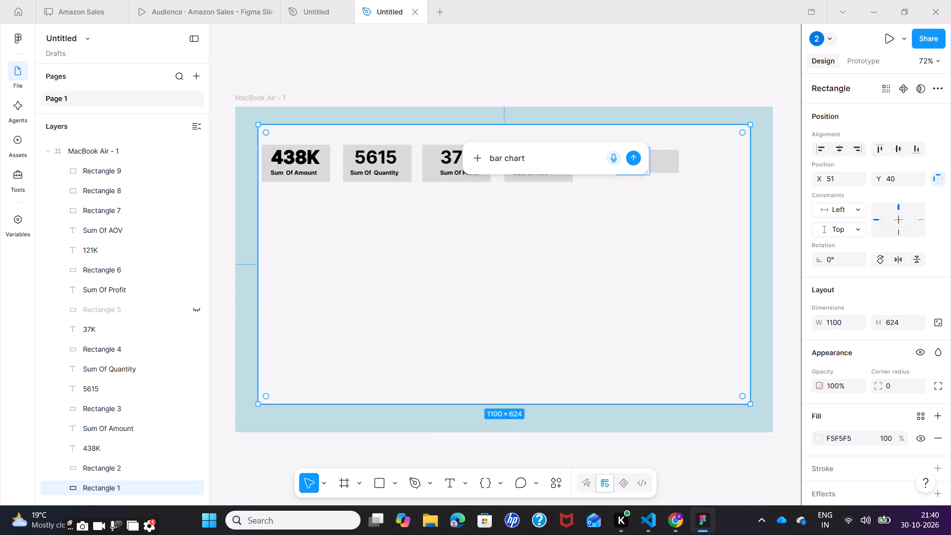
key(Return)
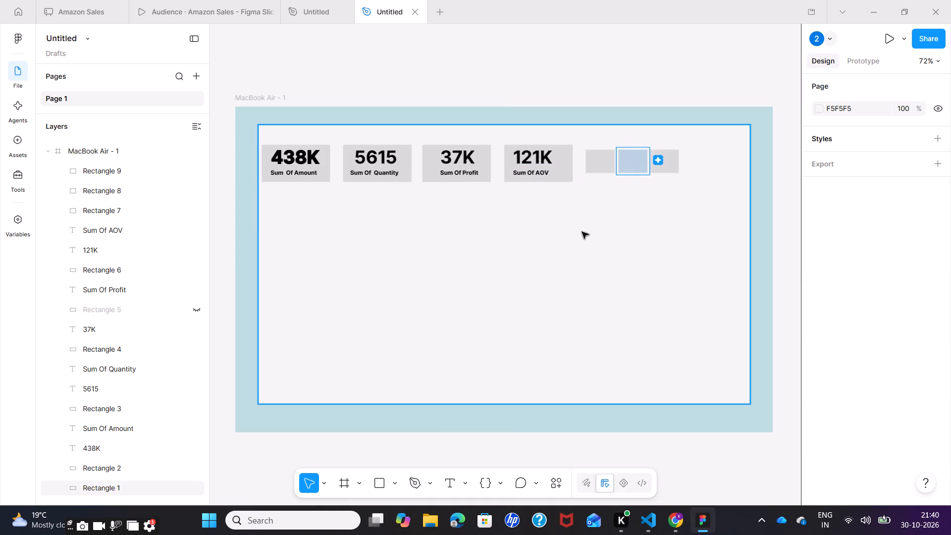
Move the large 1100 × 624 background rectangle up to Y 25, keeping X at 51.
click(654, 252)
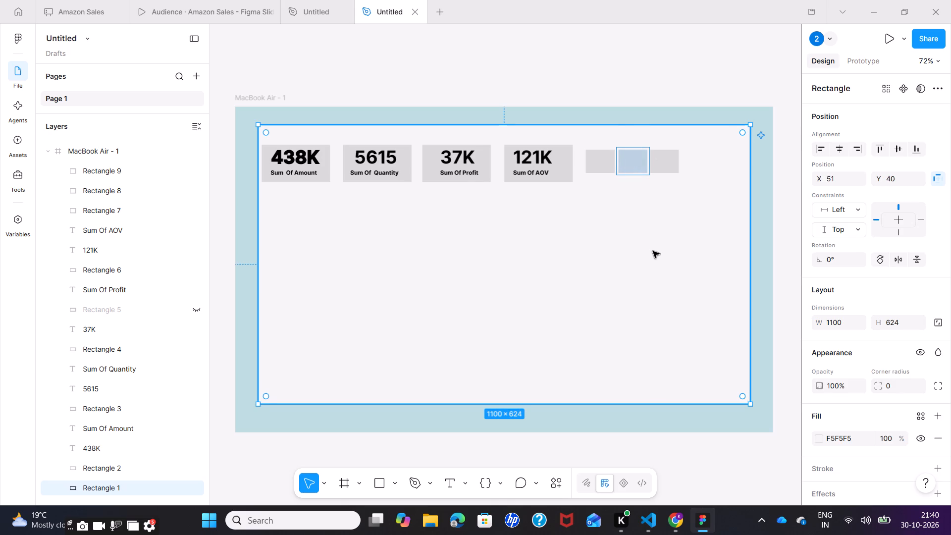
drag(657, 239, 658, 232)
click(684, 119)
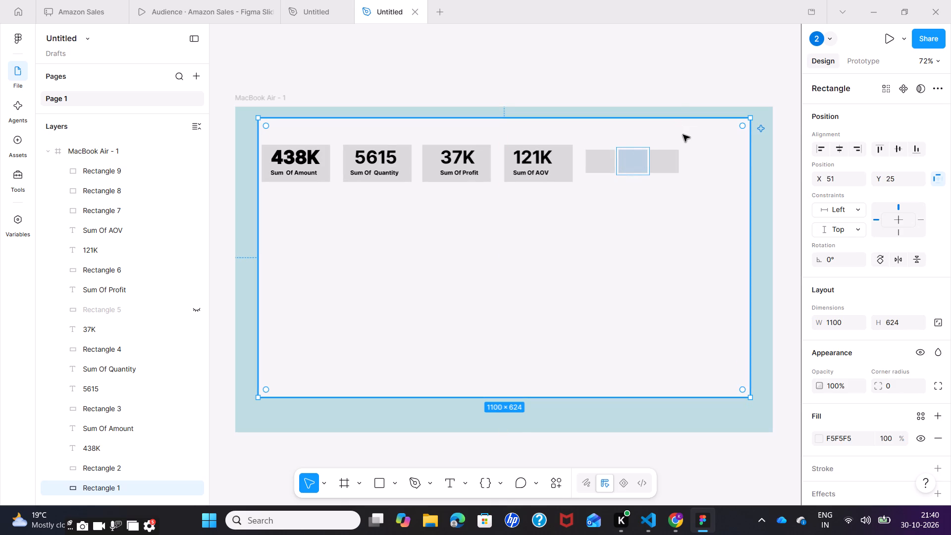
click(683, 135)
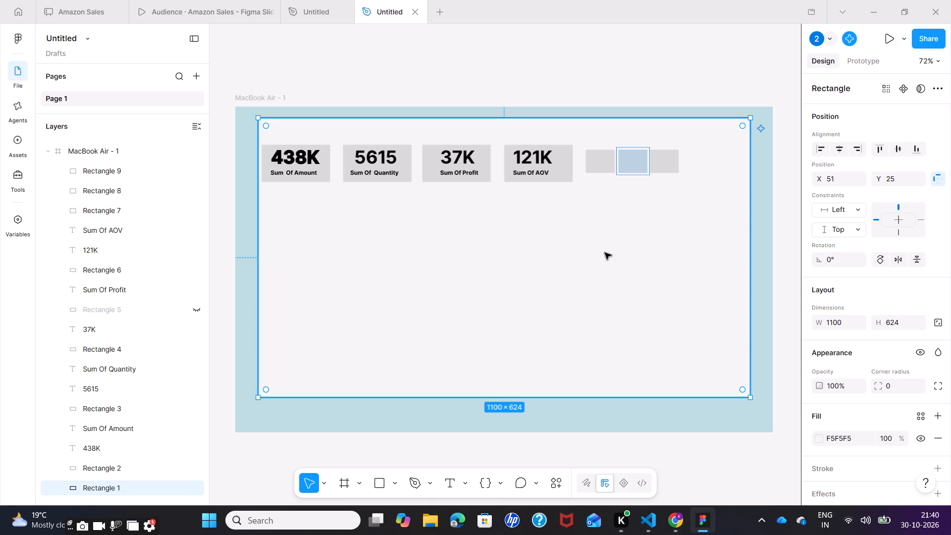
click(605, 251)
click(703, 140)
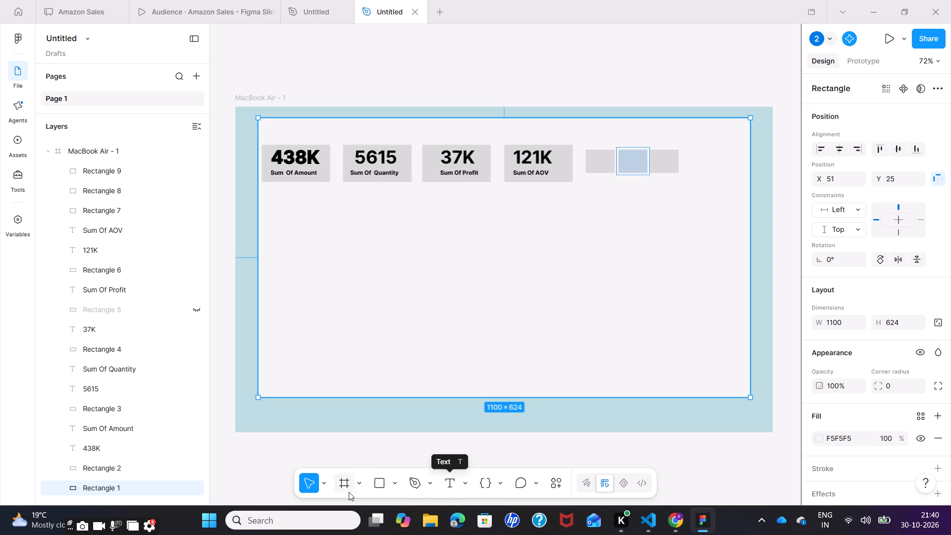
Draw a small rectangle about 62 × 50 after the last small box in the row, at about X 998, Y 98.
click(383, 480)
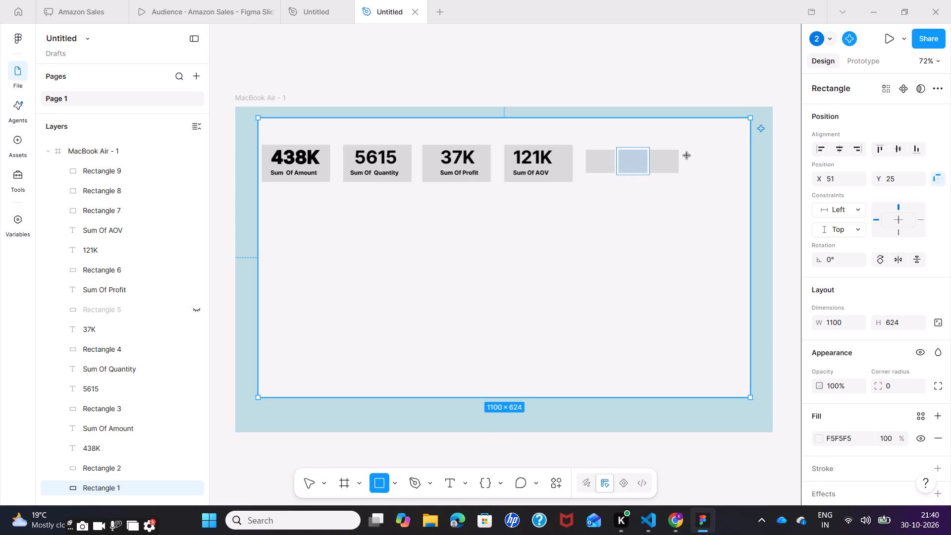
drag(683, 151, 710, 172)
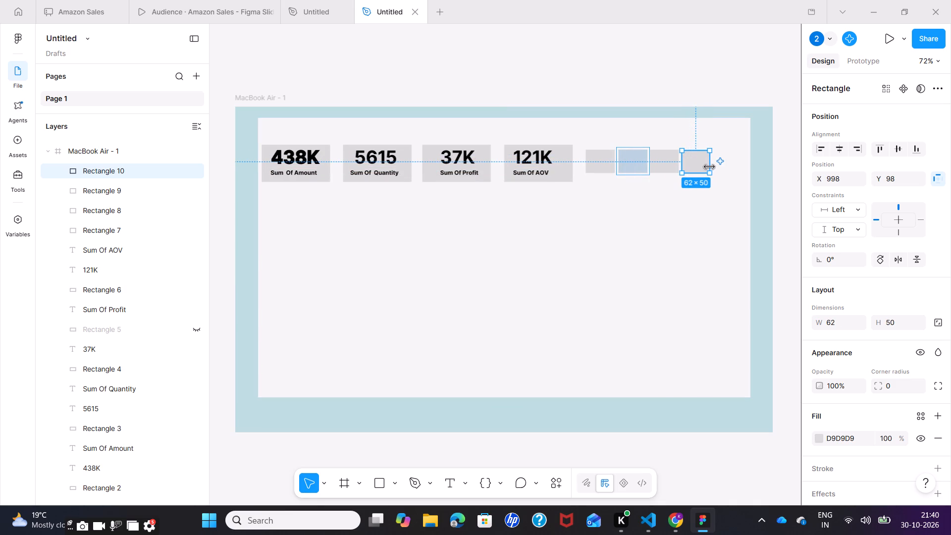
Resize the newly drawn small rectangle to about 56 × 45, with its top edge at about Y 103.
click(708, 173)
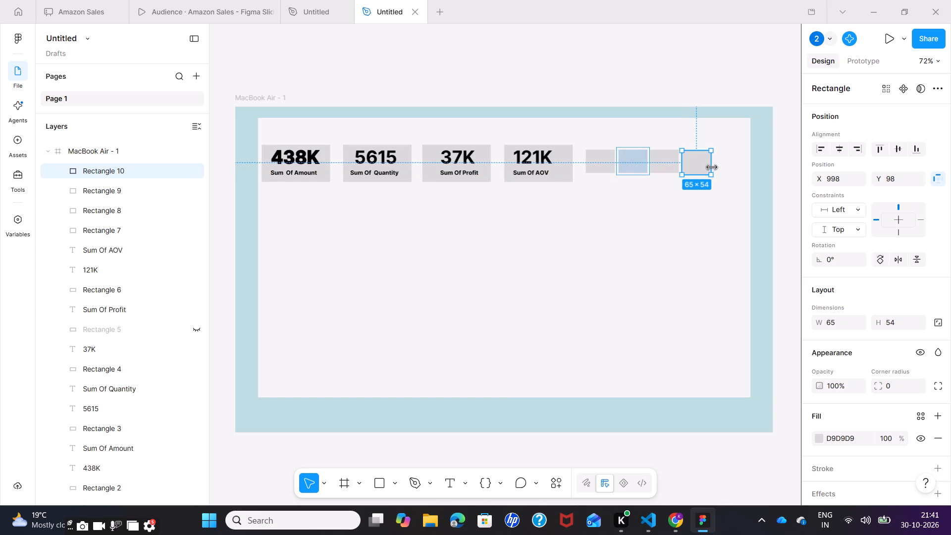
drag(712, 166, 705, 166)
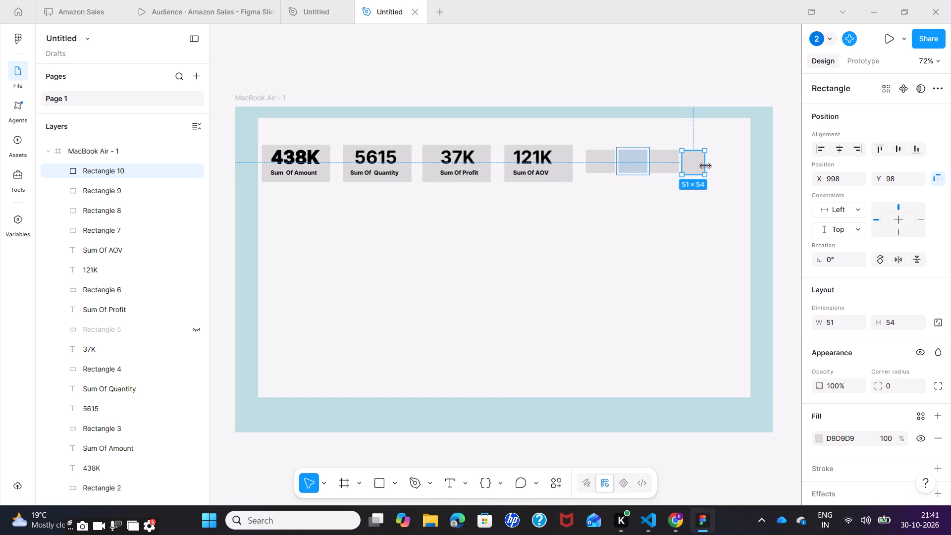
drag(705, 166, 710, 165)
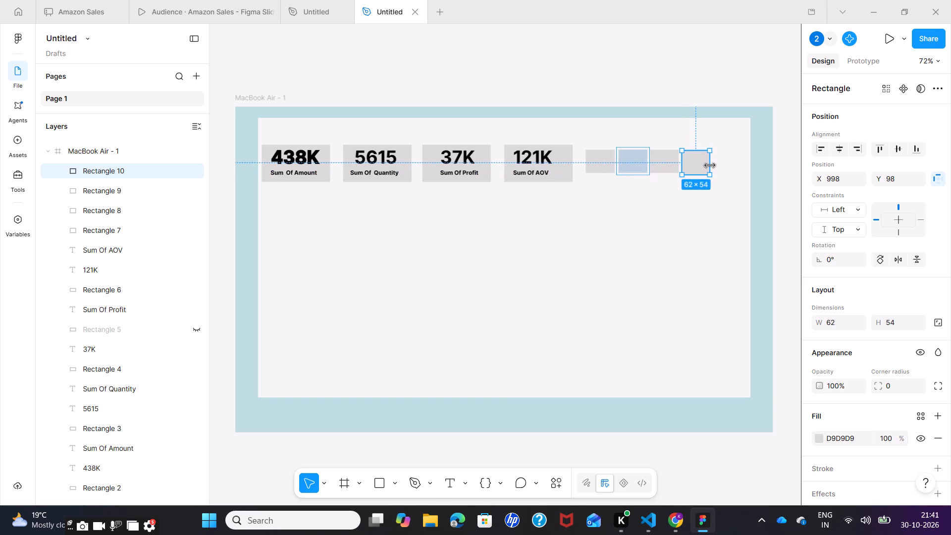
drag(710, 165, 706, 164)
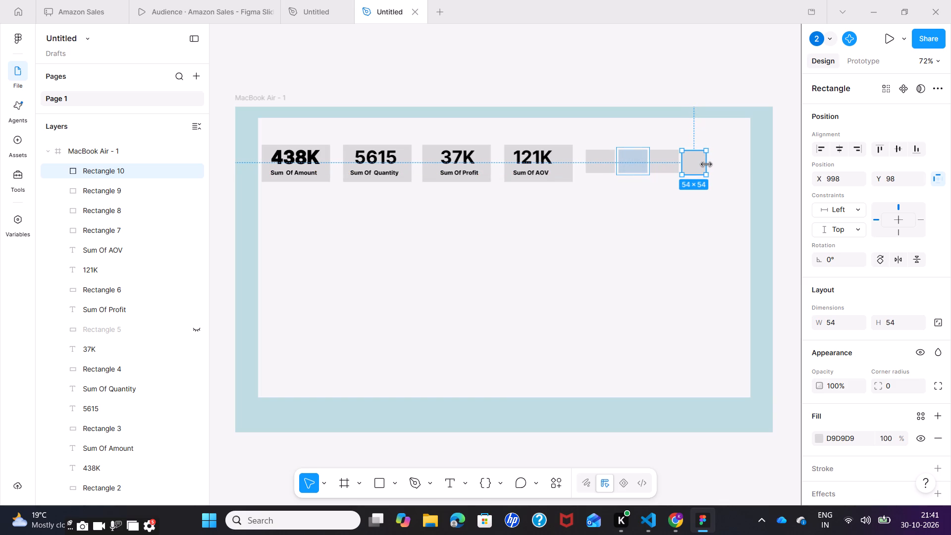
drag(706, 164, 707, 164)
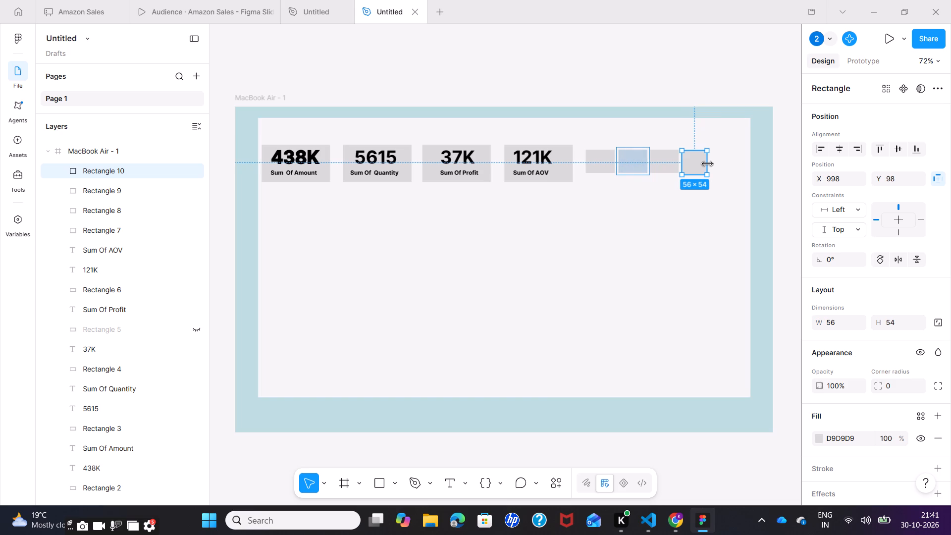
drag(707, 164, 708, 163)
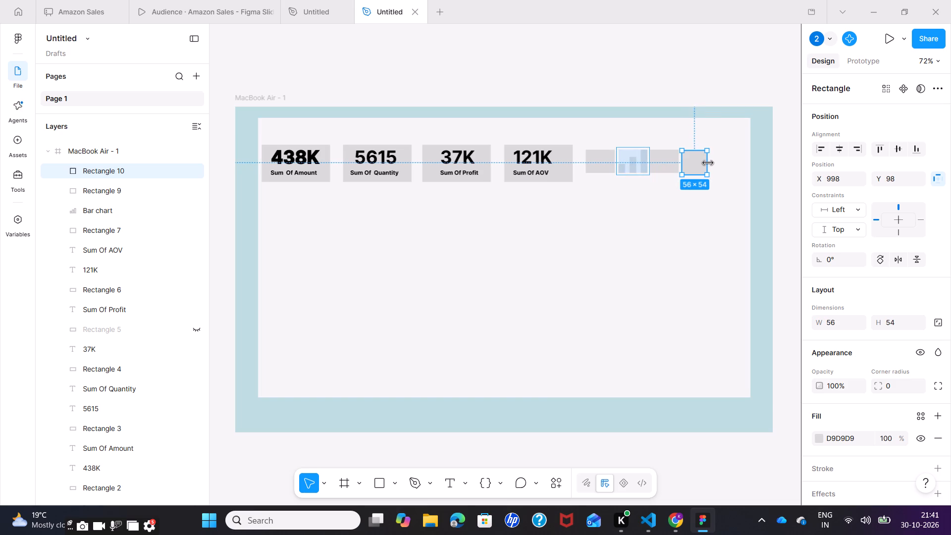
drag(708, 163, 707, 162)
drag(707, 162, 708, 161)
drag(708, 161, 707, 160)
click(699, 172)
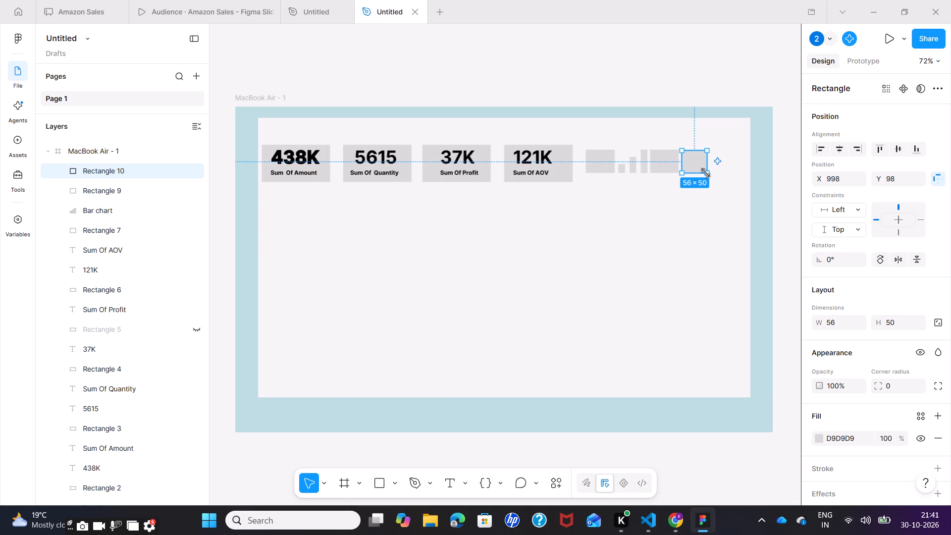
click(705, 173)
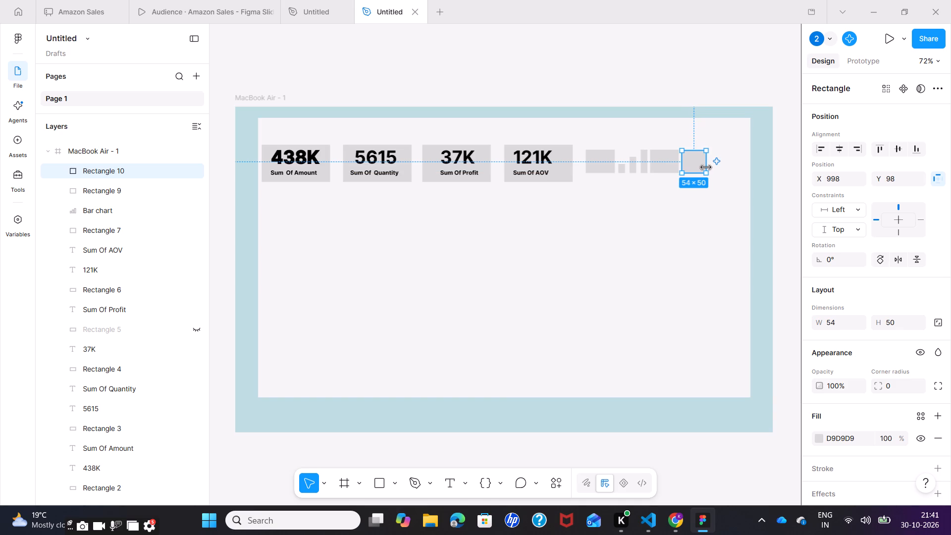
click(706, 167)
click(698, 153)
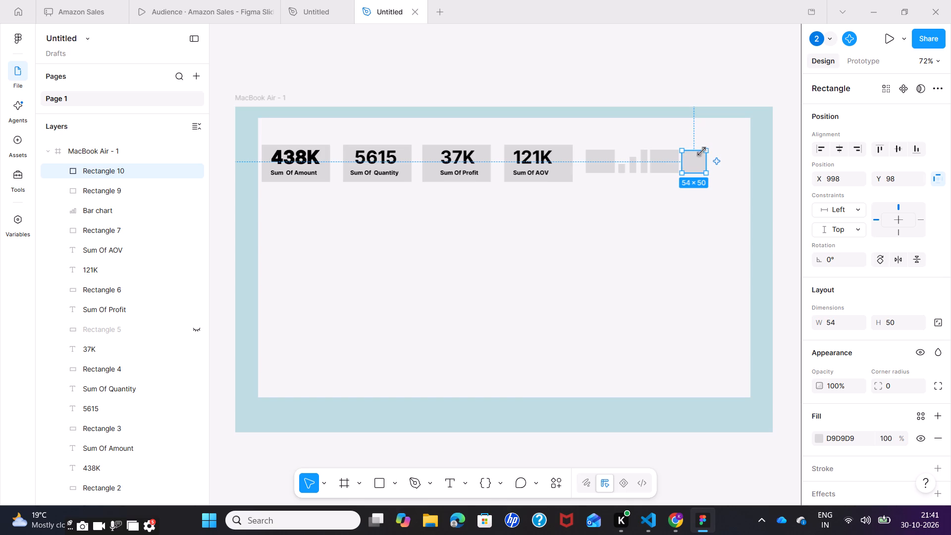
click(704, 151)
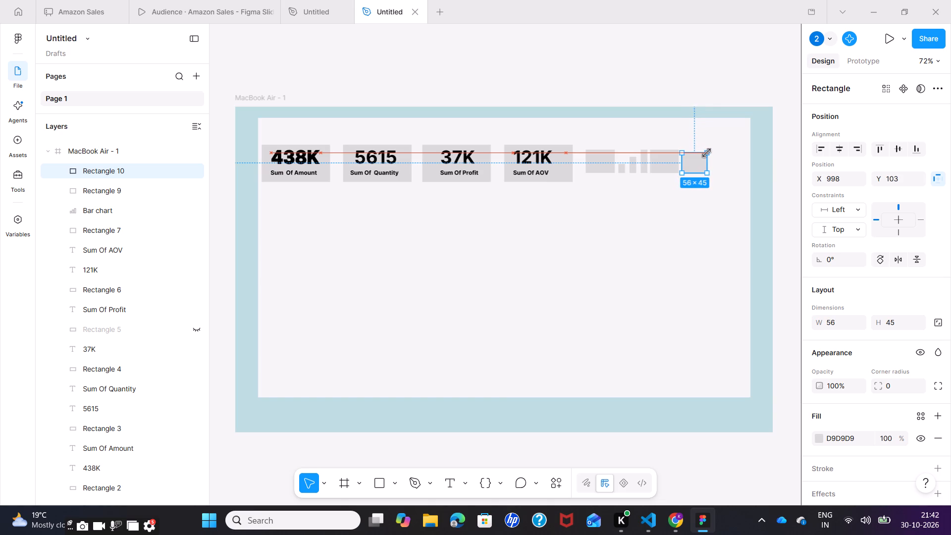
click(680, 218)
Hide the small 56 × 45 rectangle at the end of the row.
click(702, 165)
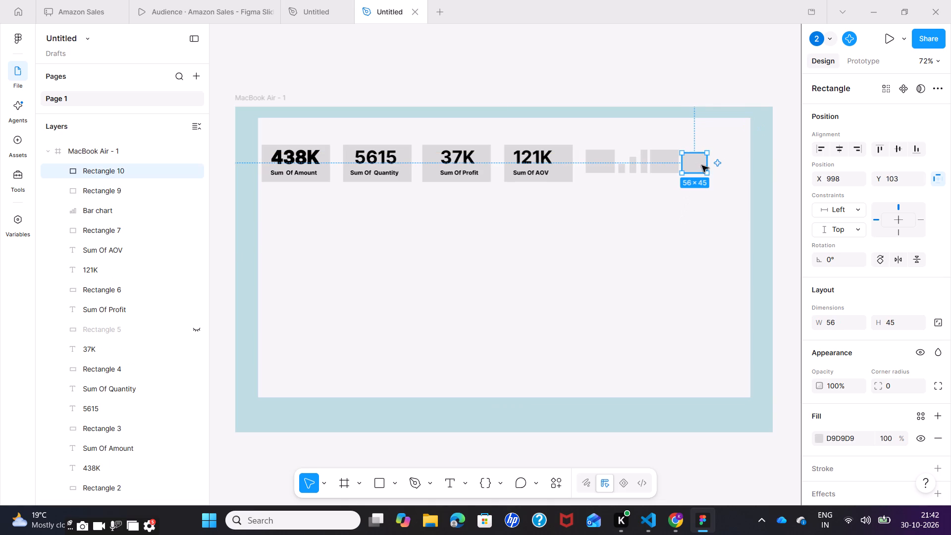
right_click(702, 165)
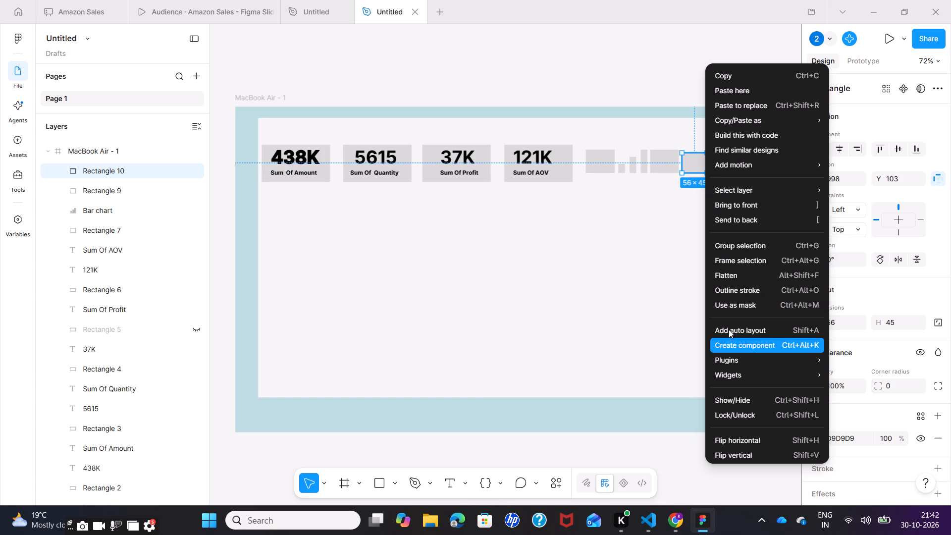
click(739, 399)
click(659, 267)
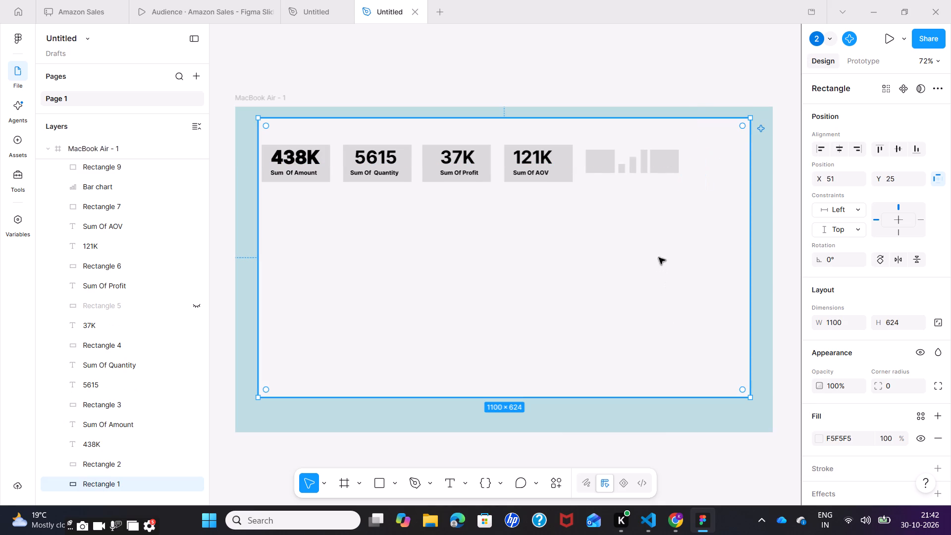
Add a text label reading "Select" inside the first small box after the 121K card.
click(607, 158)
click(448, 479)
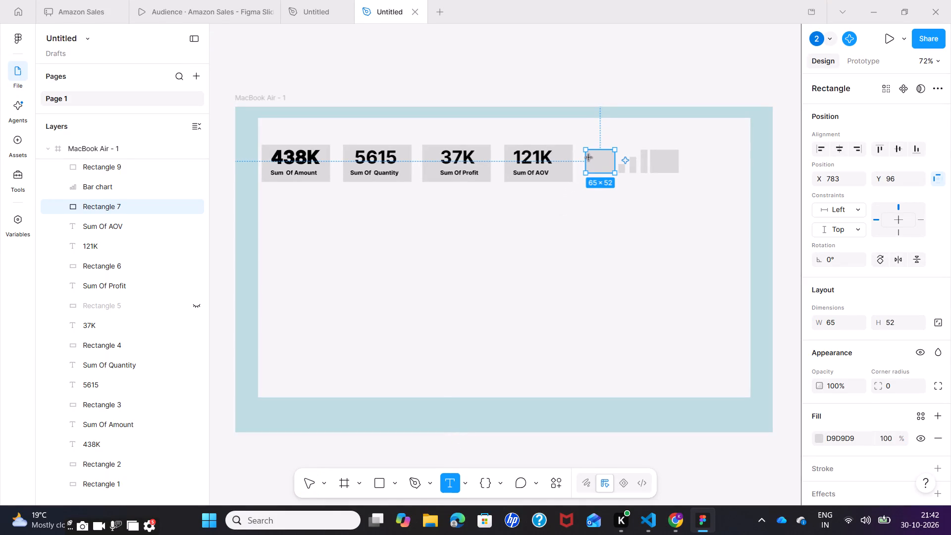
drag(589, 158, 603, 165)
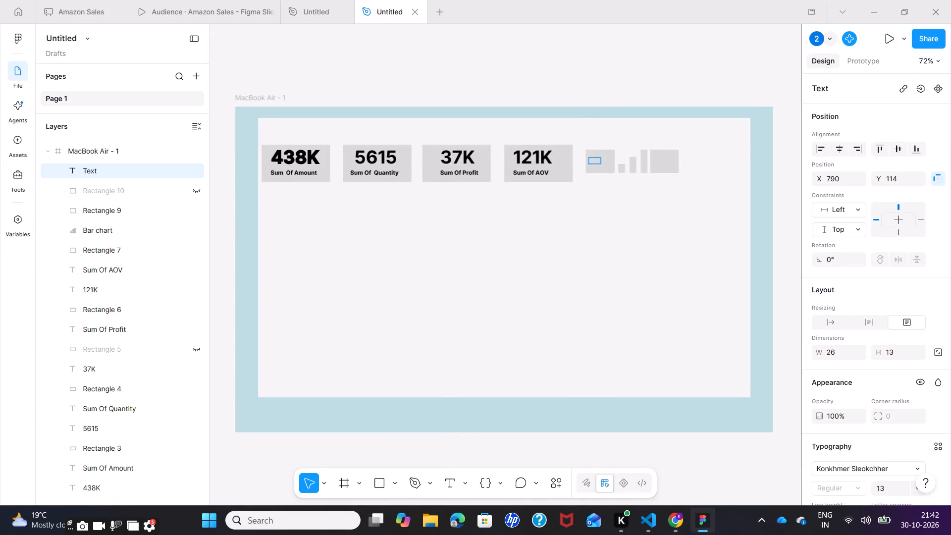
key(shift+q)
key(BackSpace)
text(Seel)
key(BackSpace)
key(BackSpace)
text(lect)
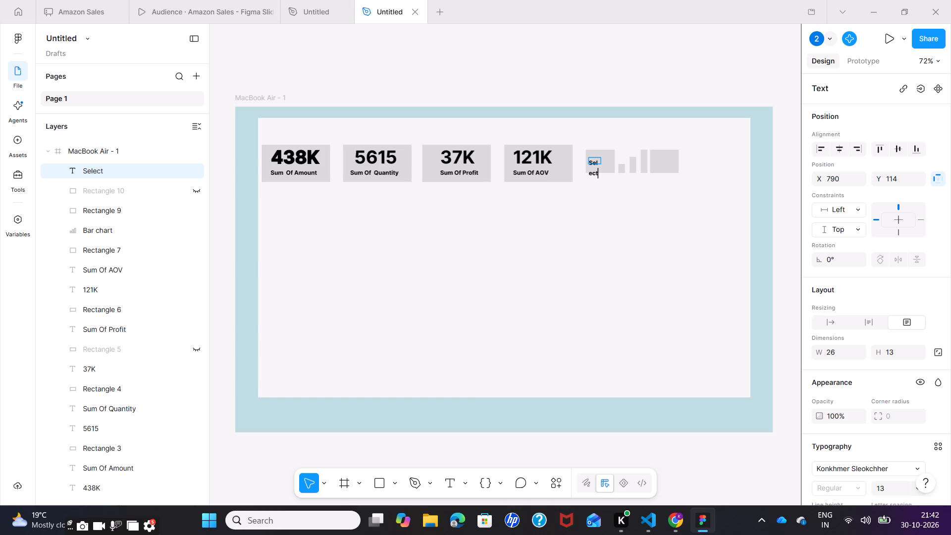
Enlarge the "Select" text box so the word fits on one line, with its top at about Y 103.
click(598, 160)
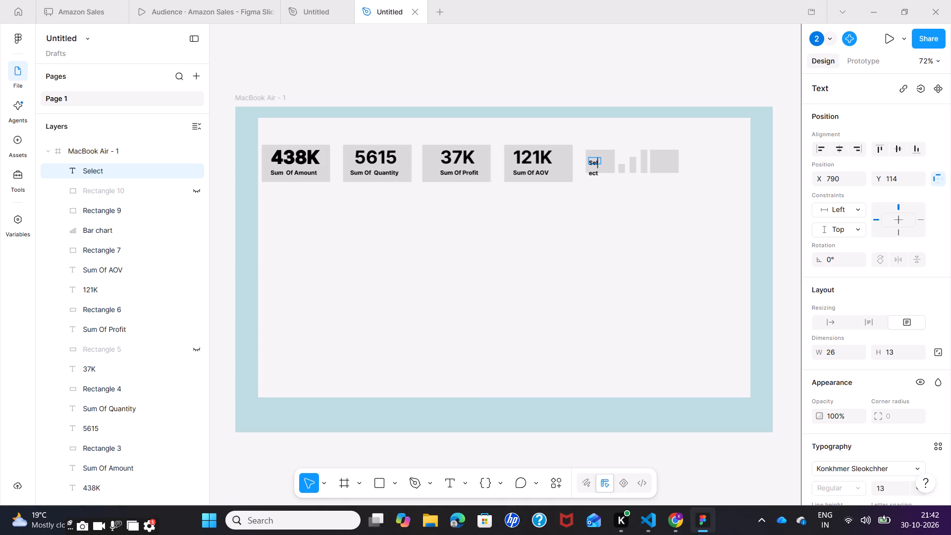
click(597, 174)
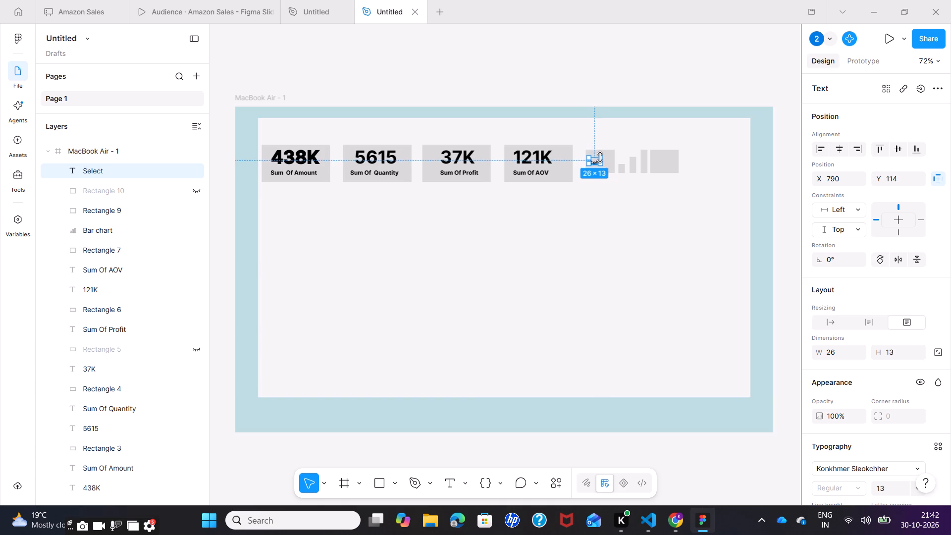
click(600, 157)
drag(602, 157, 615, 156)
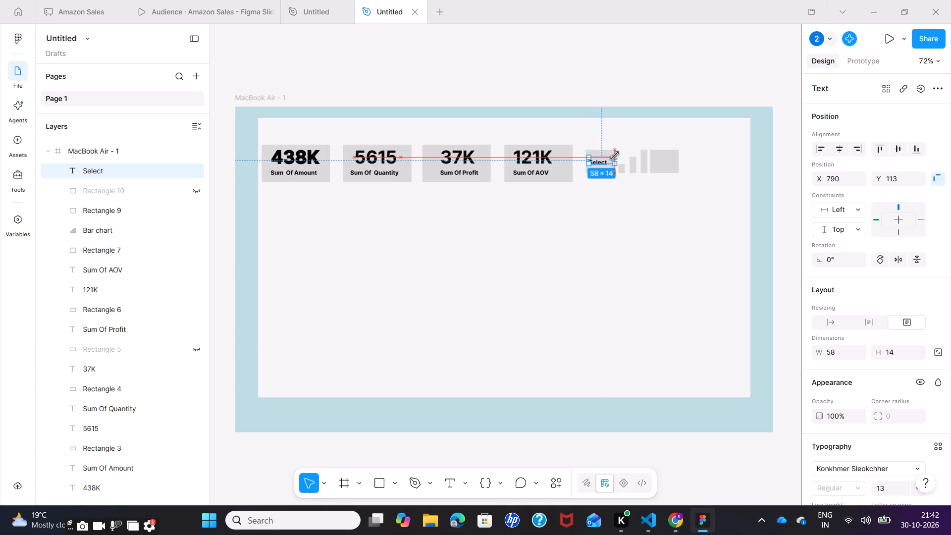
drag(615, 156, 624, 154)
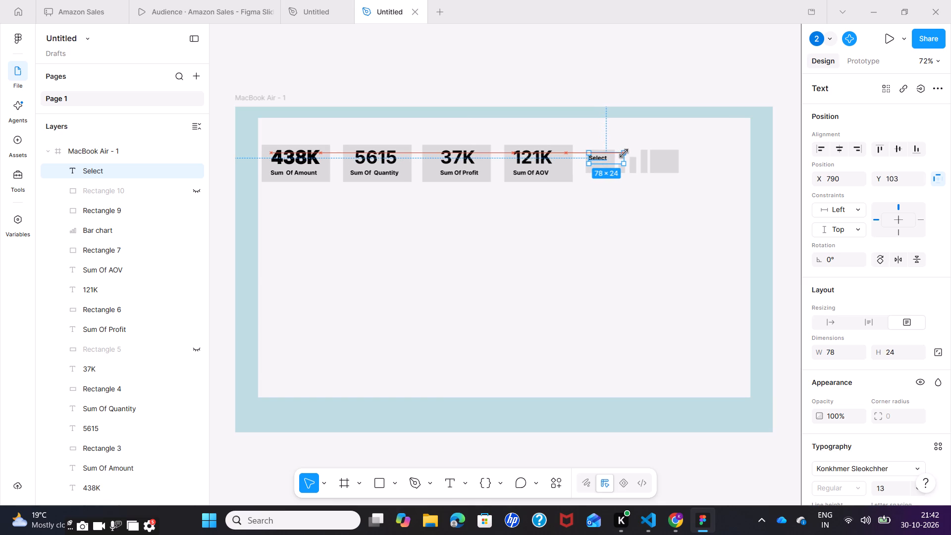
drag(624, 154, 633, 154)
click(598, 224)
click(601, 166)
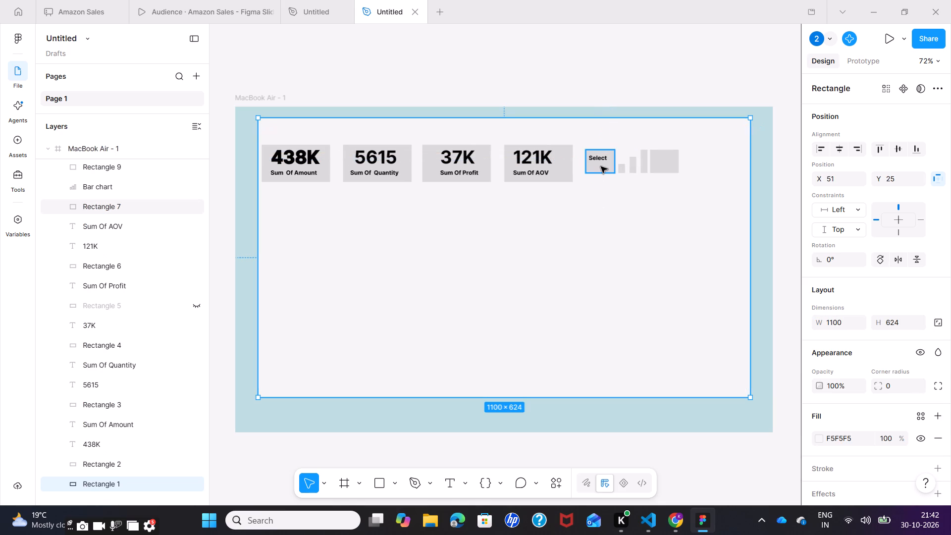
click(594, 226)
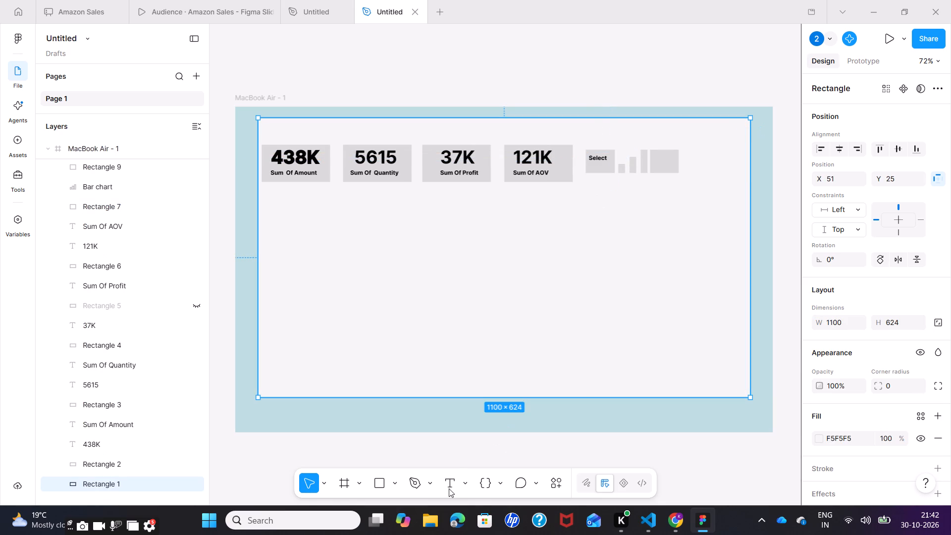
Add a text label reading "All", about 59 × 21, in the empty area below the cards.
click(449, 488)
drag(440, 284, 469, 294)
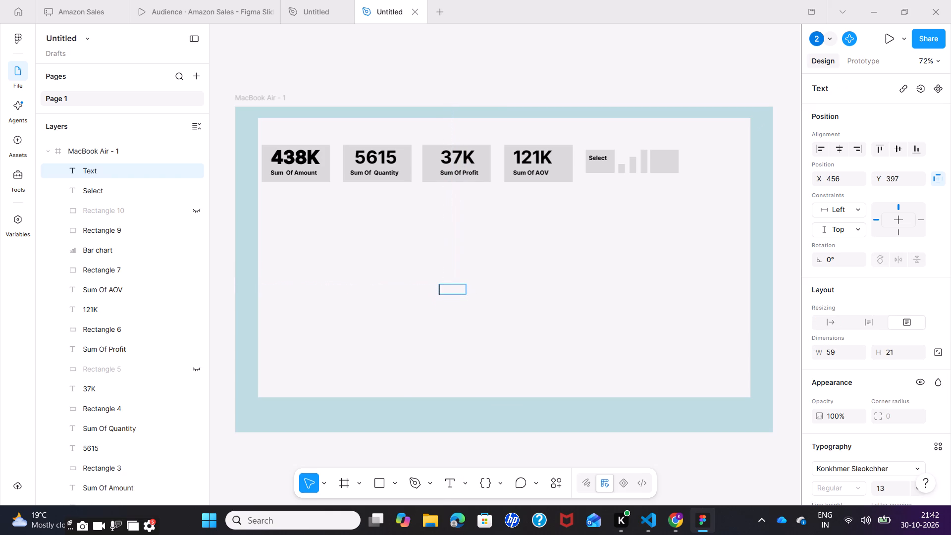
text(All)
click(479, 288)
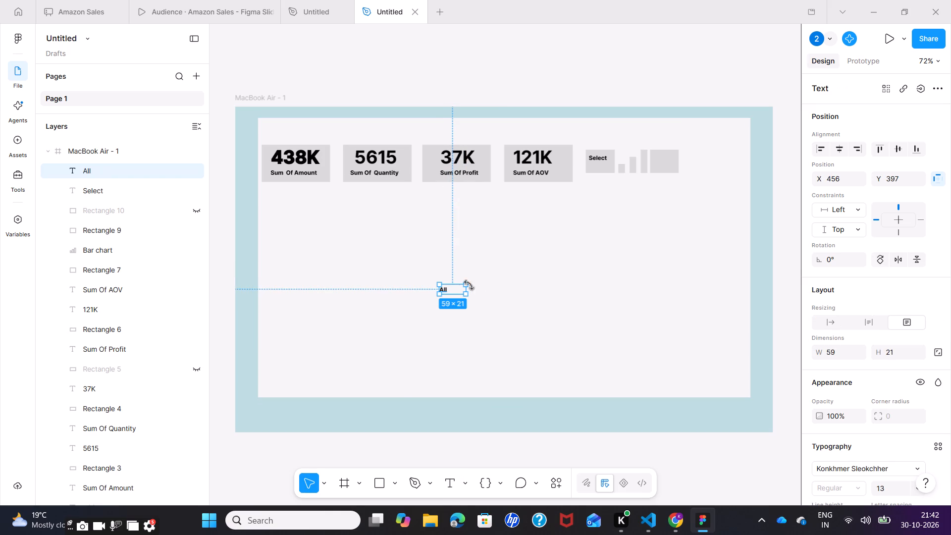
Move the "All" label into the first small box beneath "Select", at about X 790, Y 127.
drag(458, 285, 596, 168)
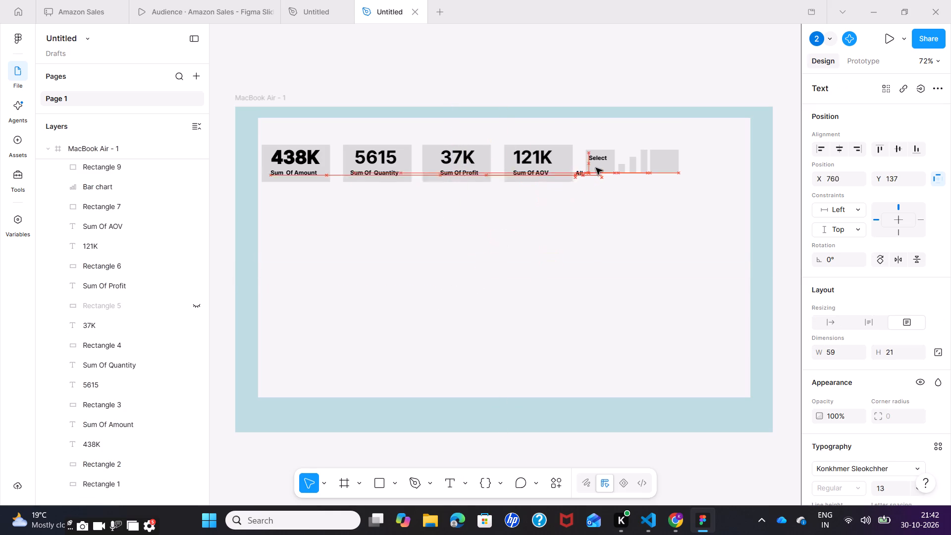
drag(596, 168, 607, 164)
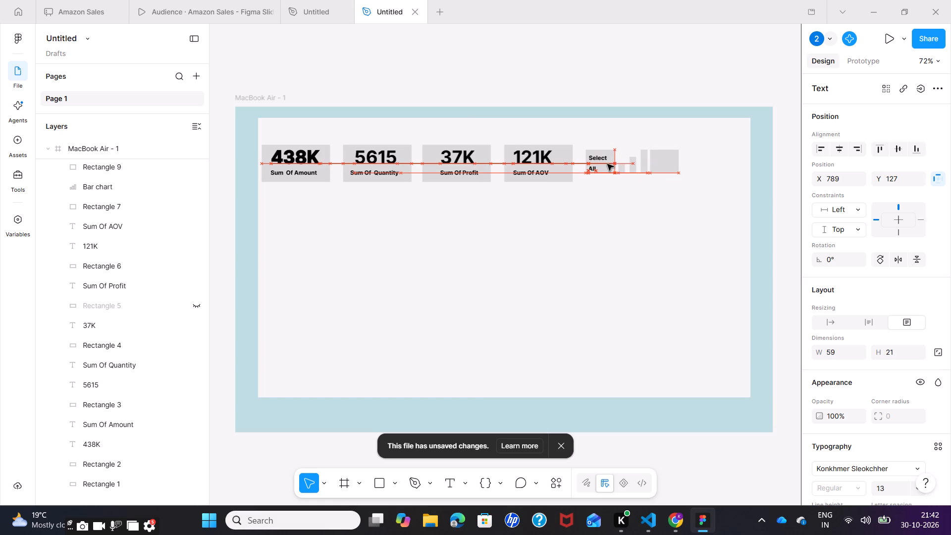
drag(607, 164, 609, 164)
click(609, 164)
click(587, 267)
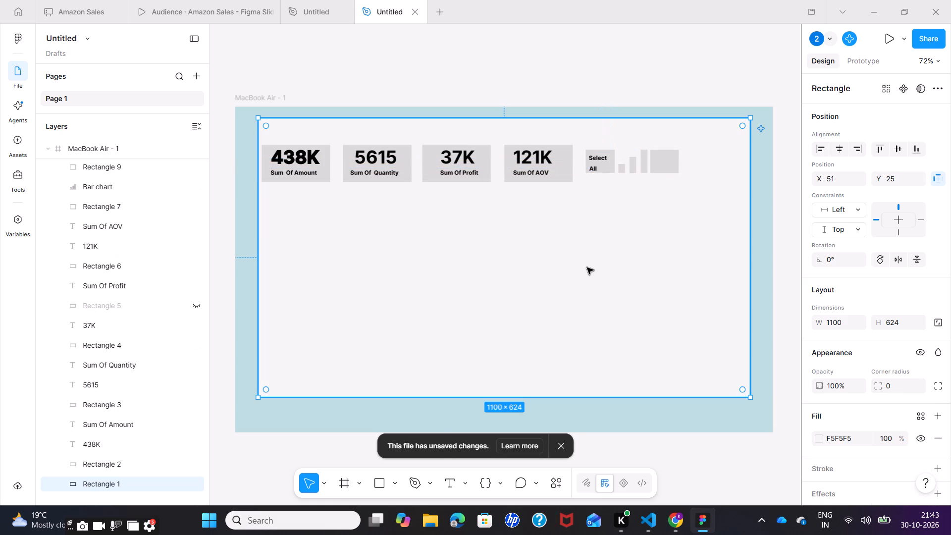
Move the "All" label up closer to "Select", to about X 791, Y 119.
click(596, 169)
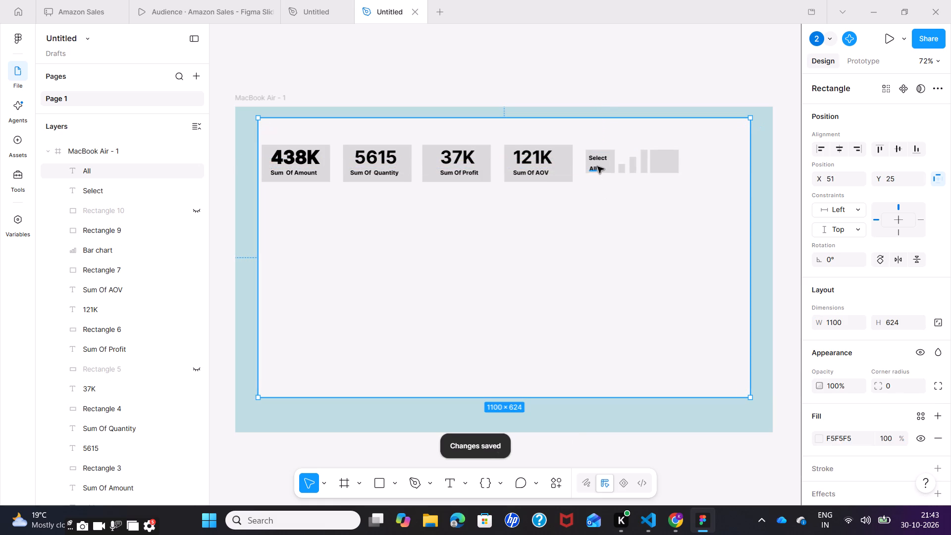
click(597, 166)
click(597, 166)
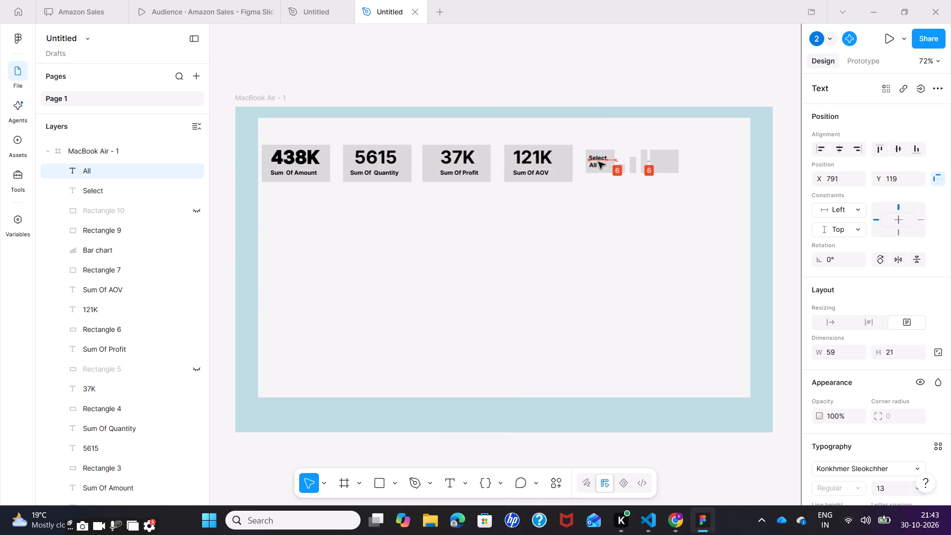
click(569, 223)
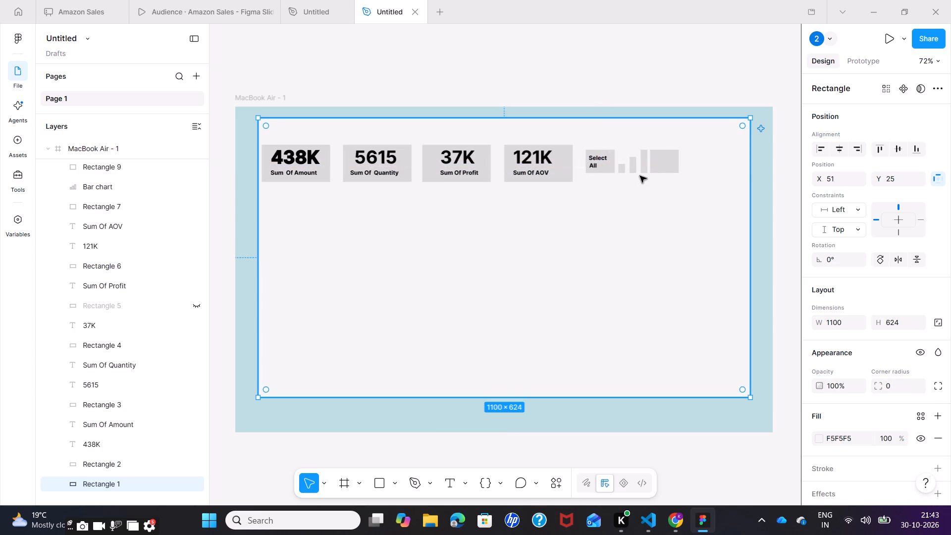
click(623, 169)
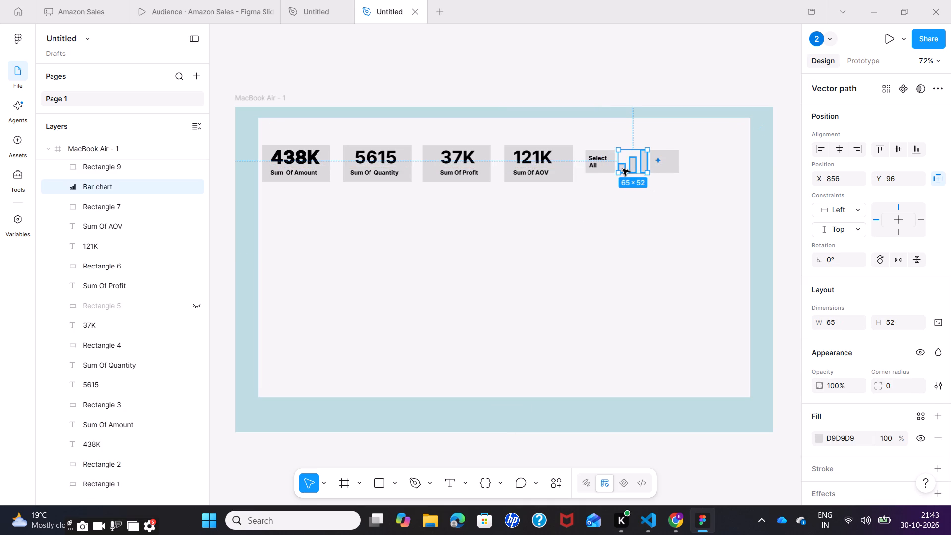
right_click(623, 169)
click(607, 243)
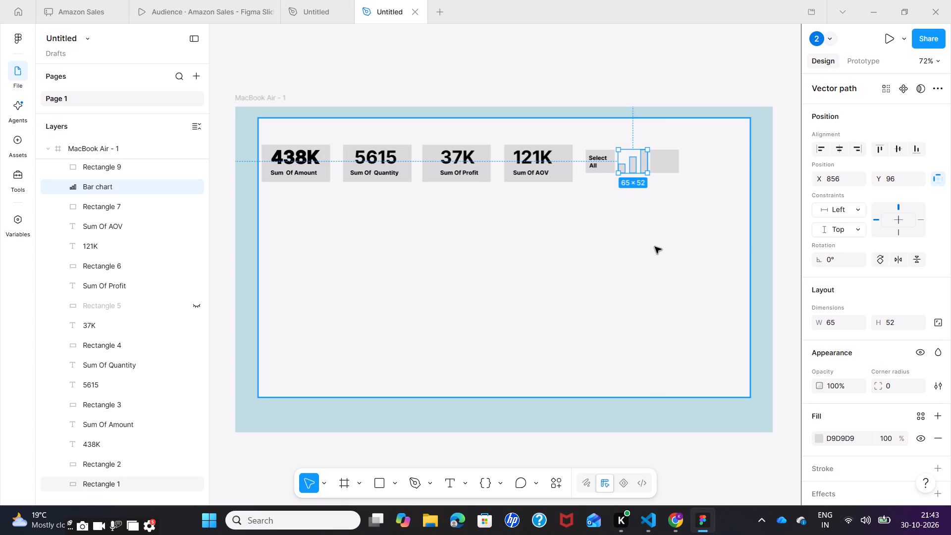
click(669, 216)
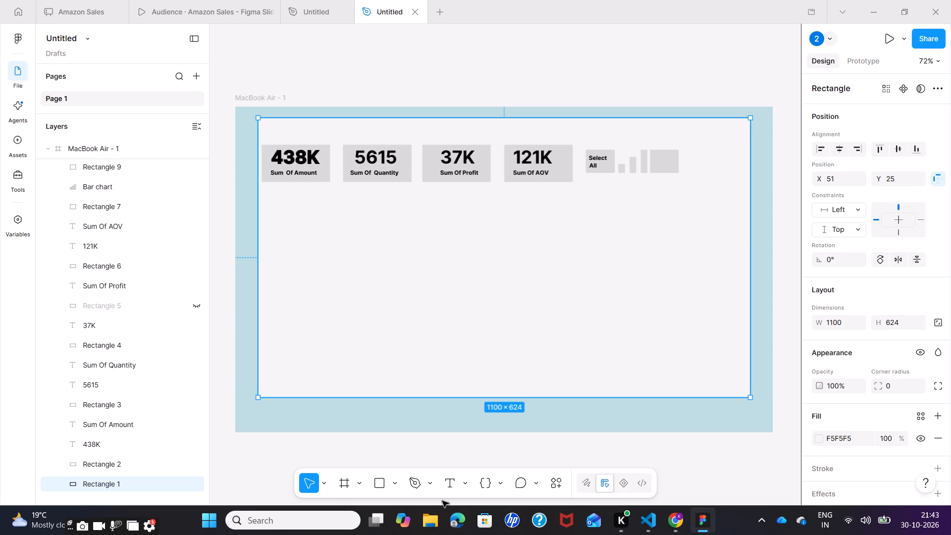
Add a text label reading "Qtr 1", about 105 × 57, in the empty area below the cards.
click(449, 484)
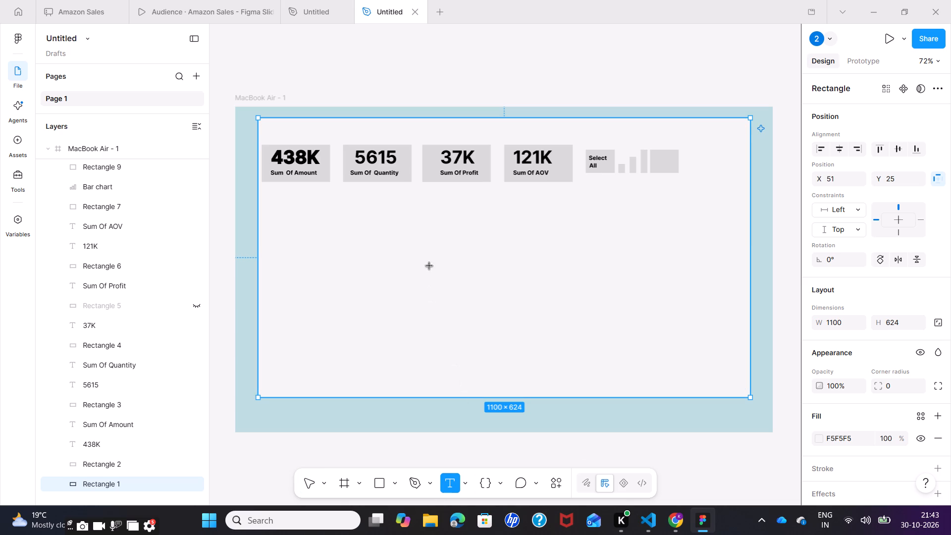
drag(417, 227, 465, 252)
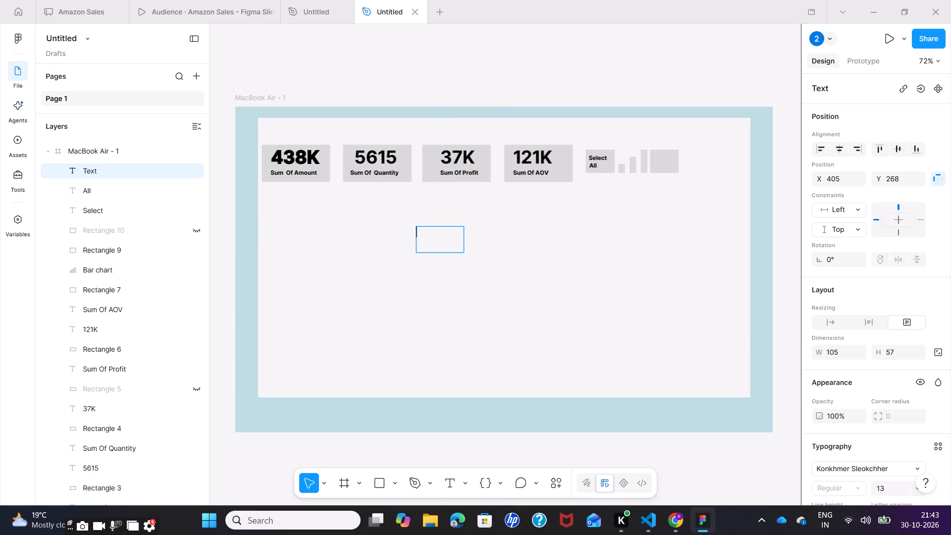
key(shift+q)
text(tr !)
key(BackSpace)
key(1)
click(449, 239)
Set the font size of the whole "Qtr 1" label to 32.
key(ctrl+a)
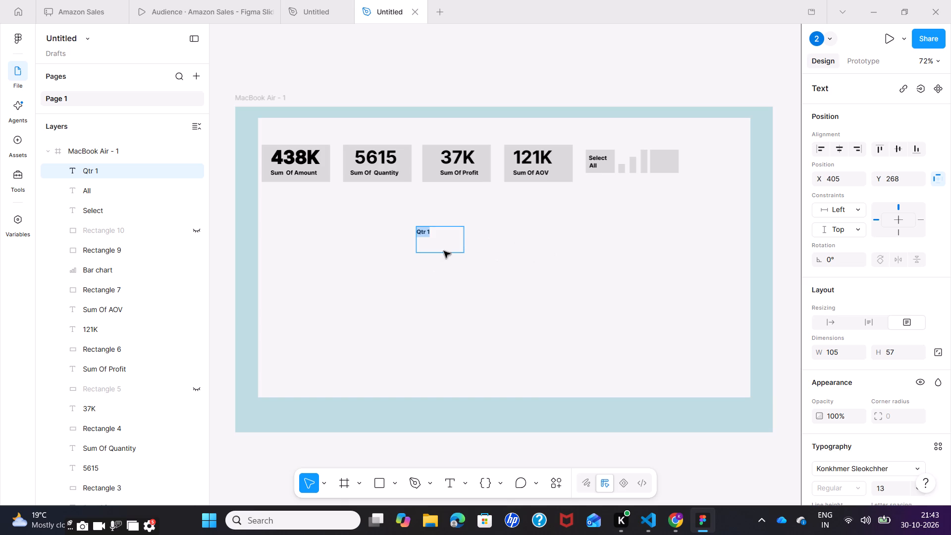
scroll(915, 443, down, 1)
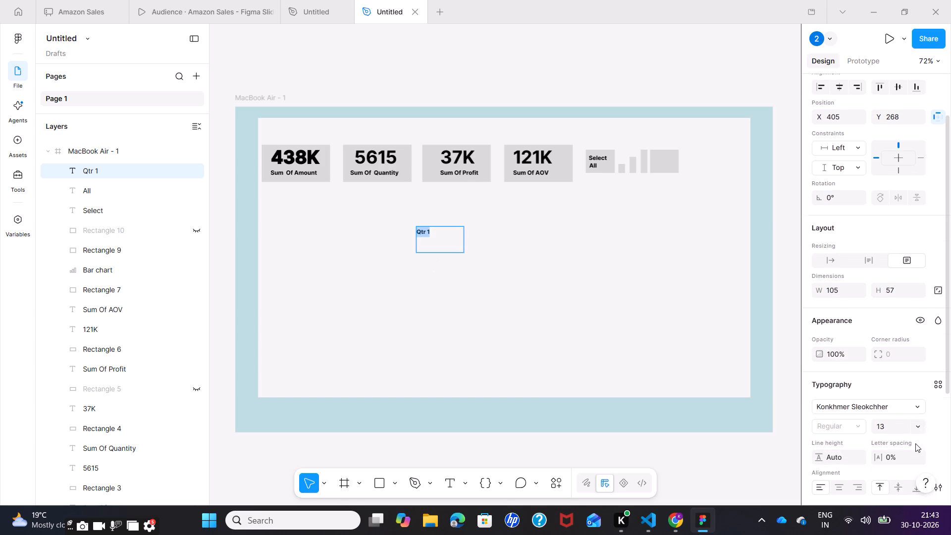
click(919, 428)
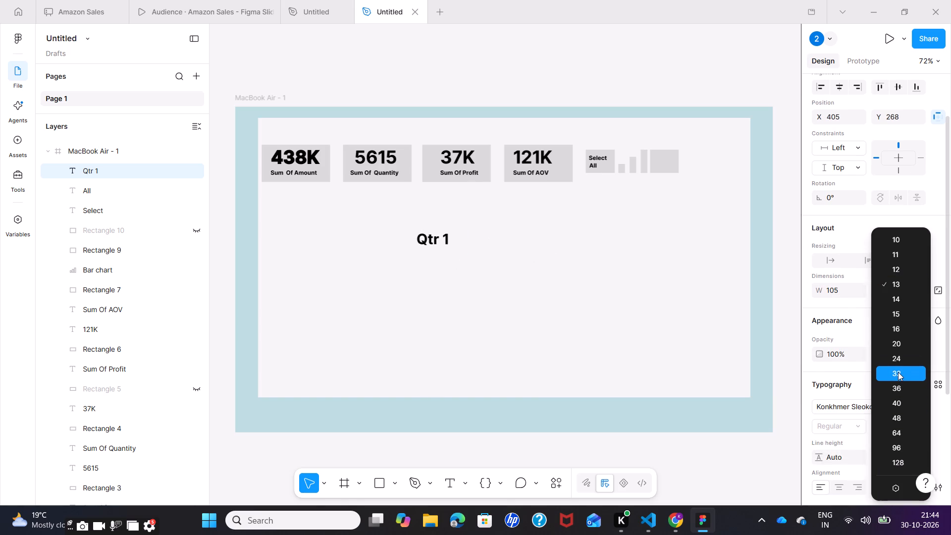
click(898, 372)
click(498, 283)
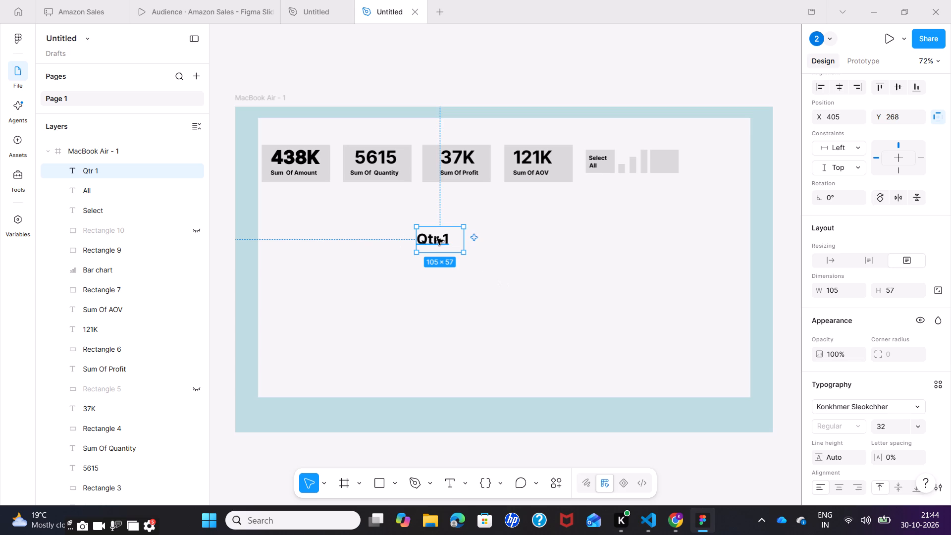
Change the "Qtr 1" label's text to "Qtrs".
click(449, 237)
click(450, 240)
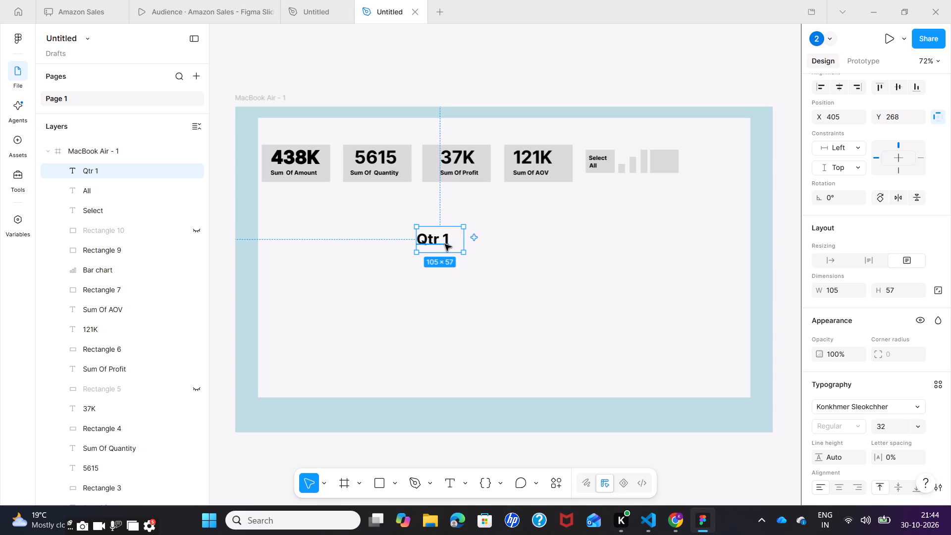
click(449, 242)
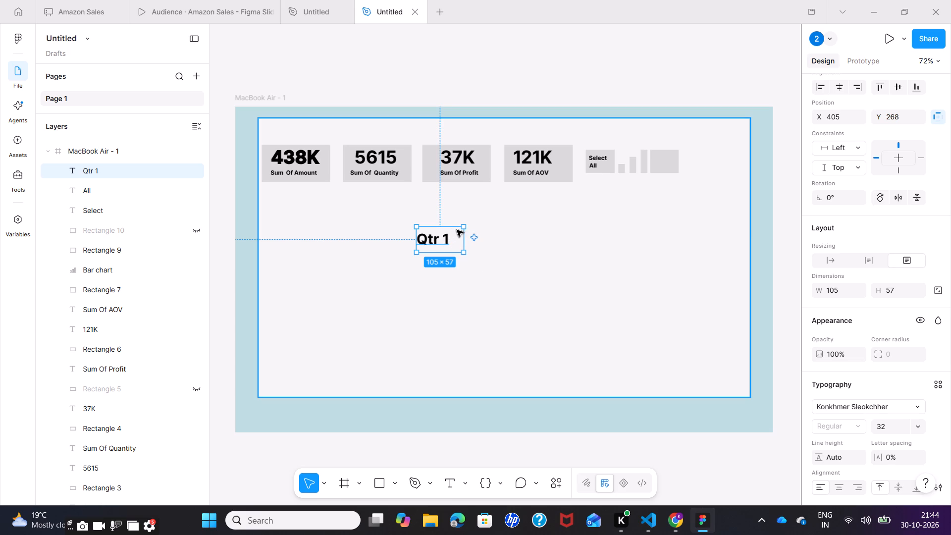
double_click(448, 239)
click(448, 239)
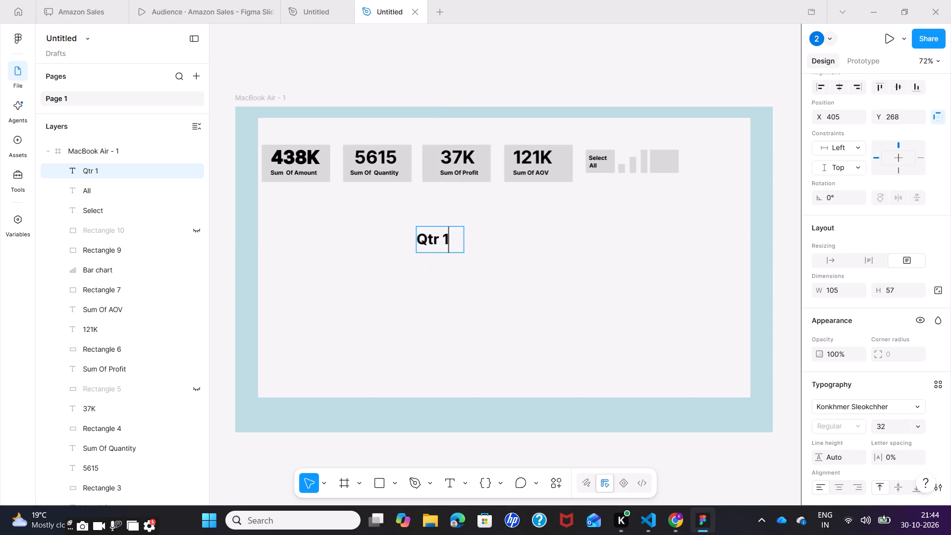
key(BackSpace)
key(BackSpace)
key(s)
click(435, 279)
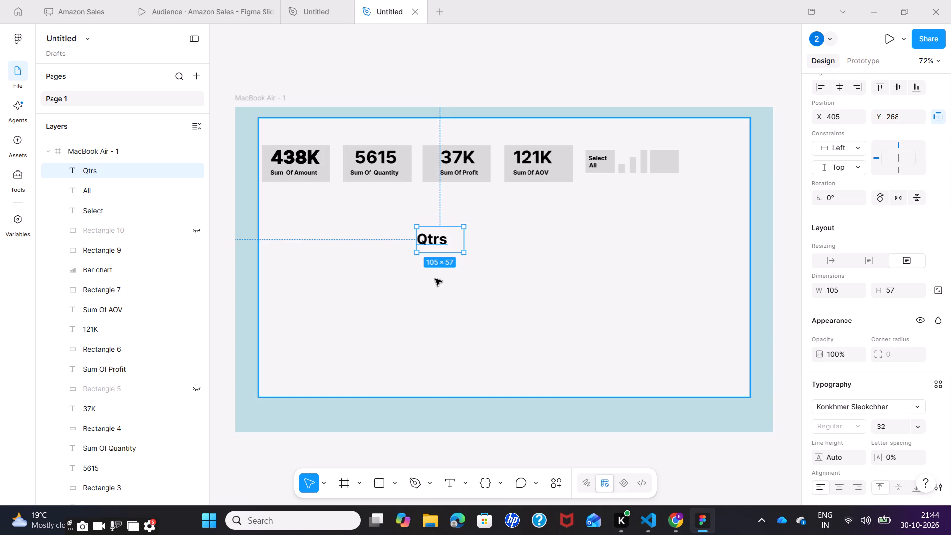
Fit the "Qtrs" label onto the last small filter box, at about X 927, Y 99, with its text box about 75 × 49.
drag(457, 233, 601, 199)
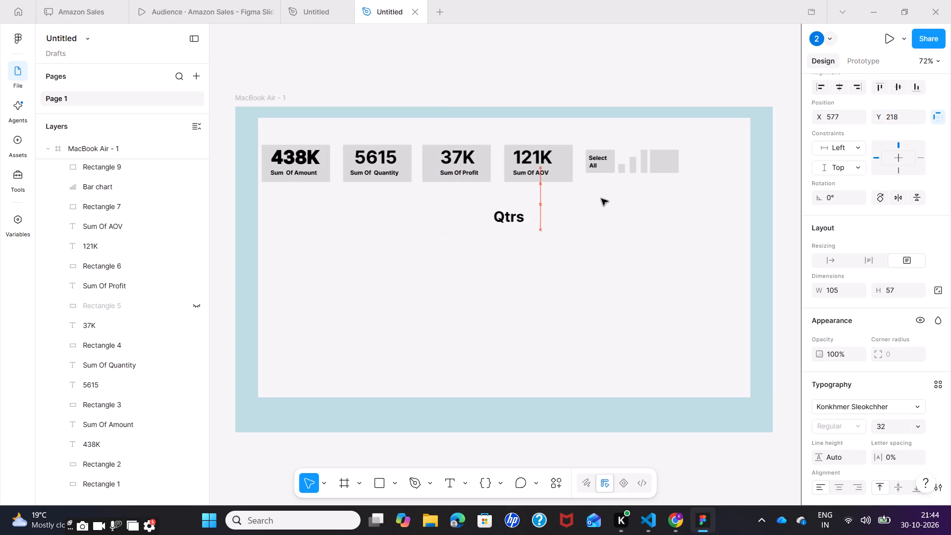
drag(601, 199, 690, 156)
drag(699, 151, 689, 152)
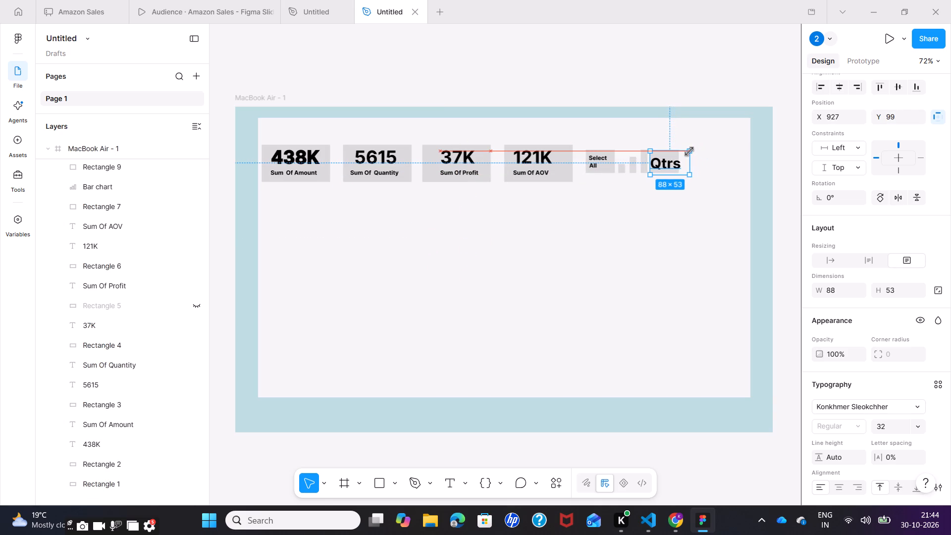
drag(689, 152, 684, 152)
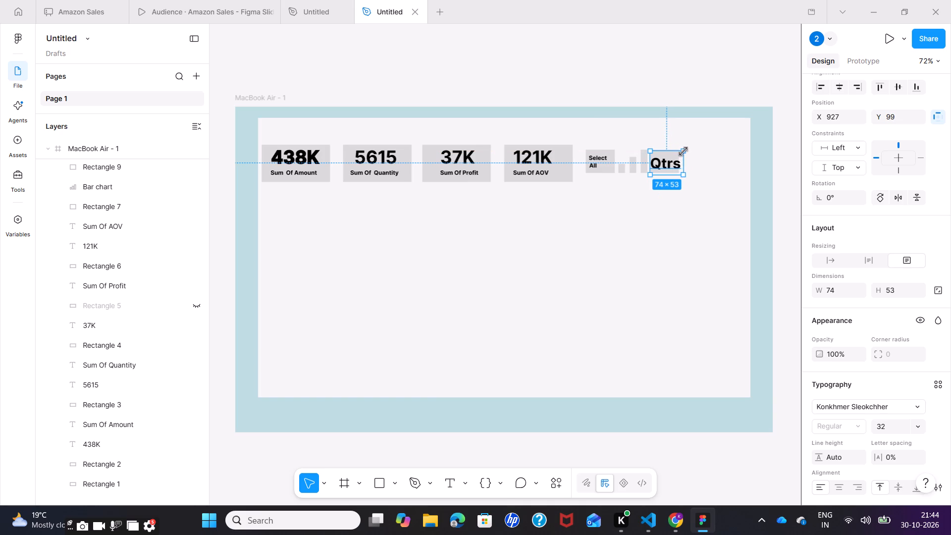
drag(684, 178, 680, 174)
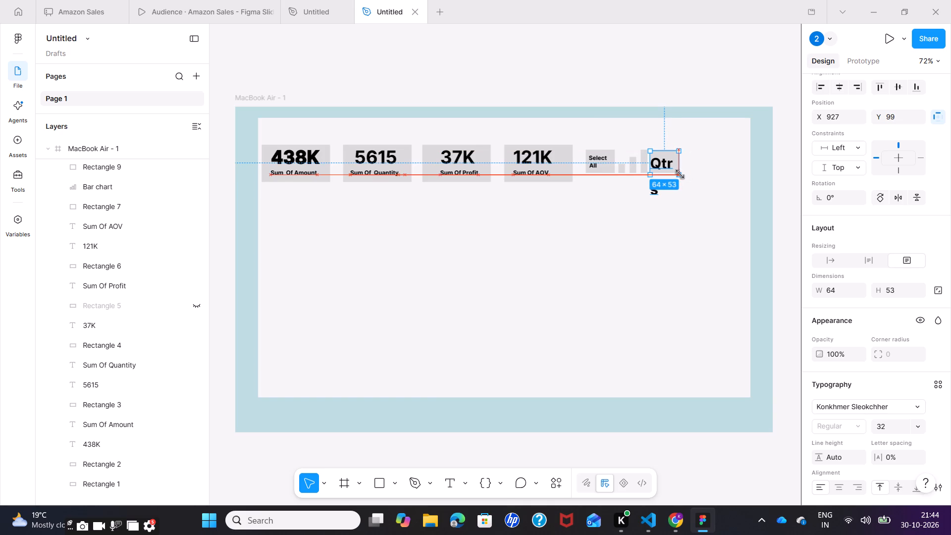
drag(680, 174, 684, 172)
click(665, 233)
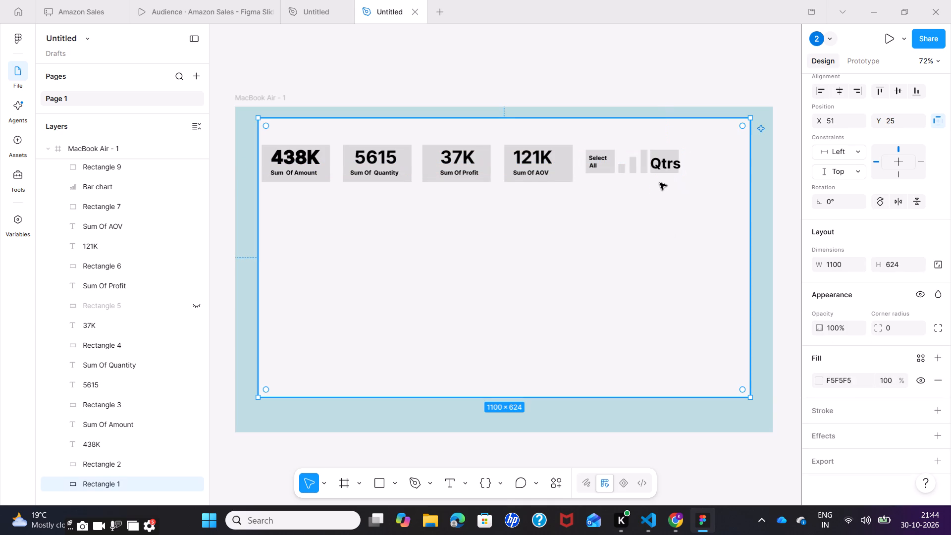
Shorten the "Qtrs" label in the last filter box to "Qtr".
click(669, 161)
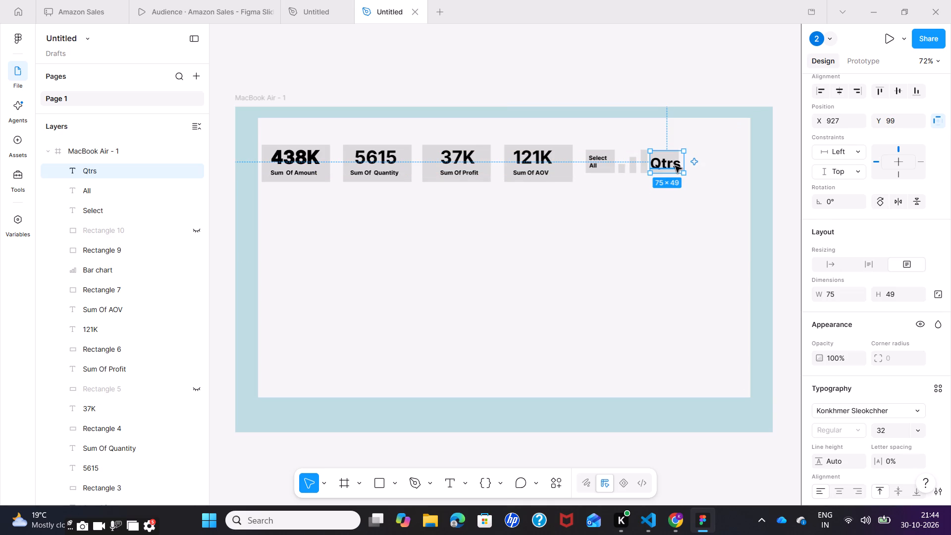
click(675, 166)
double_click(680, 163)
click(680, 163)
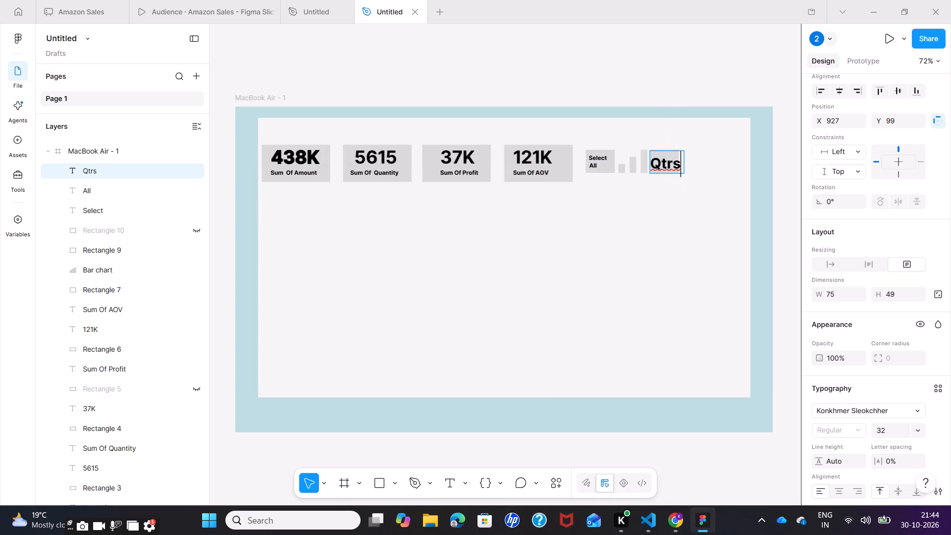
key(BackSpace)
click(628, 250)
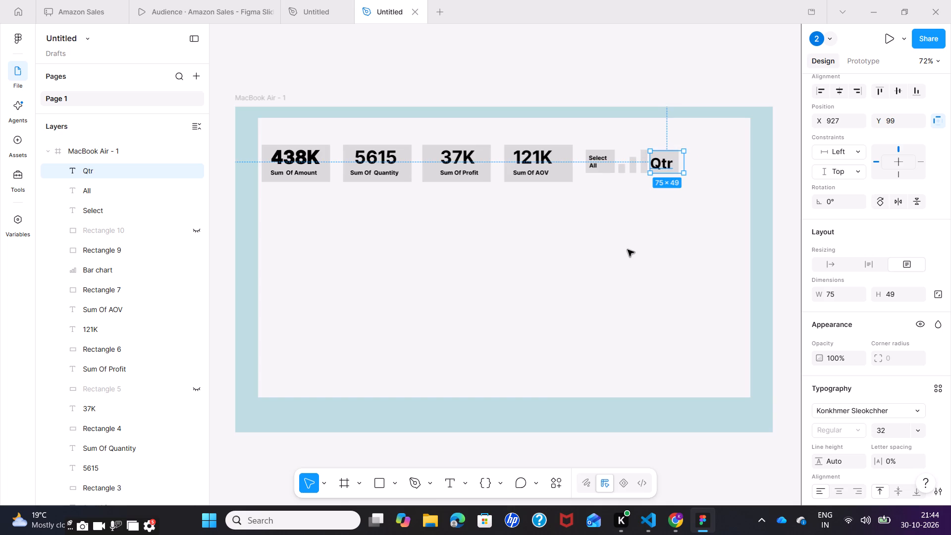
Shift the large light background rectangle behind the cards slightly, to about X 59, Y 22.
click(648, 234)
drag(666, 161, 670, 160)
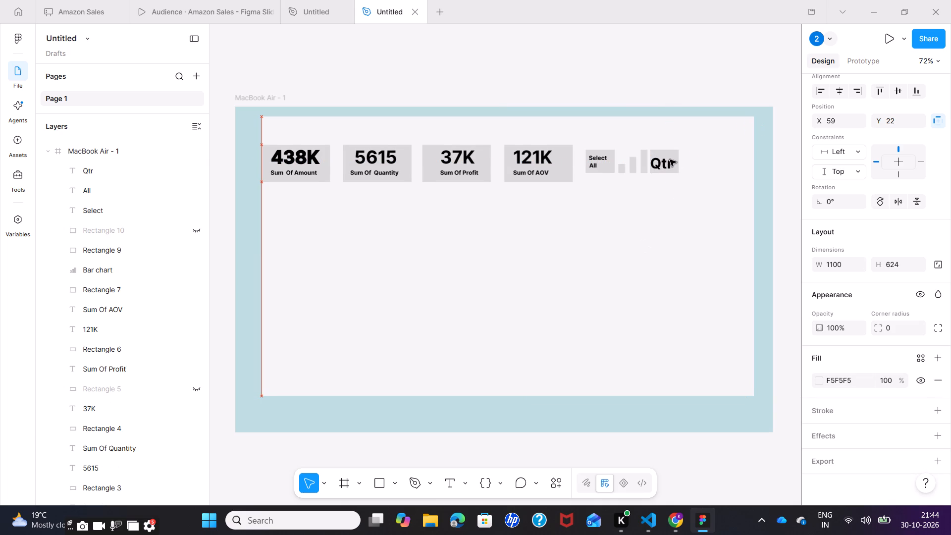
drag(670, 160, 671, 160)
Move the "Qtr" label slightly up within the last filter box, to about X 929, Y 92.
click(669, 162)
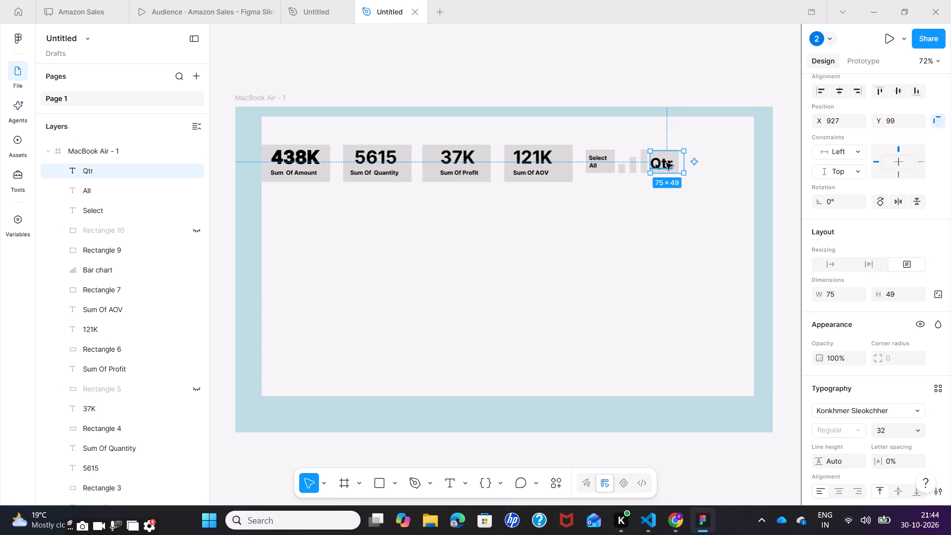
click(666, 163)
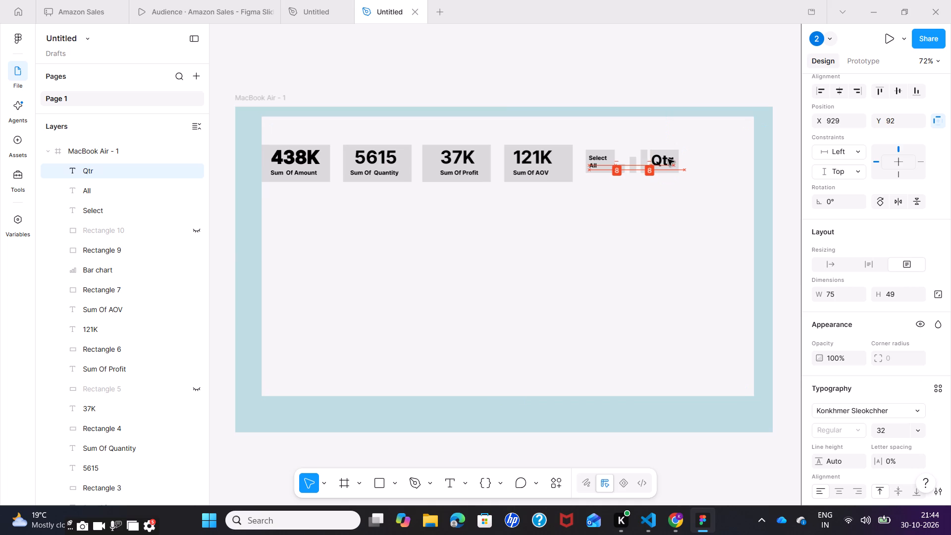
click(649, 235)
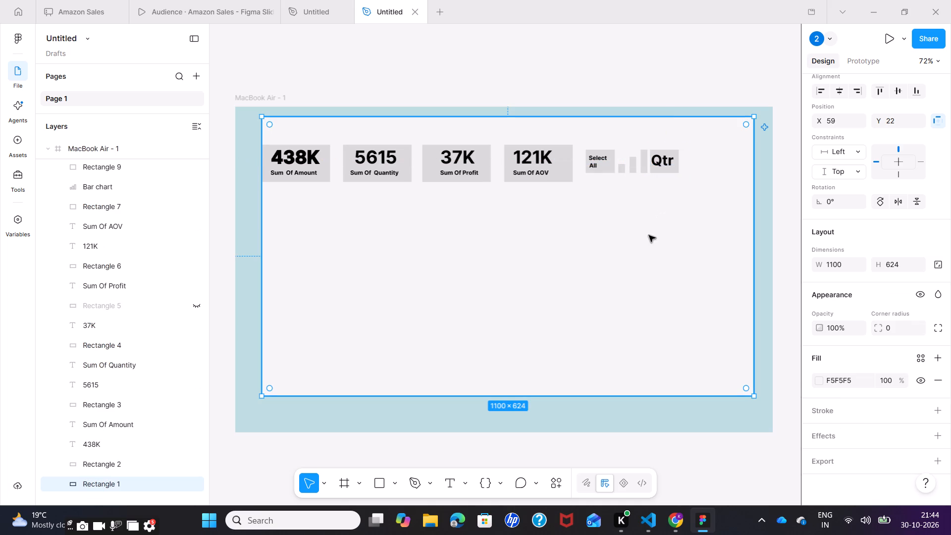
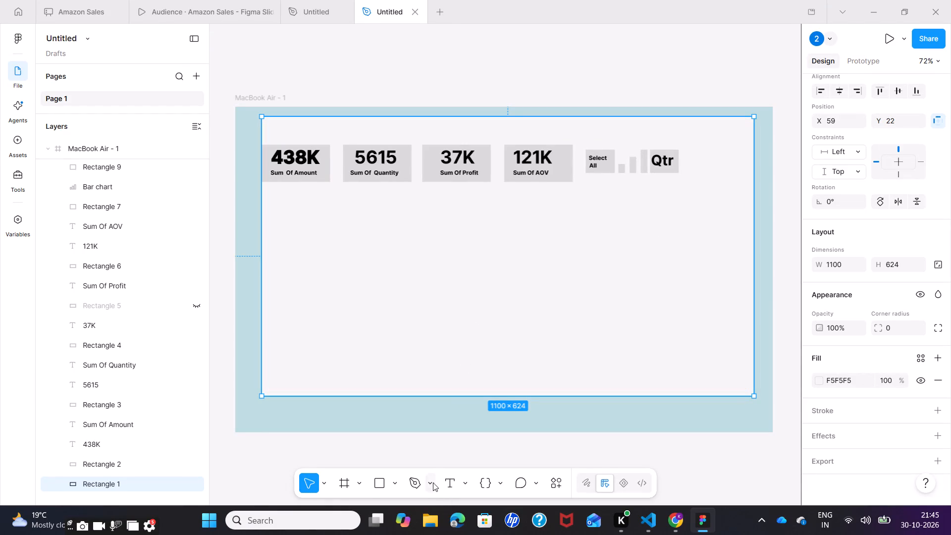
Draw a thin, wide grey rectangle about 38 high in the empty area below the metric cards.
click(377, 486)
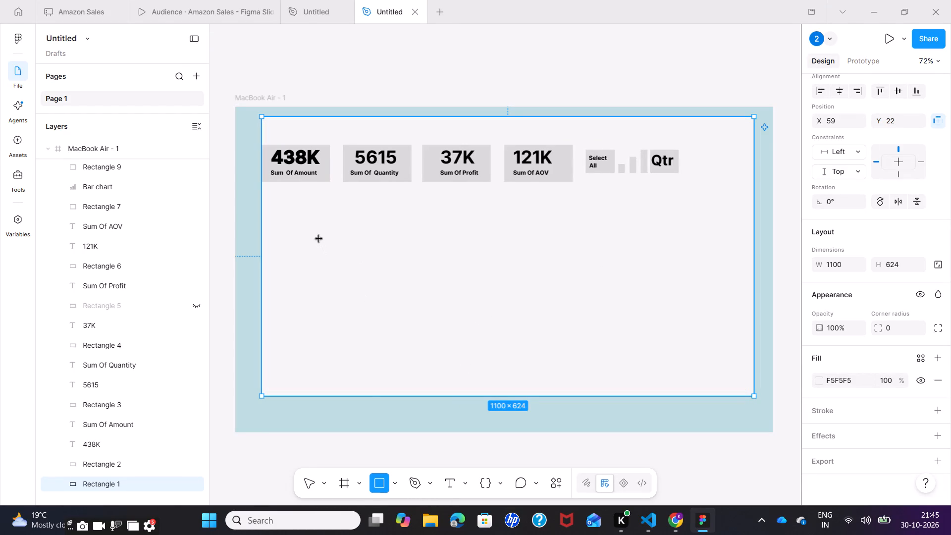
drag(319, 239, 392, 256)
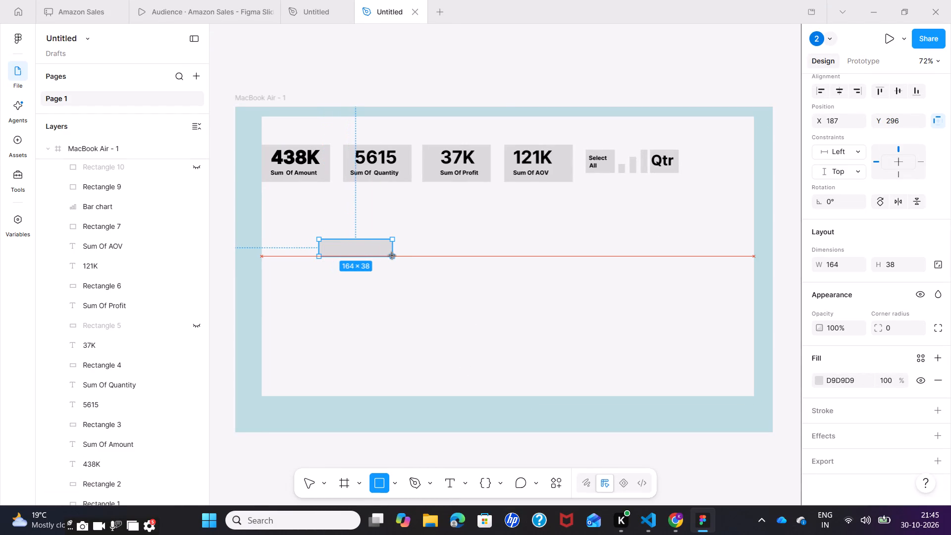
drag(392, 256, 407, 256)
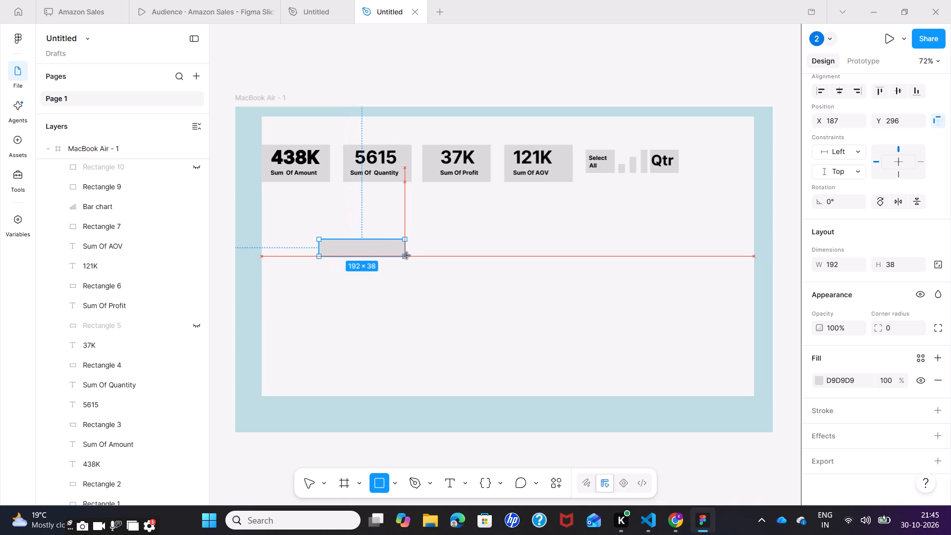
drag(407, 256, 400, 256)
Move the large light background rectangle behind the cards to about X 51, Y 52.
click(389, 290)
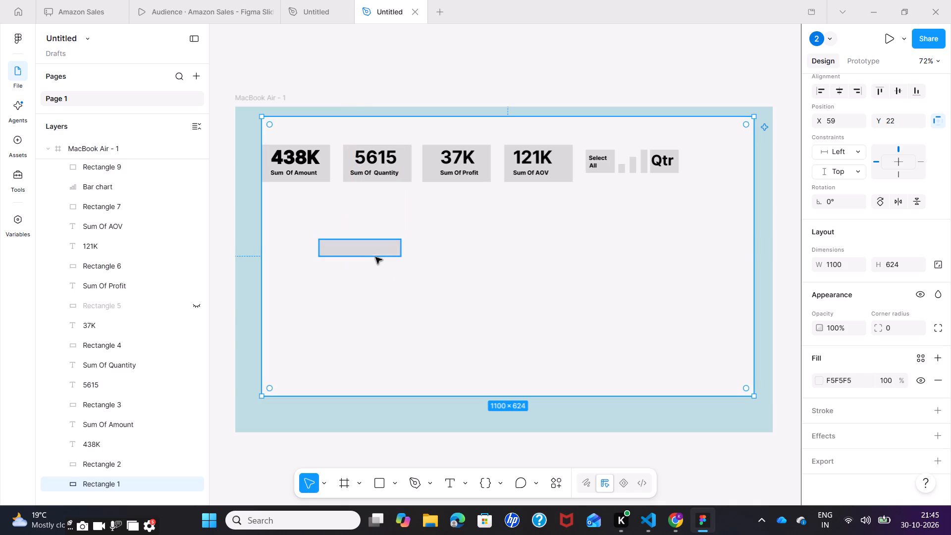
drag(375, 256, 370, 264)
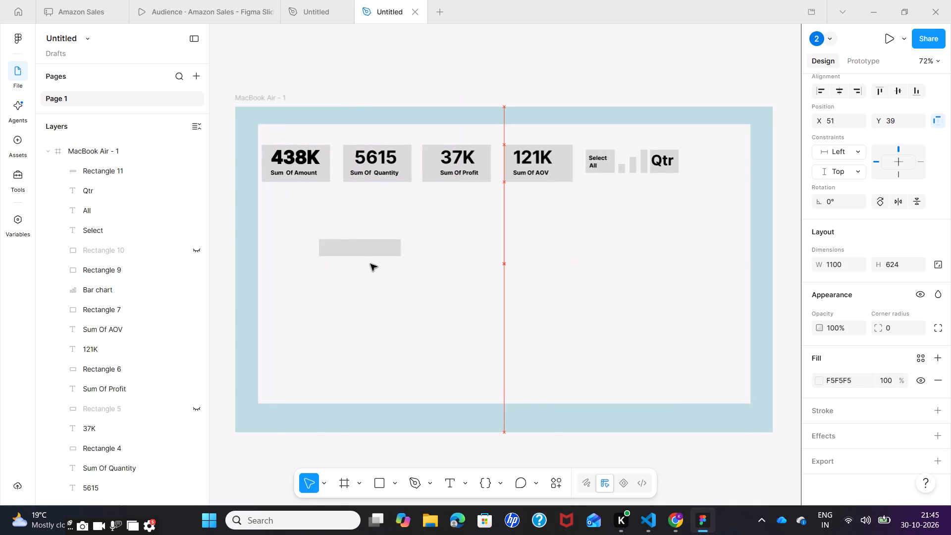
drag(370, 264, 365, 266)
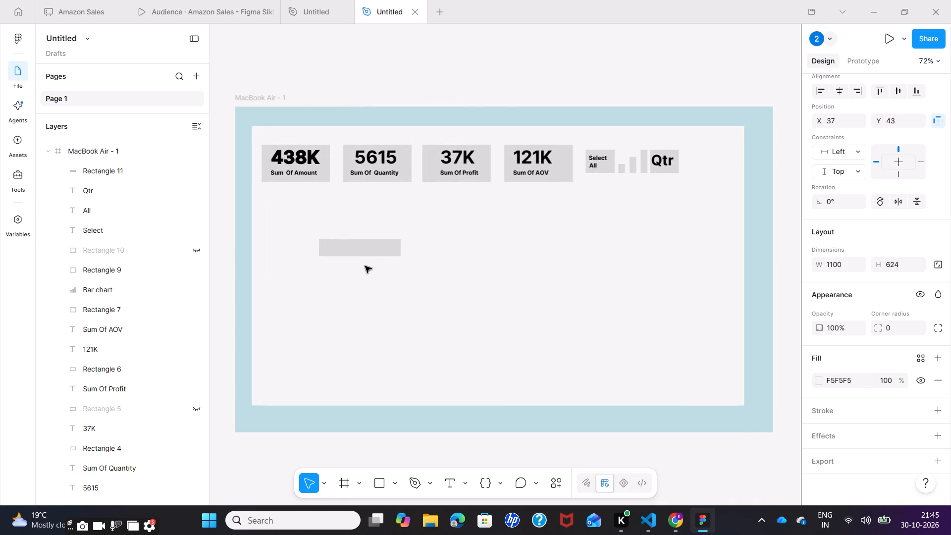
drag(365, 266, 368, 269)
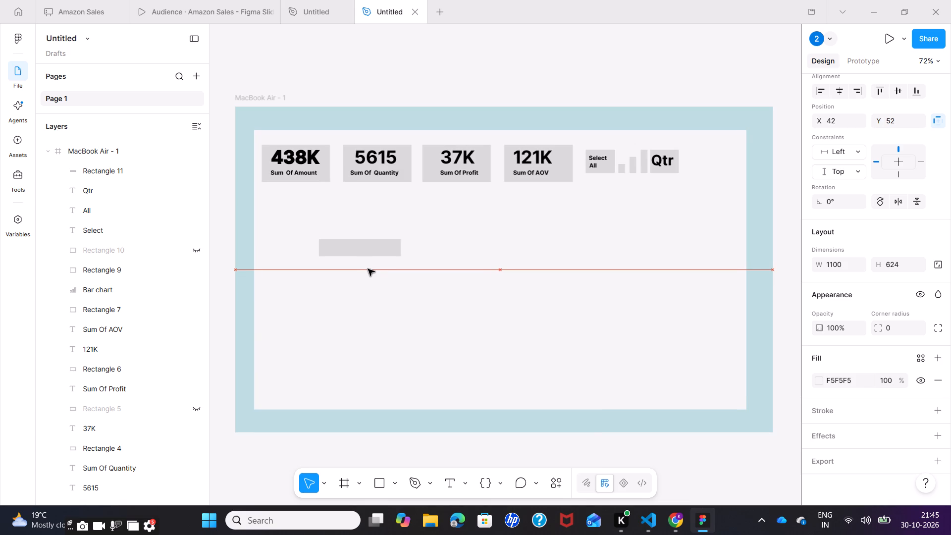
drag(368, 269, 370, 269)
click(372, 288)
Shrink the new grey rectangle to a slim bar and place it just after the "Qtr" box, level with that row.
click(368, 252)
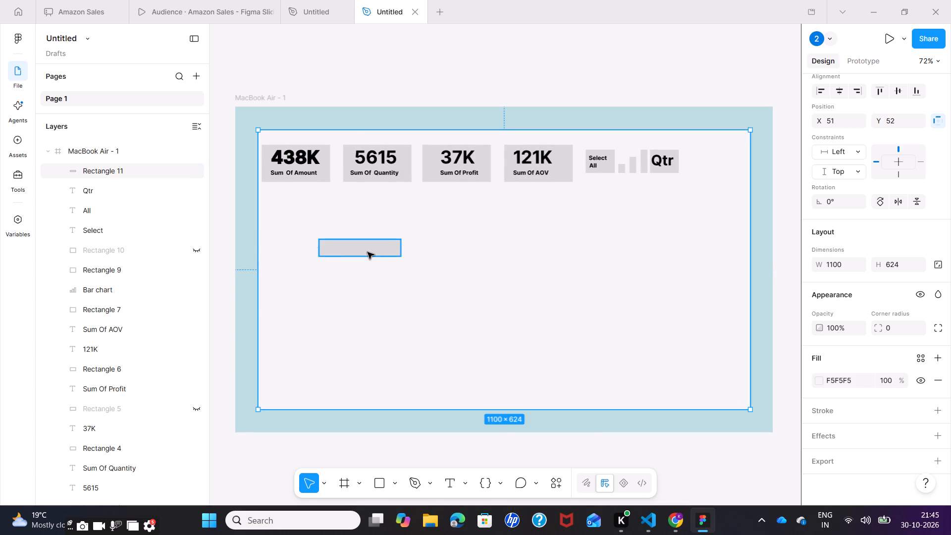
drag(368, 252, 570, 225)
drag(347, 244, 358, 241)
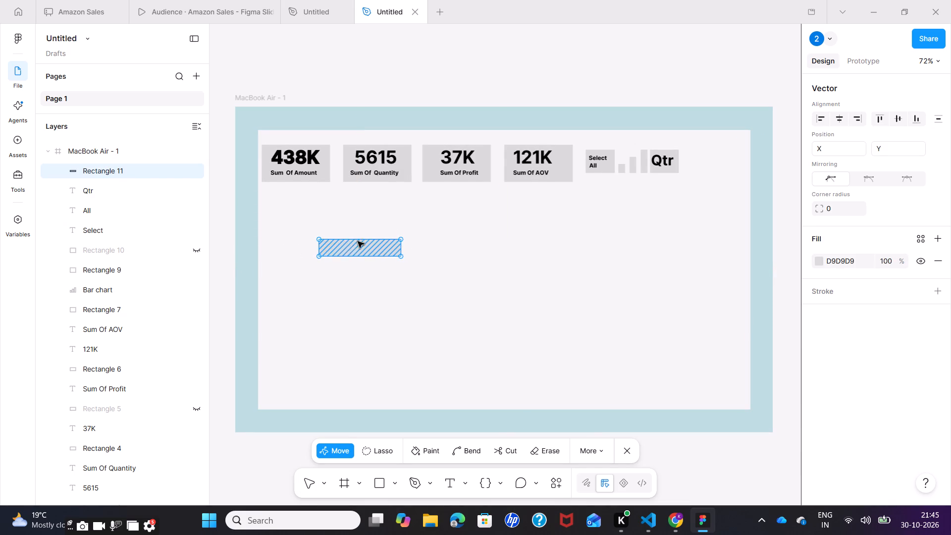
drag(358, 241, 540, 257)
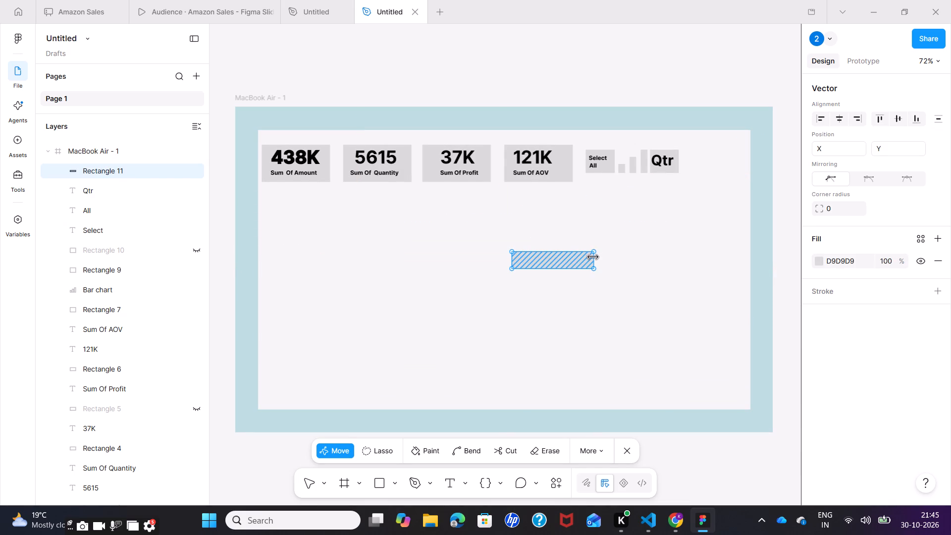
drag(593, 253, 573, 256)
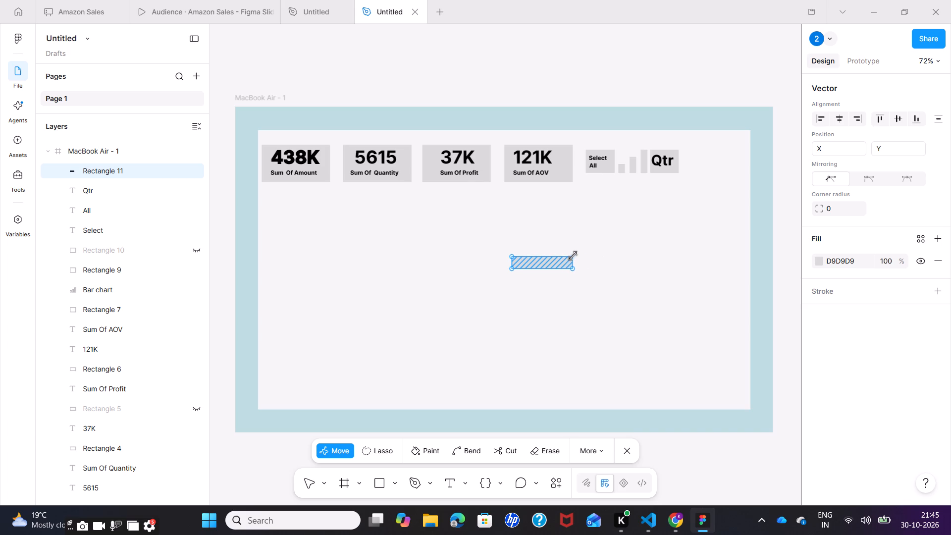
drag(573, 256, 569, 256)
drag(546, 267, 722, 191)
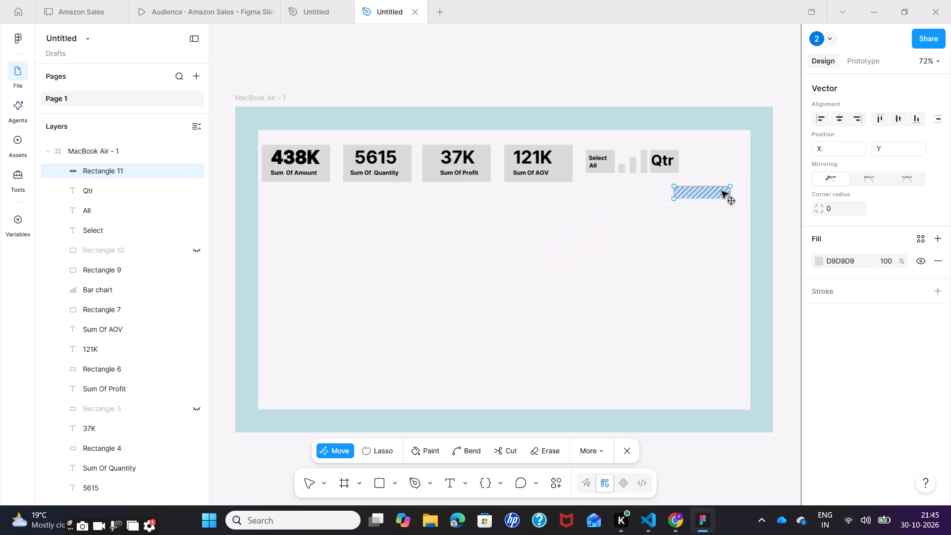
drag(722, 191, 722, 166)
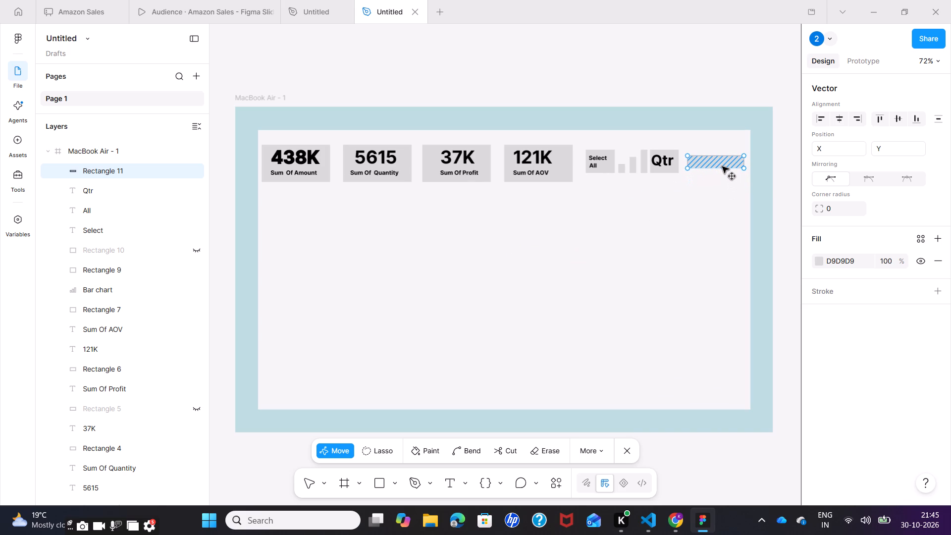
drag(722, 166, 719, 166)
click(664, 244)
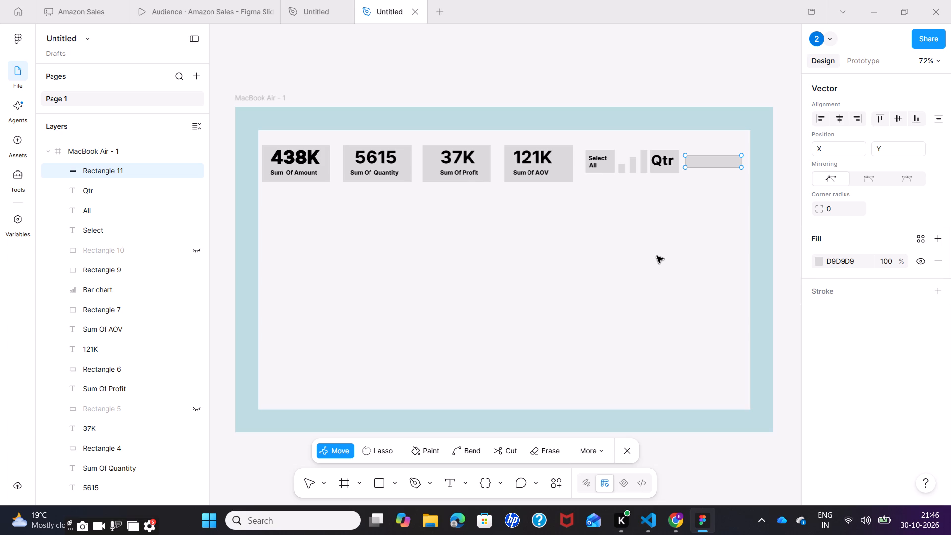
click(506, 301)
Add an "All" text label at font size 15 in a text box about 115 × 34 in the empty area below the cards.
click(450, 481)
drag(374, 282, 407, 293)
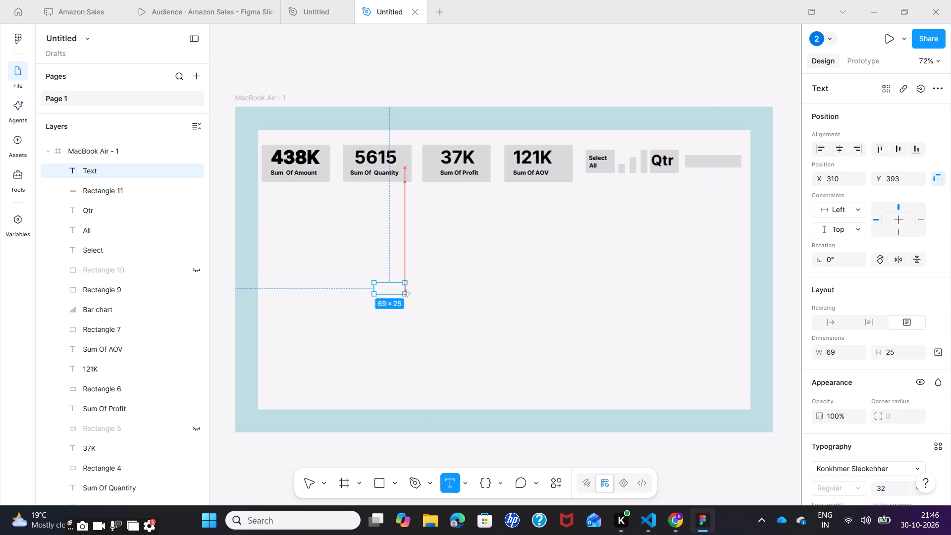
drag(407, 293, 425, 298)
click(404, 291)
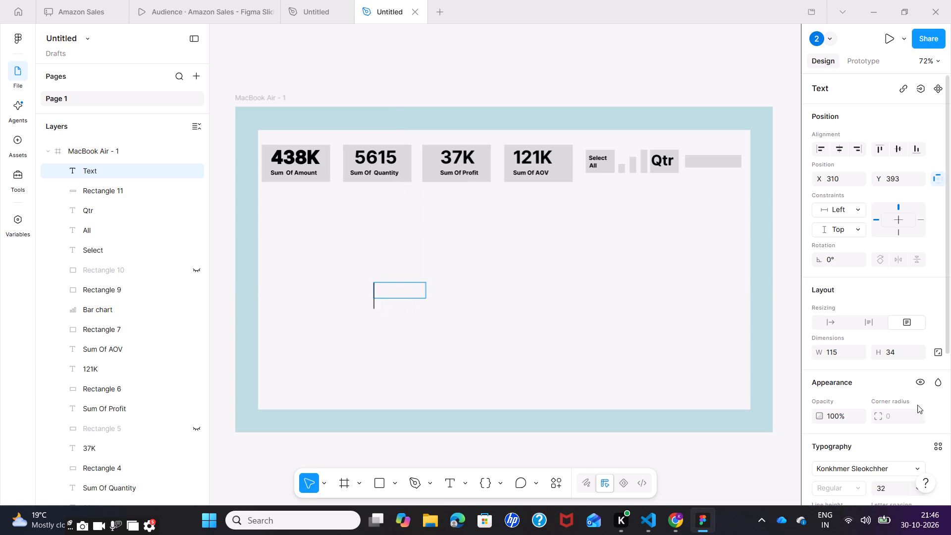
scroll(910, 387, down, 2)
click(920, 362)
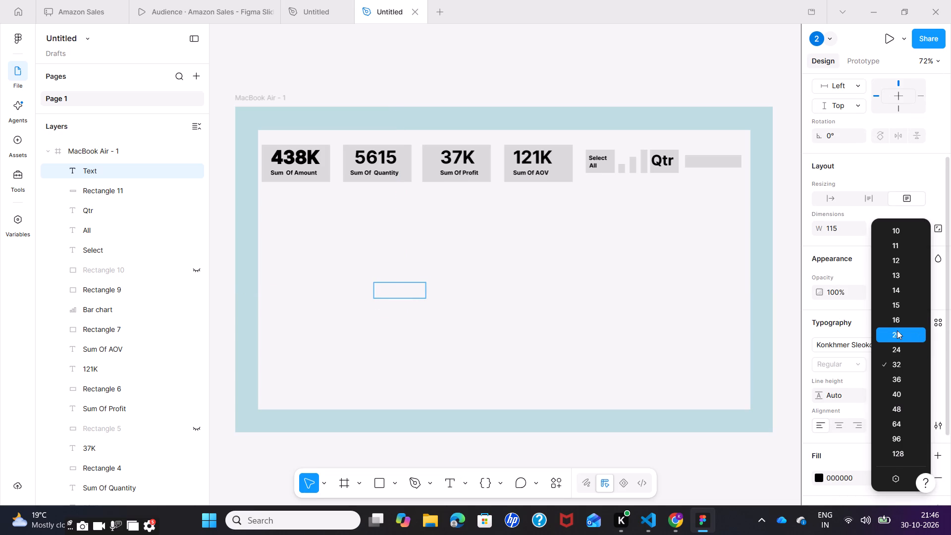
click(898, 306)
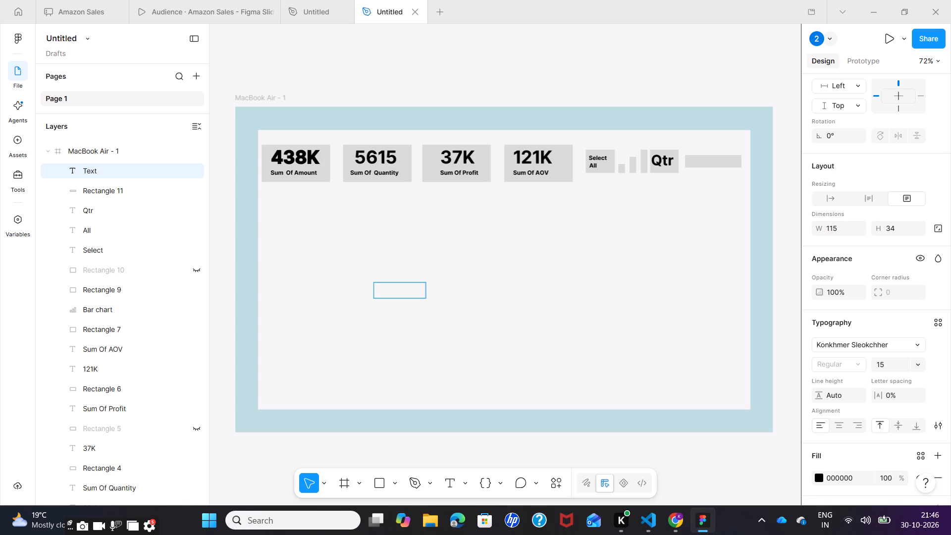
text(All)
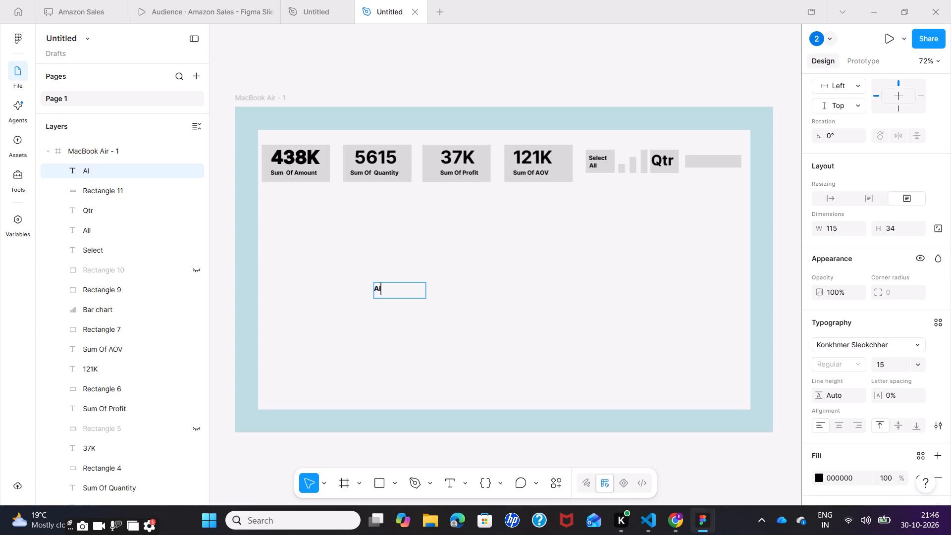
key(space)
click(425, 293)
click(381, 340)
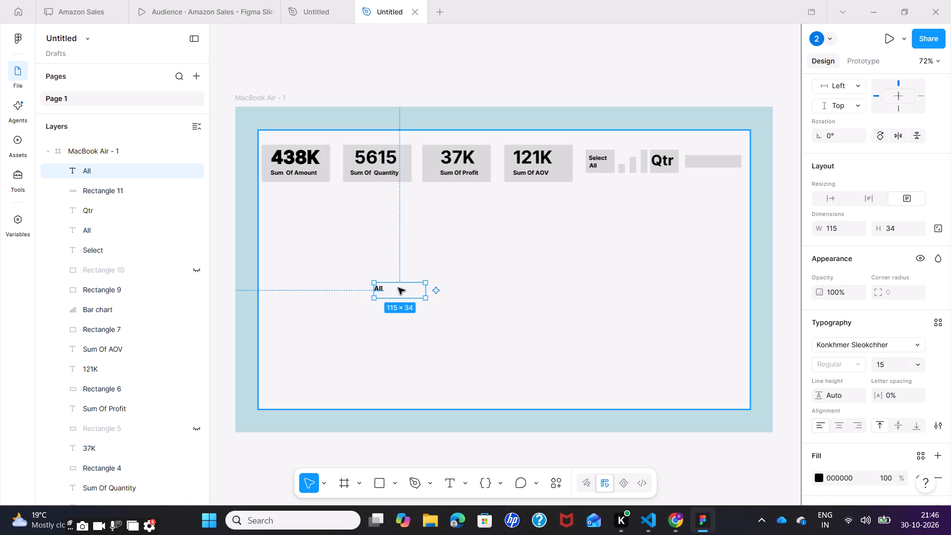
click(406, 323)
Place the new "All" label on the slim bar after the "Qtr" box, at about X 1016, Y 110.
click(380, 288)
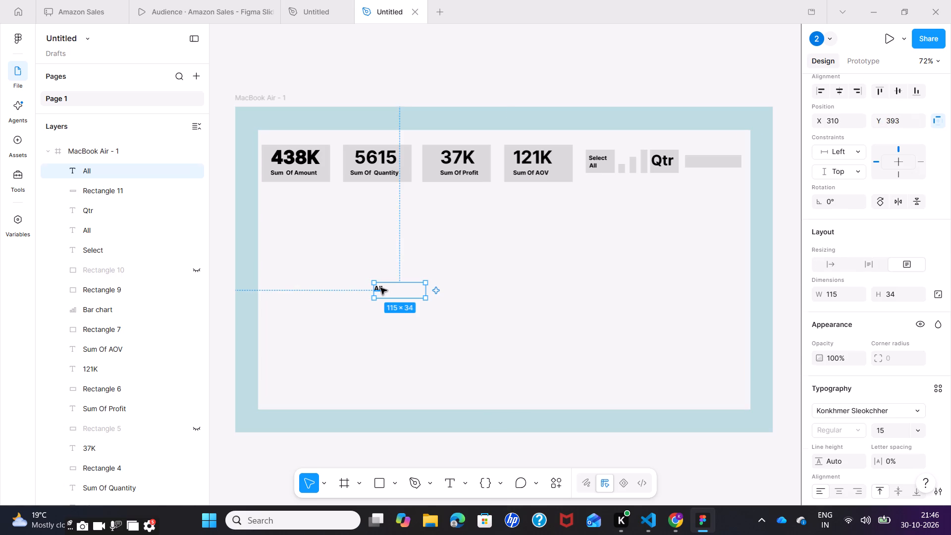
drag(380, 288, 702, 164)
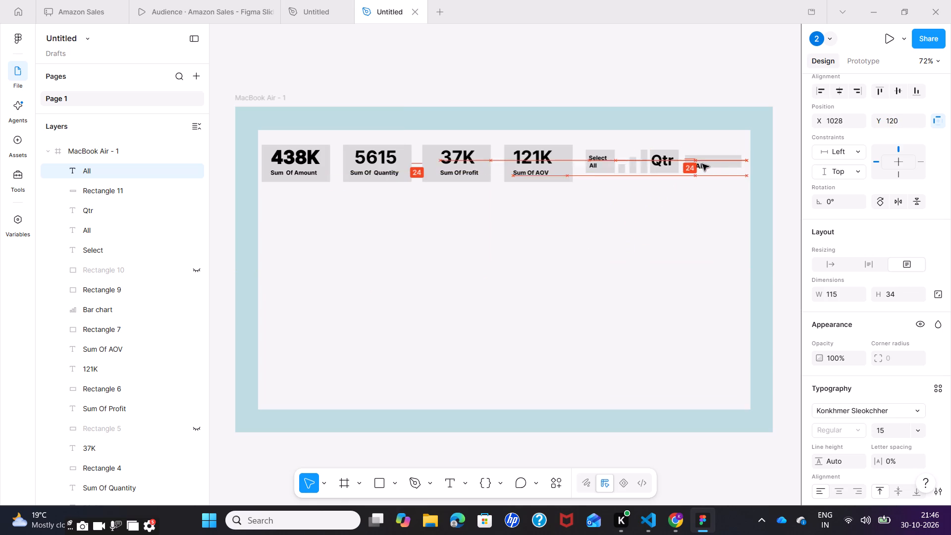
drag(702, 164, 696, 161)
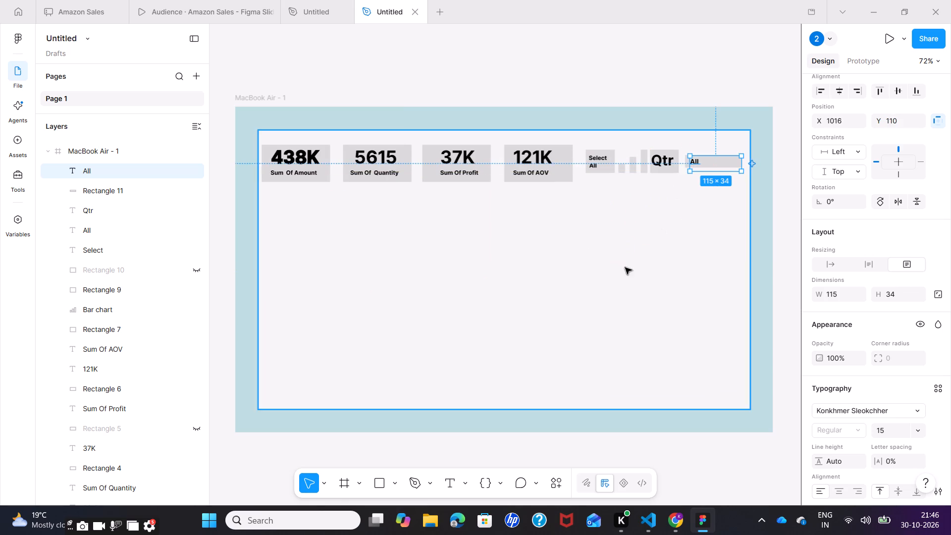
click(585, 299)
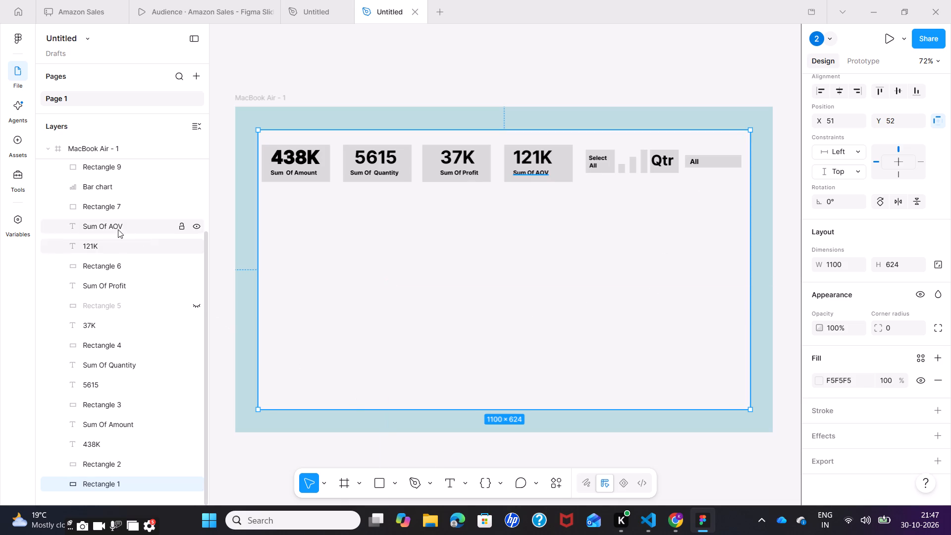
click(525, 283)
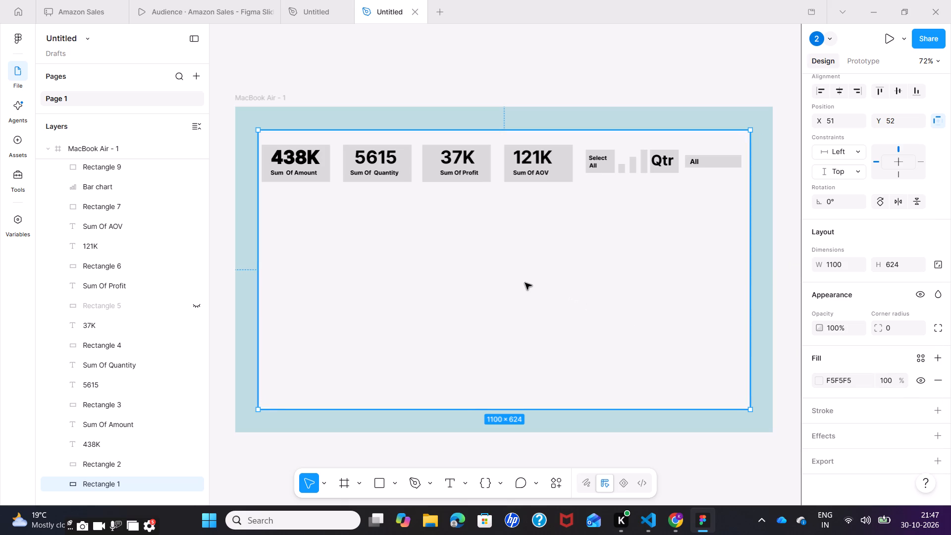
Search the file's actions and assets for "arrow down".
click(425, 483)
click(425, 483)
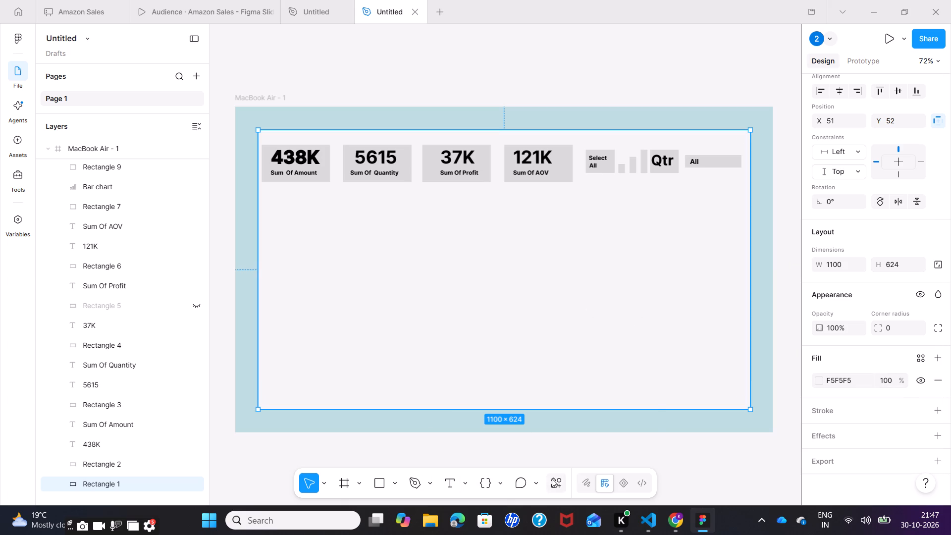
click(553, 479)
click(409, 255)
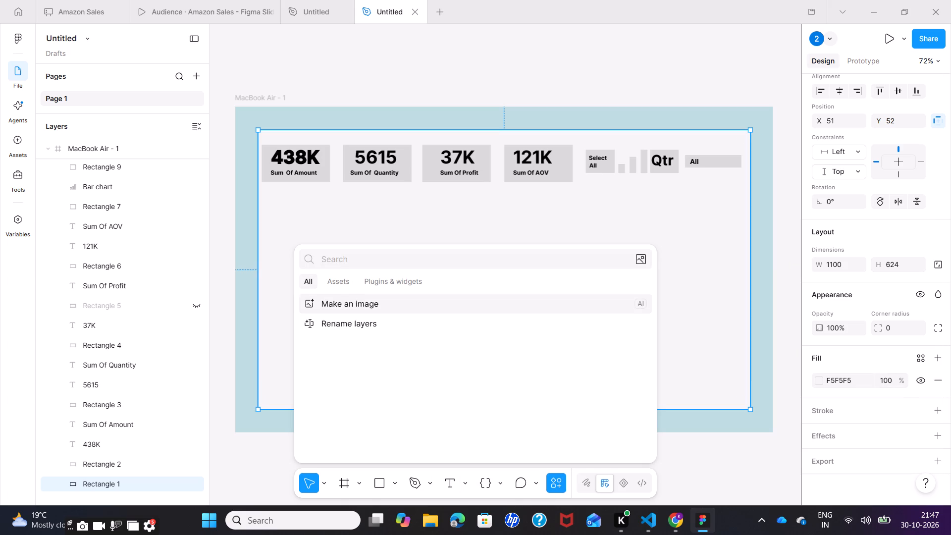
text(arrow down)
key(space)
key(Return)
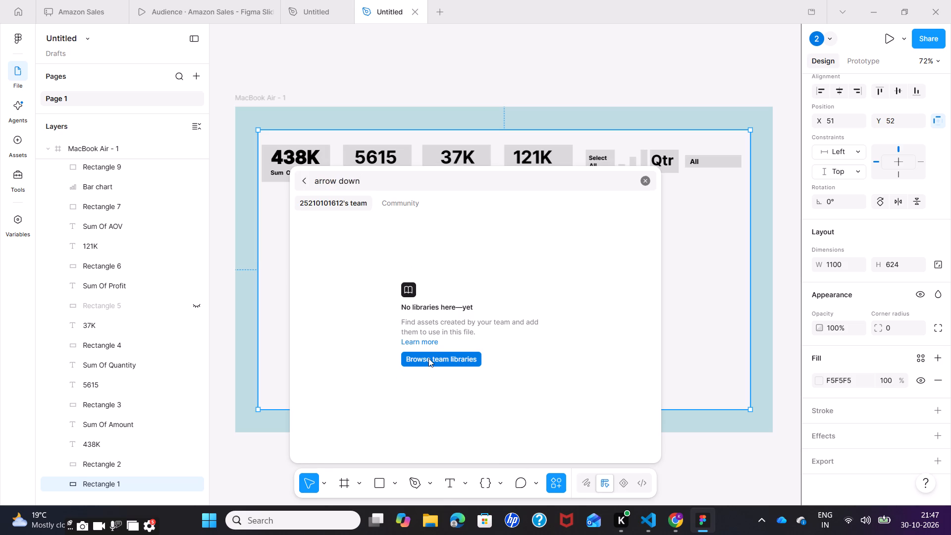
Browse the team libraries, search them for "arrow down", and close the library manager.
click(428, 358)
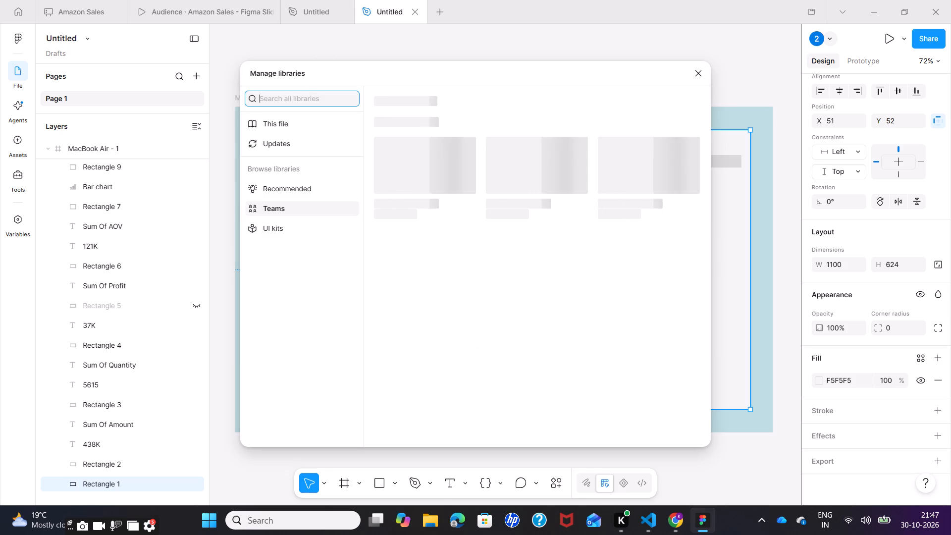
click(304, 94)
text(arrow down)
key(space)
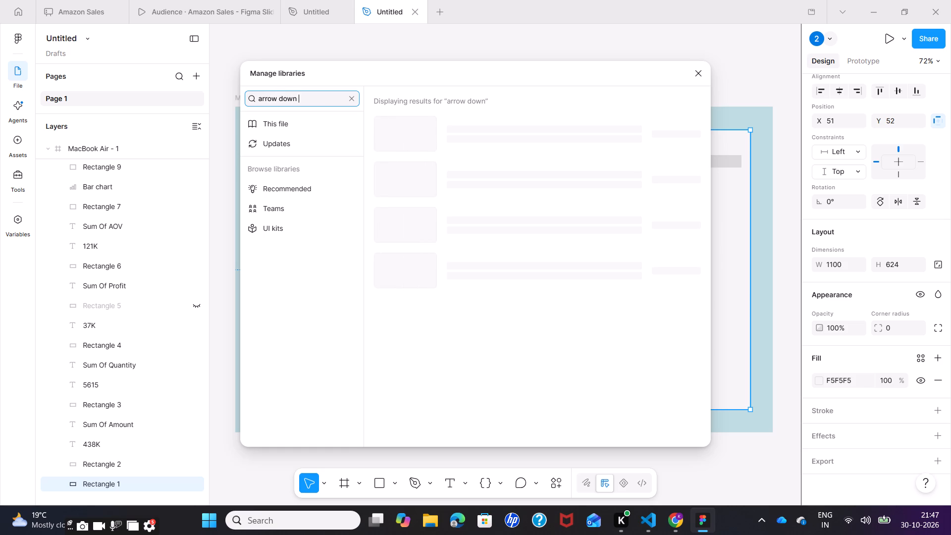
key(Return)
click(698, 72)
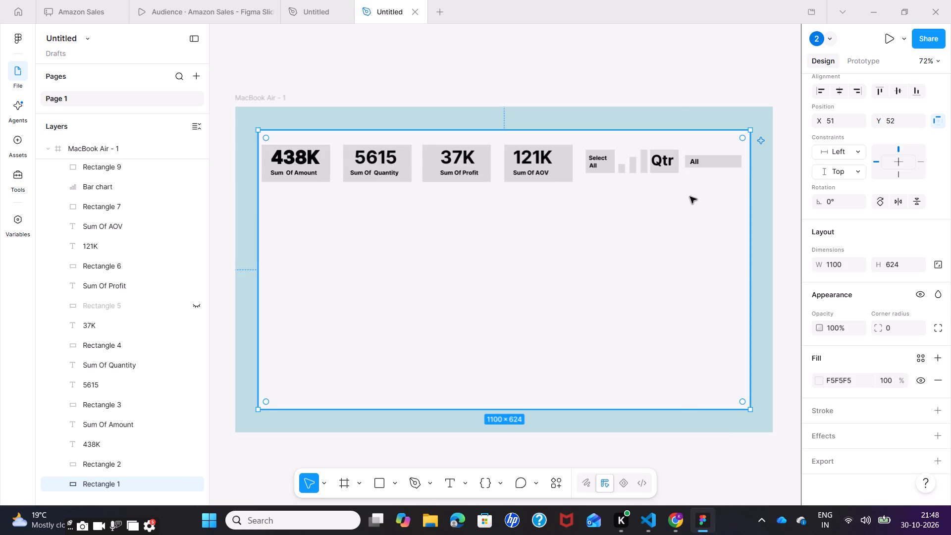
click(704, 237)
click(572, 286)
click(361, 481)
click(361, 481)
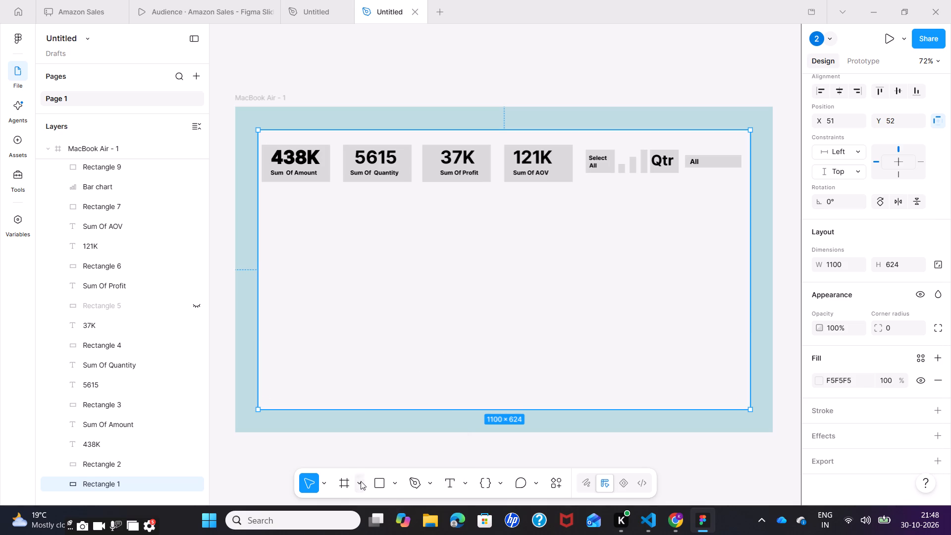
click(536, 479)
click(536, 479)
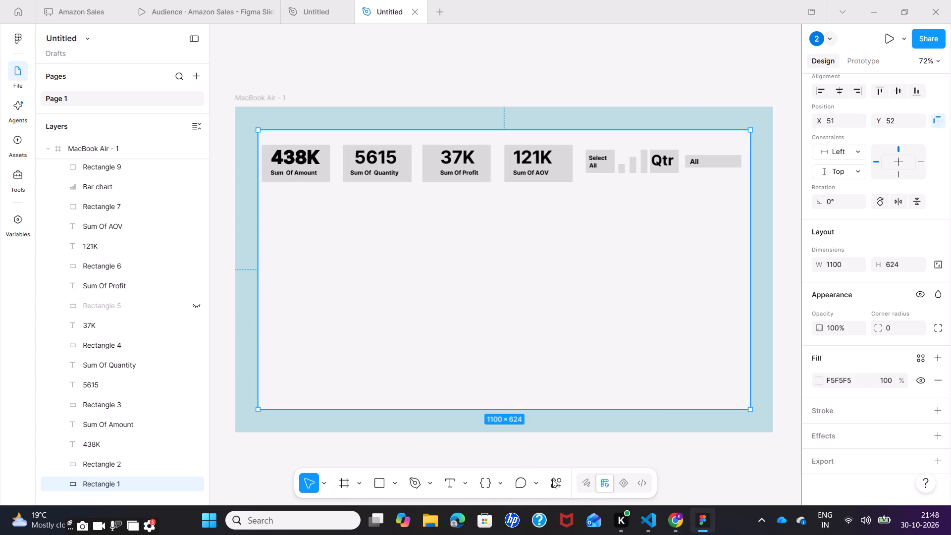
Search the assets for "arrow down" from the quick actions, and clear the search.
click(558, 485)
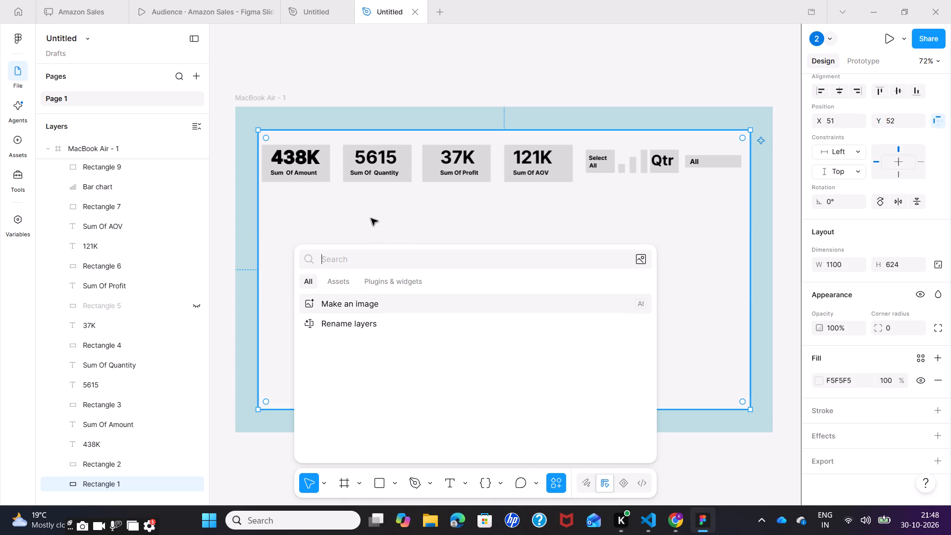
click(371, 218)
click(371, 218)
click(371, 217)
click(729, 240)
click(336, 279)
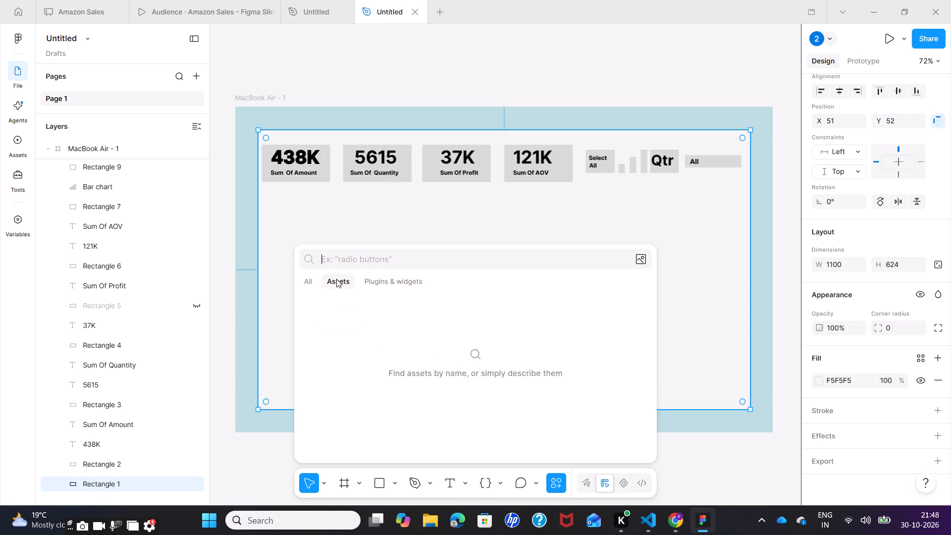
click(346, 261)
text(arroe)
key(space)
key(BackSpace)
key(BackSpace)
text(w down)
key(space)
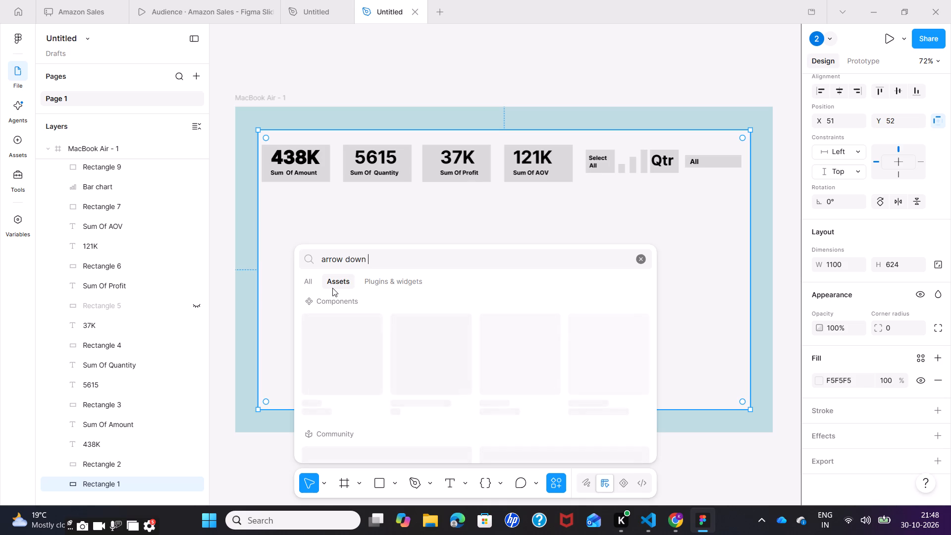
click(641, 261)
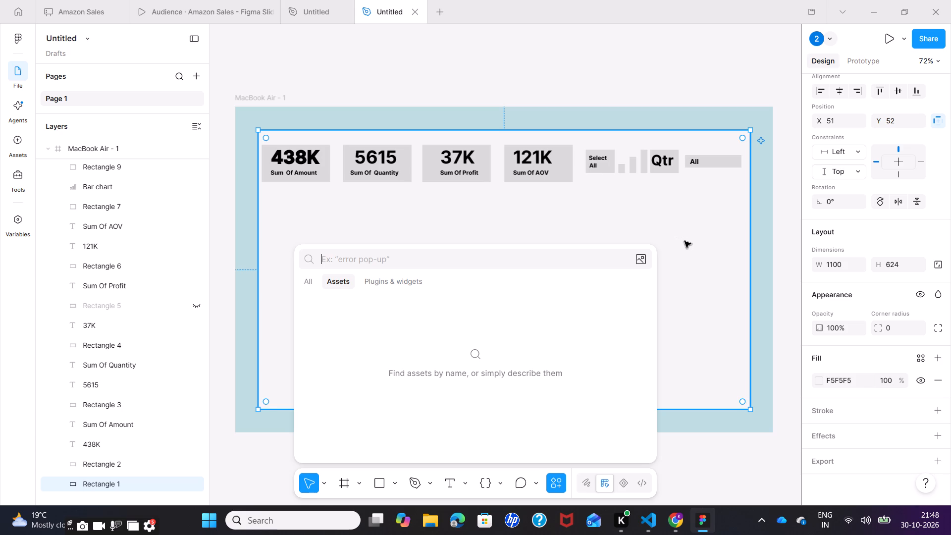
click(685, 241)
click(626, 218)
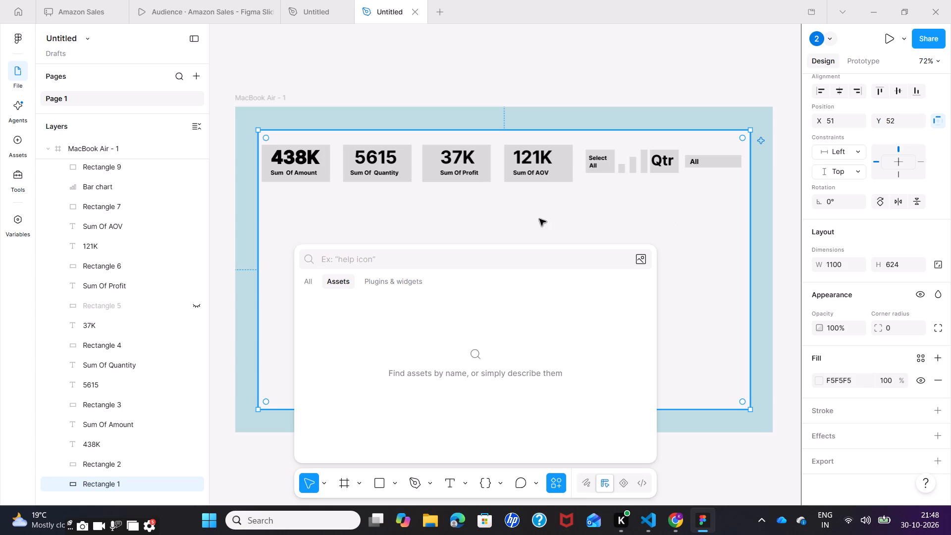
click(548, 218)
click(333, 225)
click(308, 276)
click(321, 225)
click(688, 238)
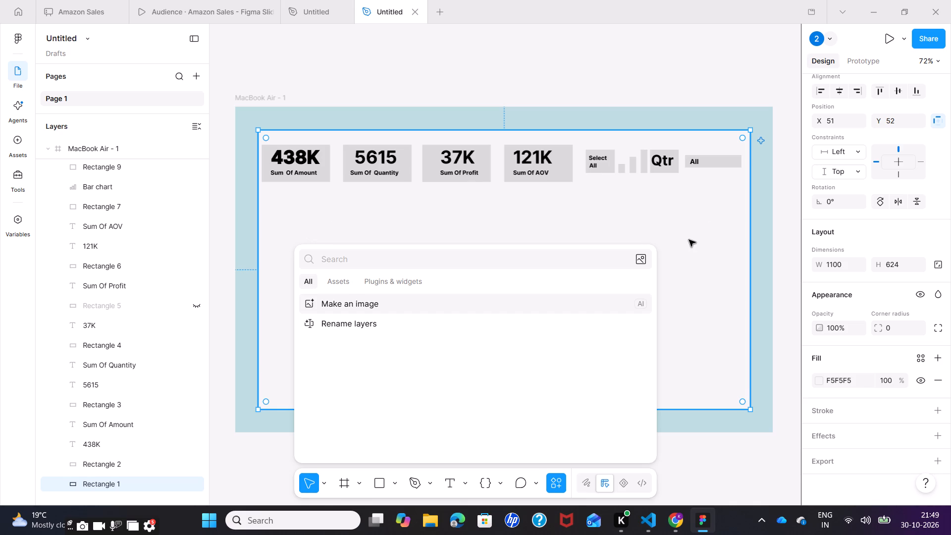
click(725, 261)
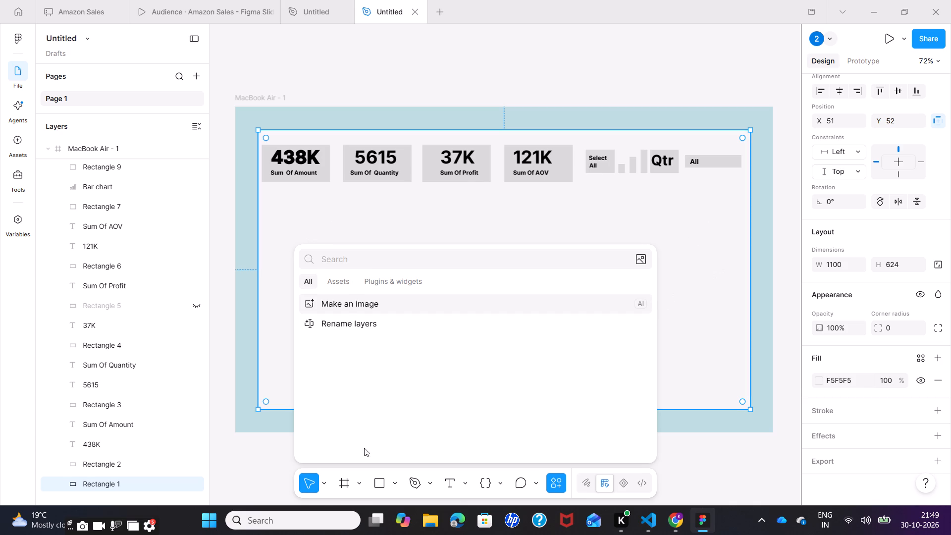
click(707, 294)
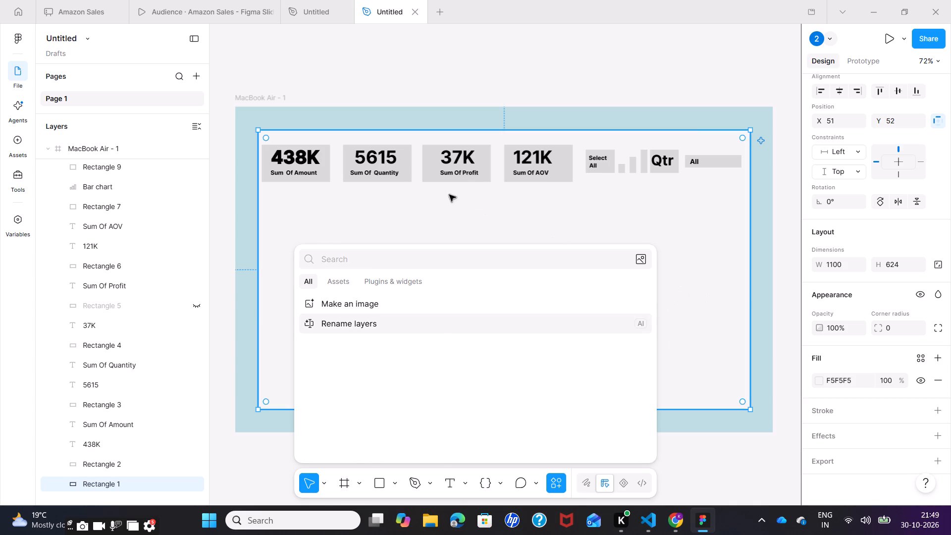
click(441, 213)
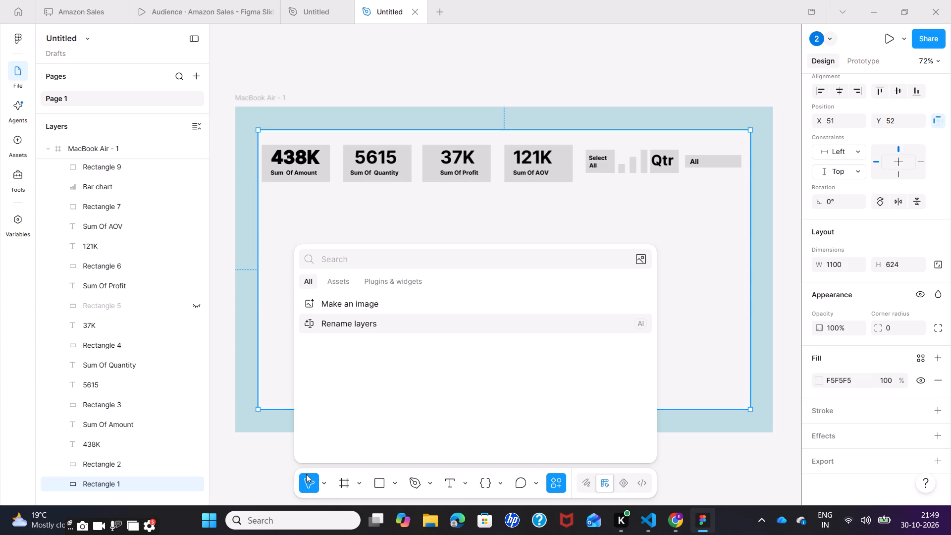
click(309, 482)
Run the AI Rename layers action on the large F5F5F5 background rectangle (Rectangle 1).
click(338, 279)
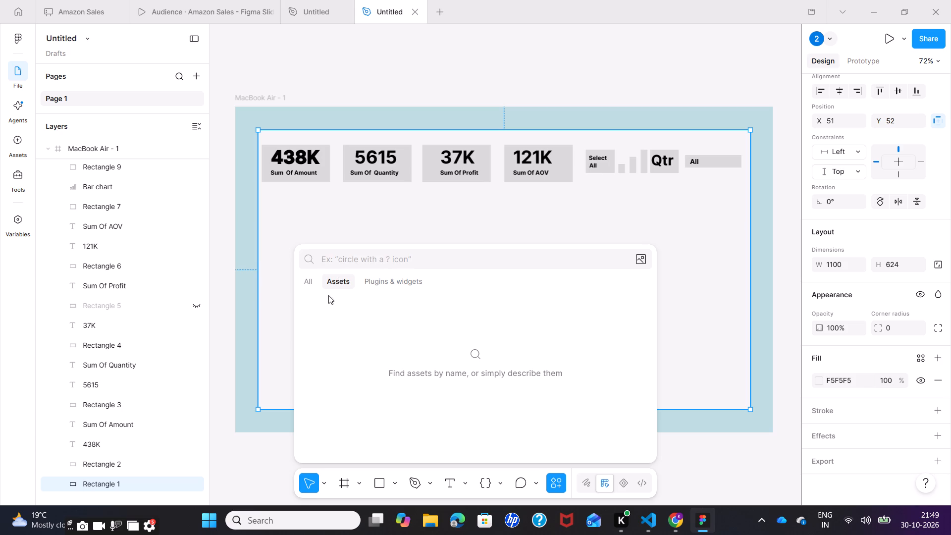
click(307, 281)
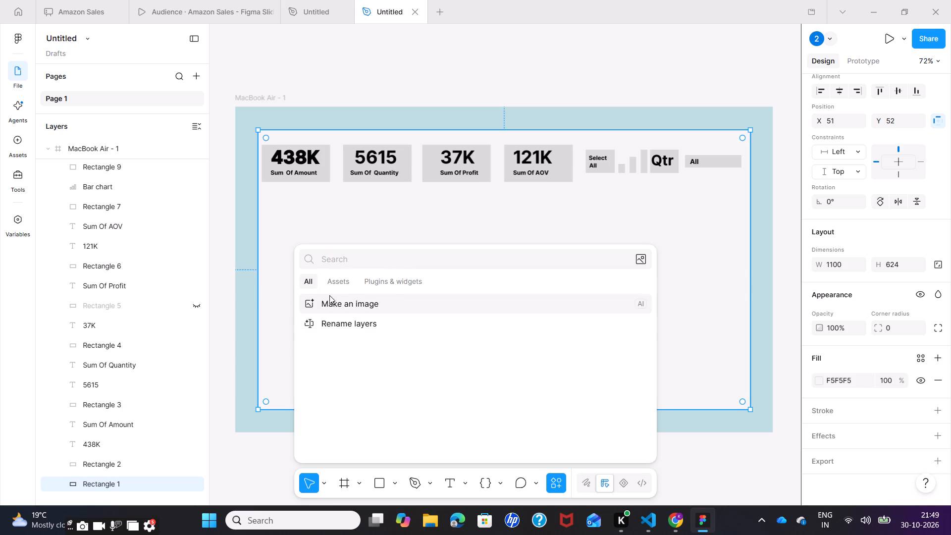
click(327, 320)
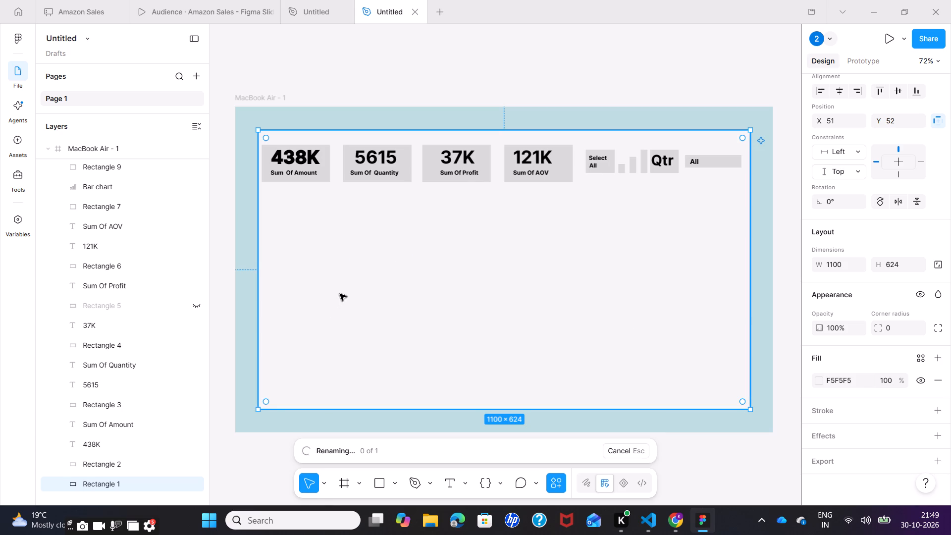
click(340, 294)
click(333, 255)
Try to apply an animation style to the grey background rectangle of the 438K card.
click(317, 170)
click(325, 156)
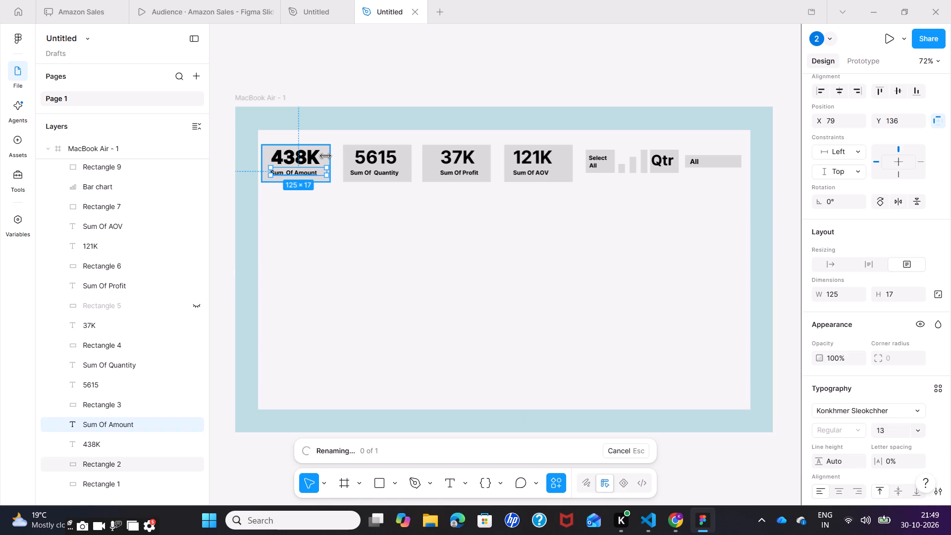
click(325, 159)
click(324, 159)
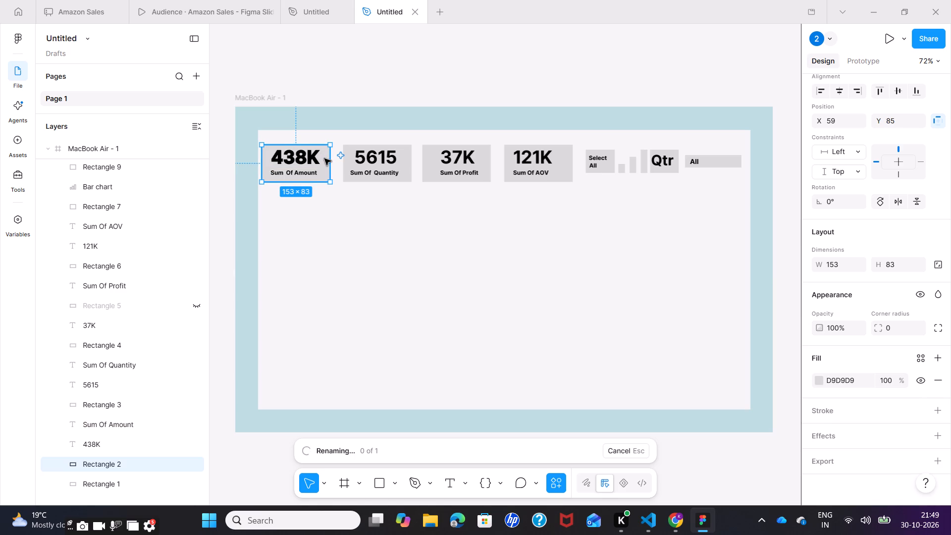
right_click(324, 159)
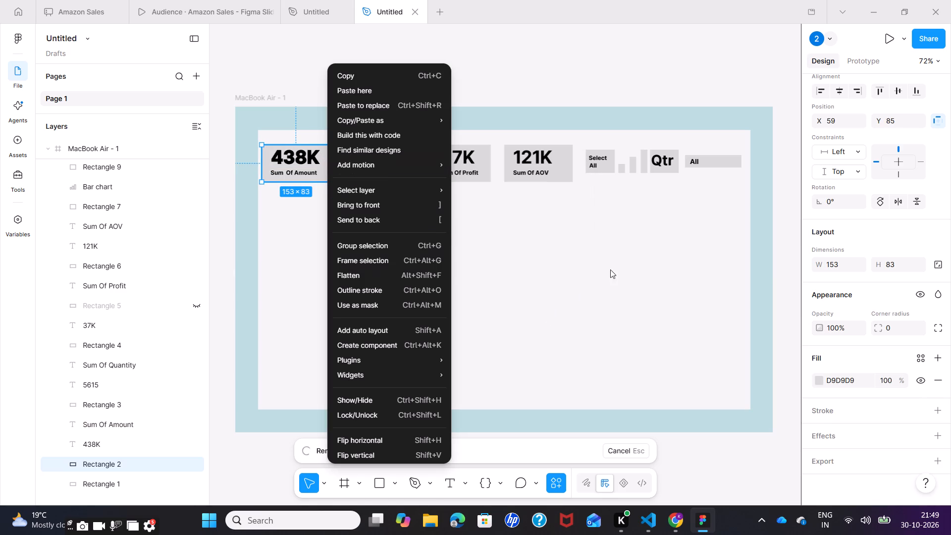
scroll(871, 377, down, 4)
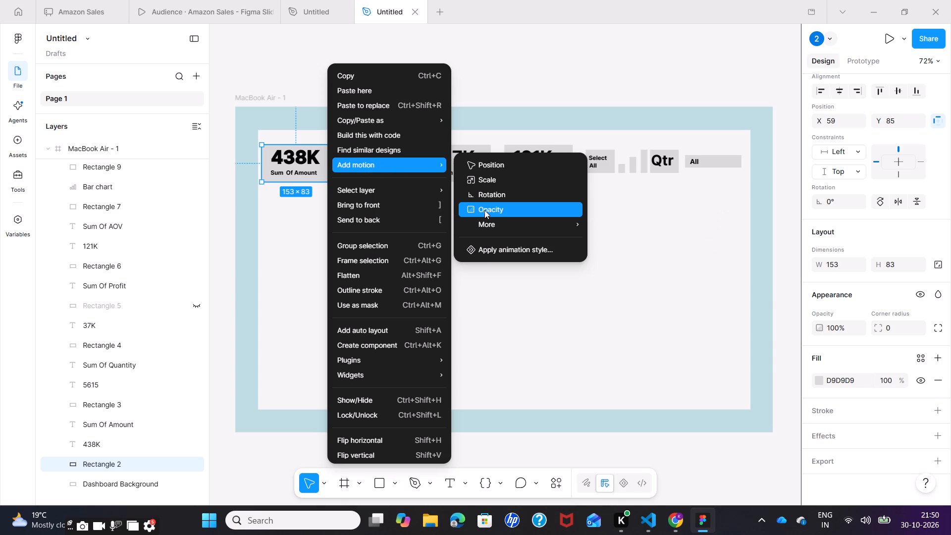
click(496, 250)
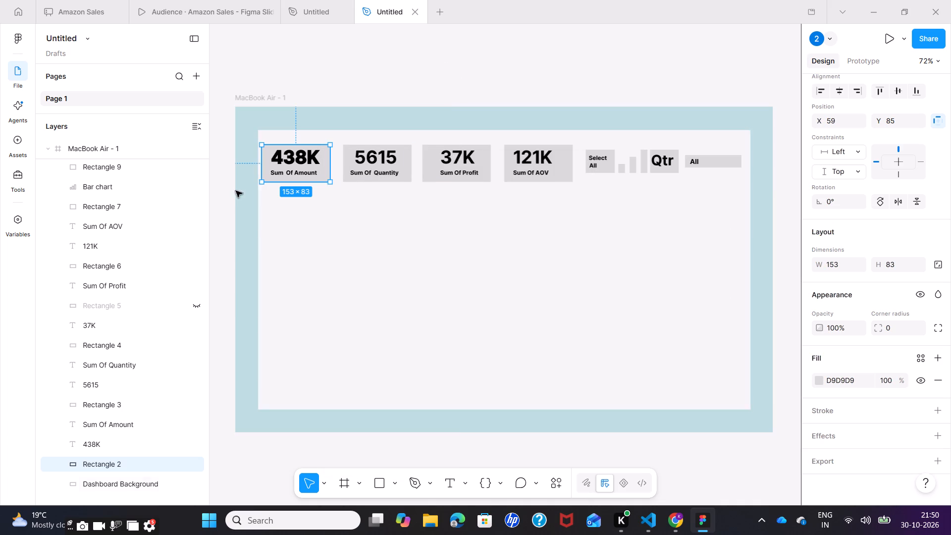
Open the tools library and check its tool search and source filter.
click(16, 181)
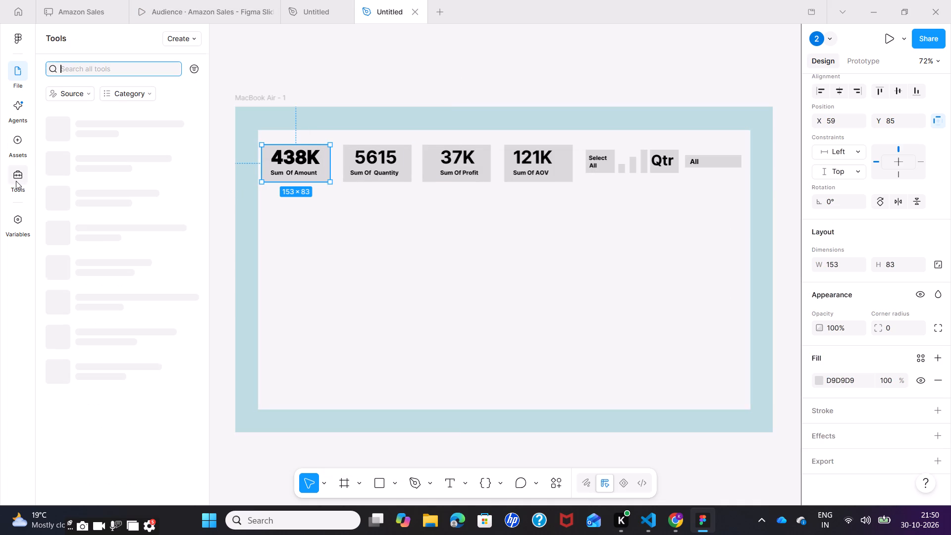
click(82, 64)
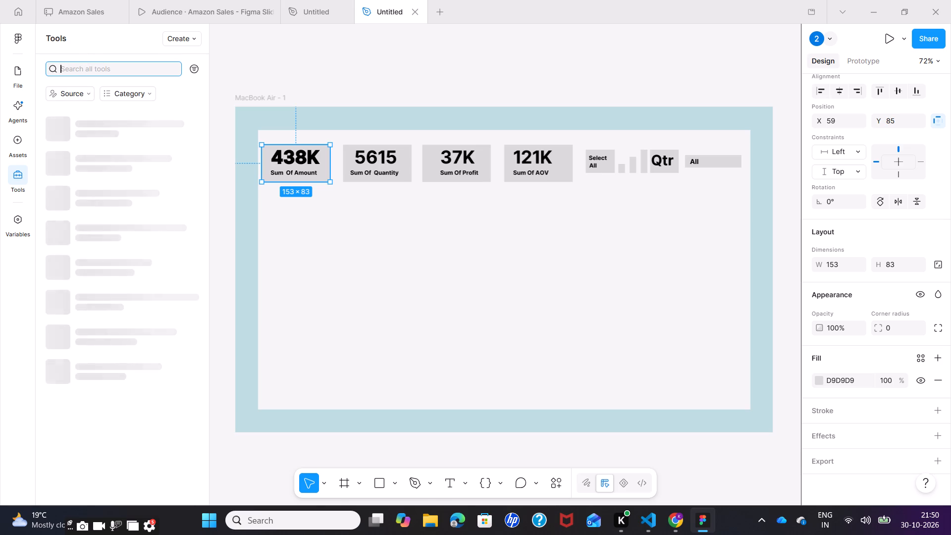
click(82, 64)
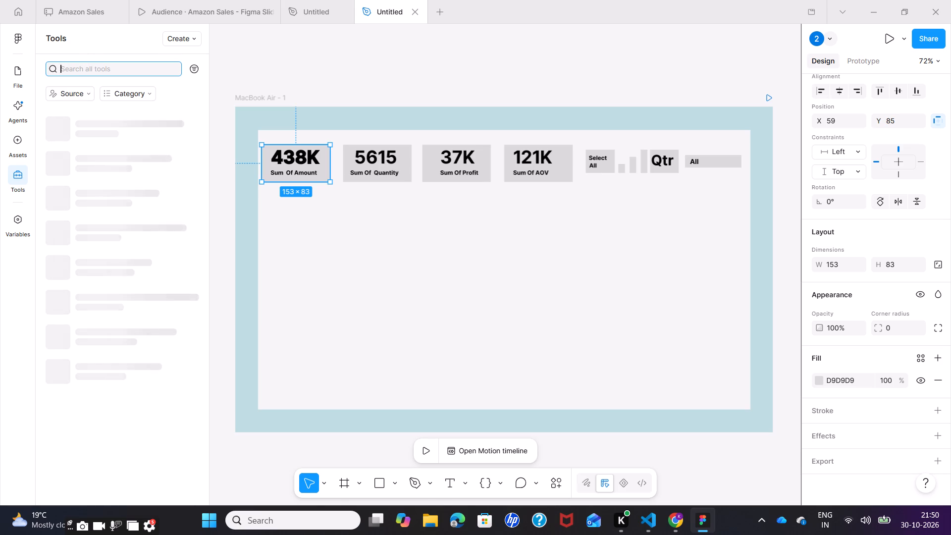
click(88, 91)
click(88, 91)
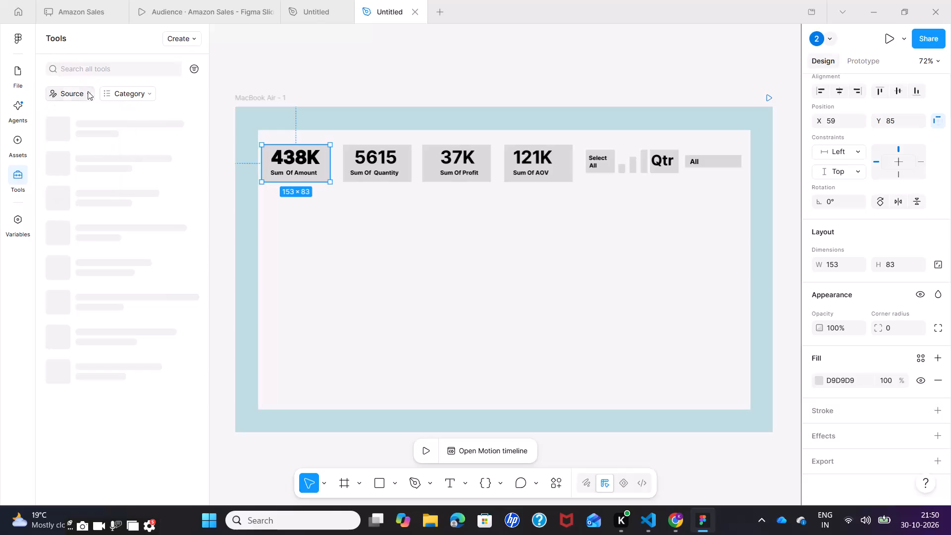
click(82, 65)
scroll(440, 308, down, 2)
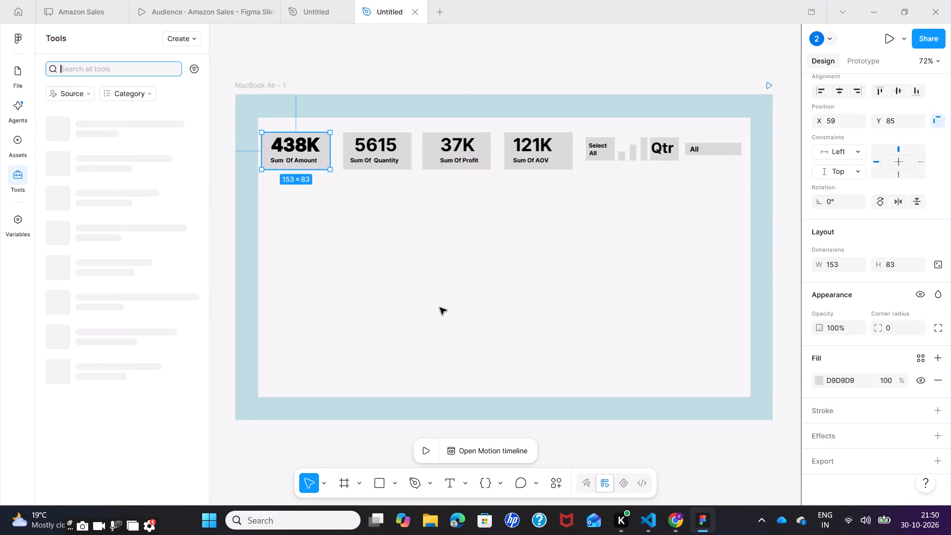
scroll(440, 308, down, 1)
scroll(439, 308, up, 2)
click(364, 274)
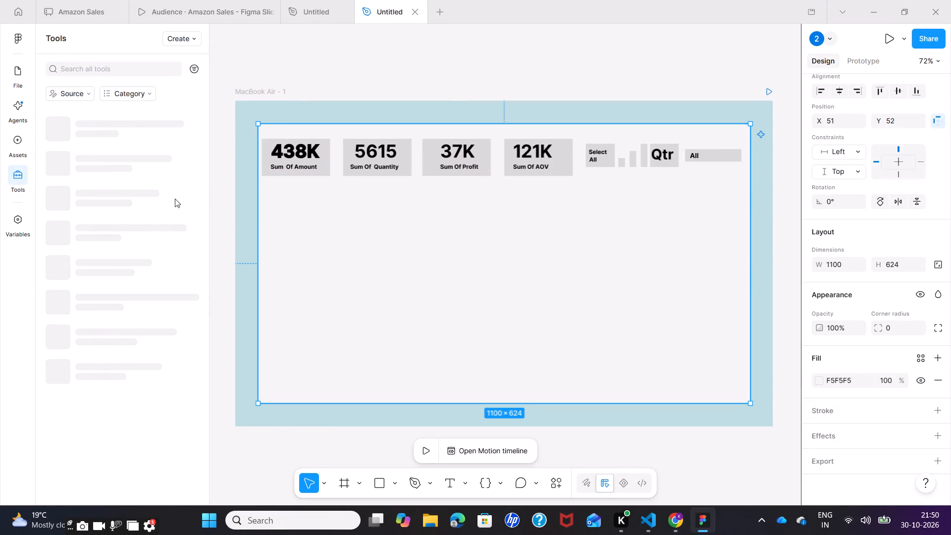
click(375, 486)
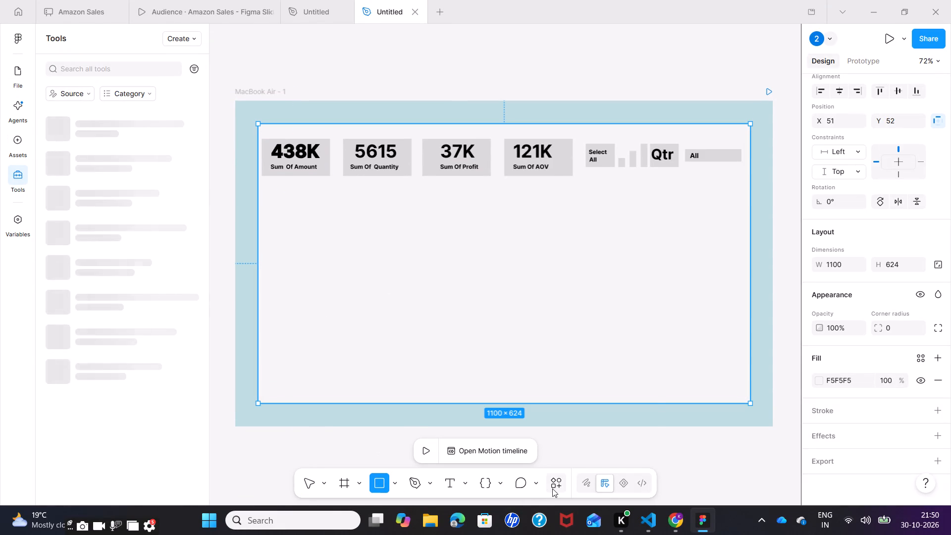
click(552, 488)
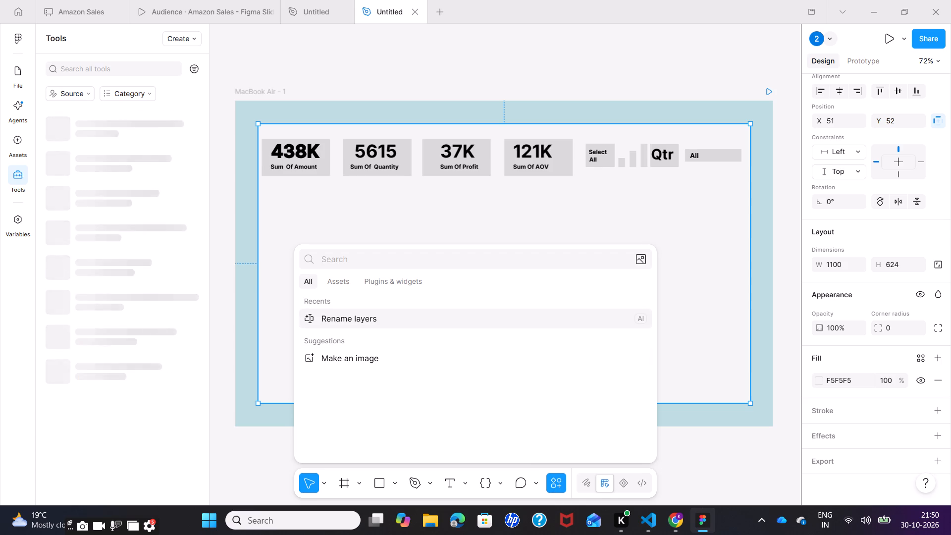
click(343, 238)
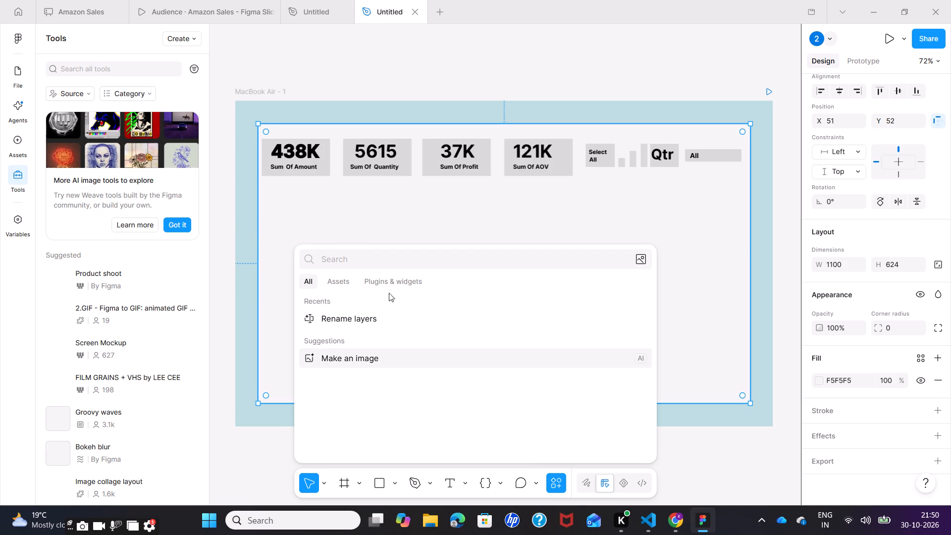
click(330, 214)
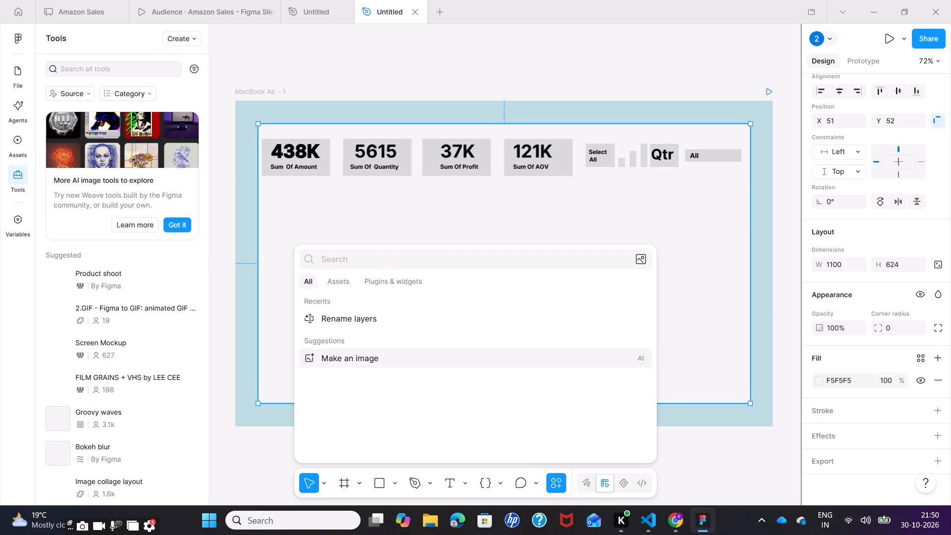
Search the tools library for "bar chart" and run the i Charts Generate plugin.
click(106, 69)
text(bar cj)
key(BackSpace)
text(hart)
key(space)
key(Return)
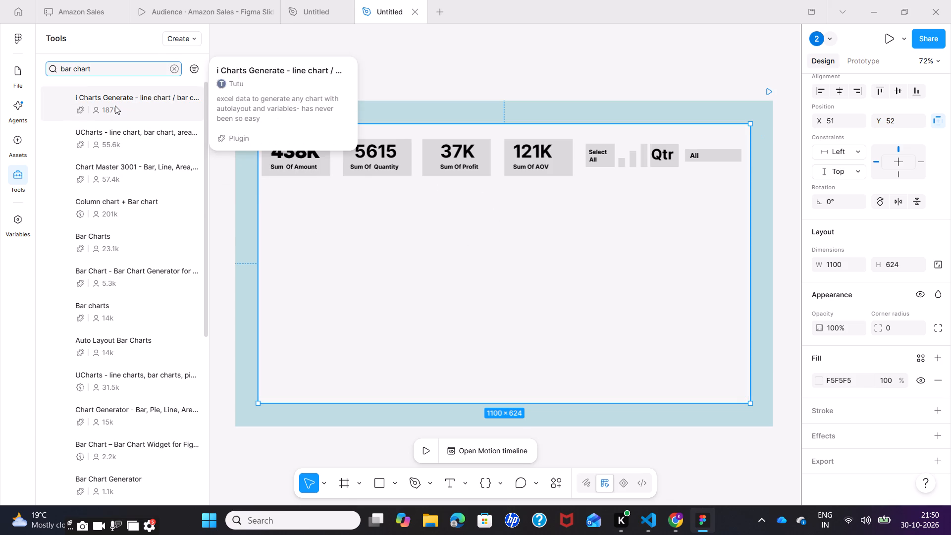
click(115, 104)
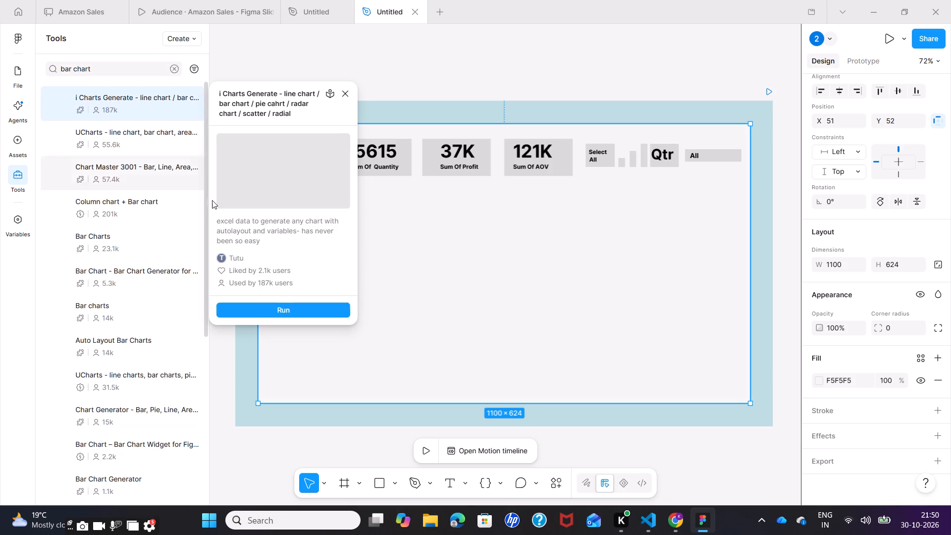
click(255, 310)
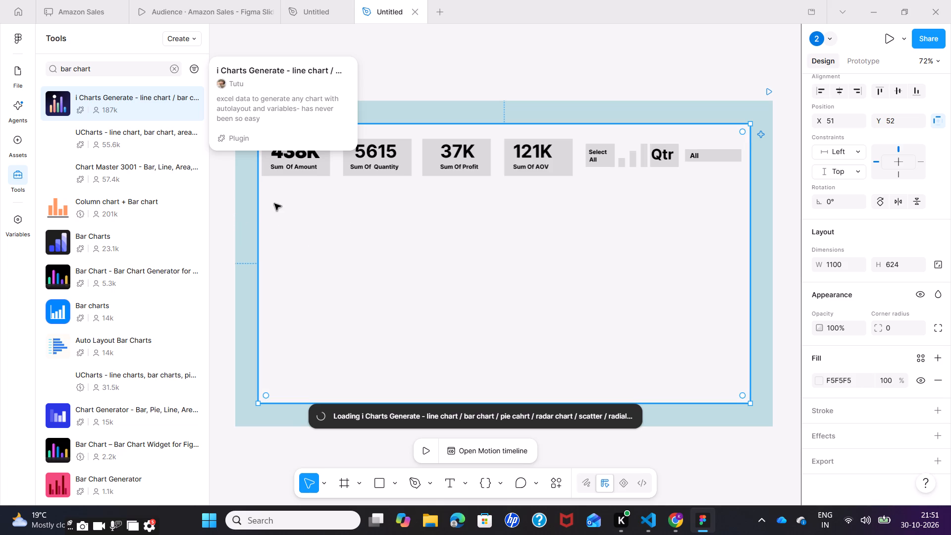
Add a black (000000) inside stroke of weight 1 to the large F5F5F5 background rectangle.
click(290, 245)
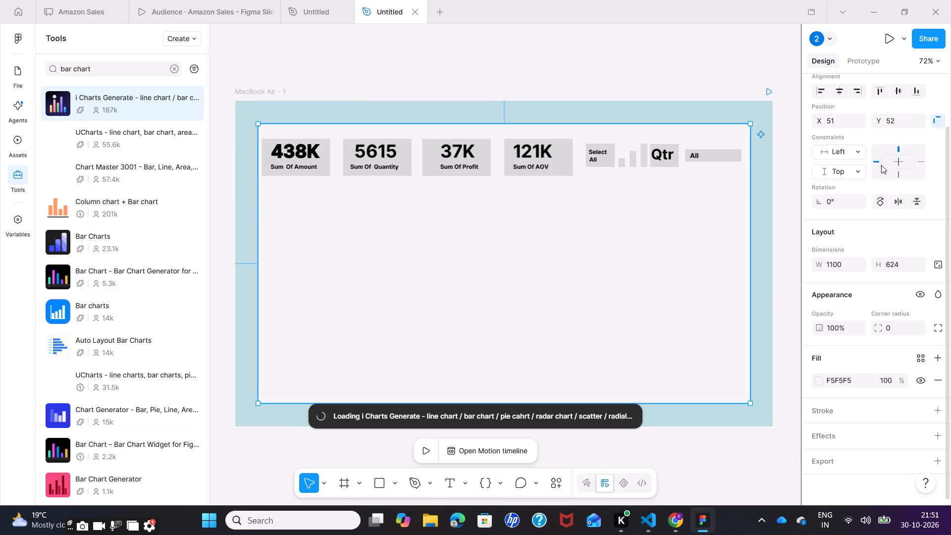
scroll(910, 319, down, 2)
click(863, 407)
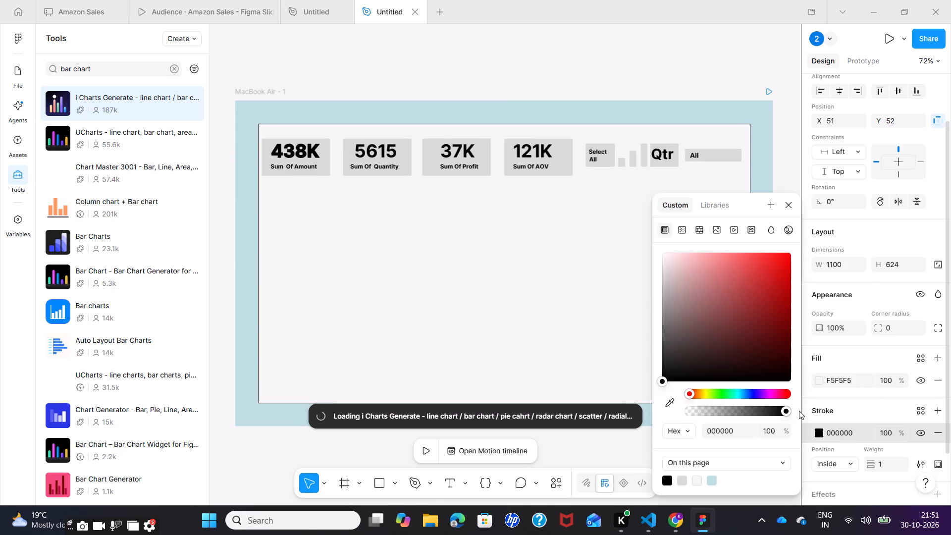
click(794, 208)
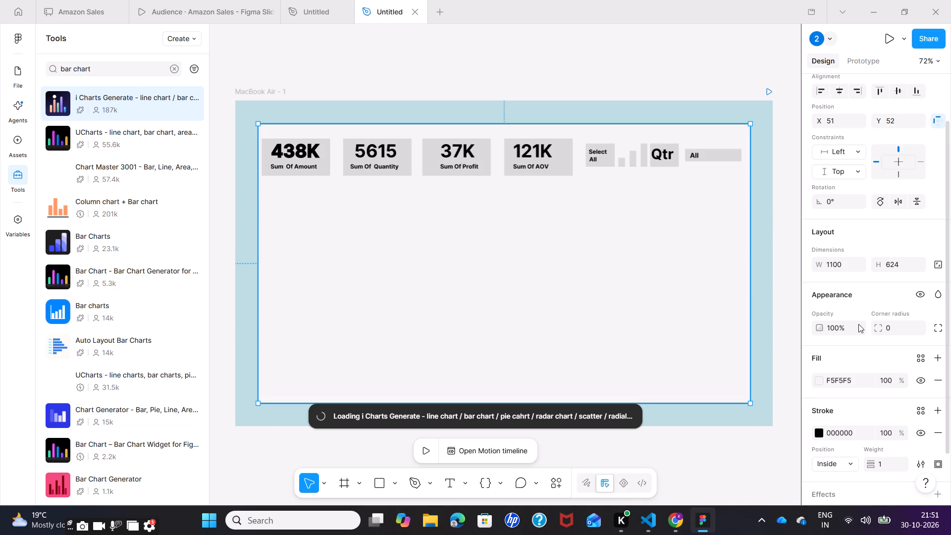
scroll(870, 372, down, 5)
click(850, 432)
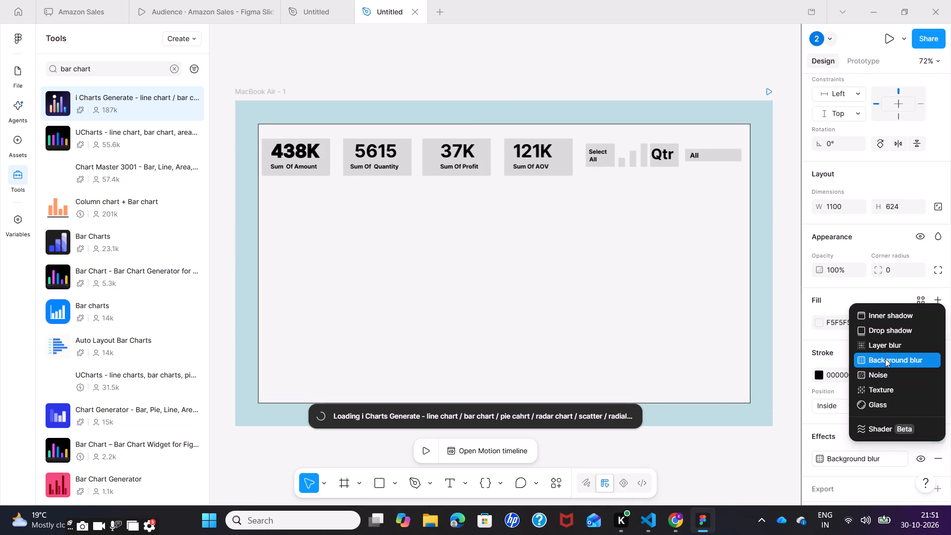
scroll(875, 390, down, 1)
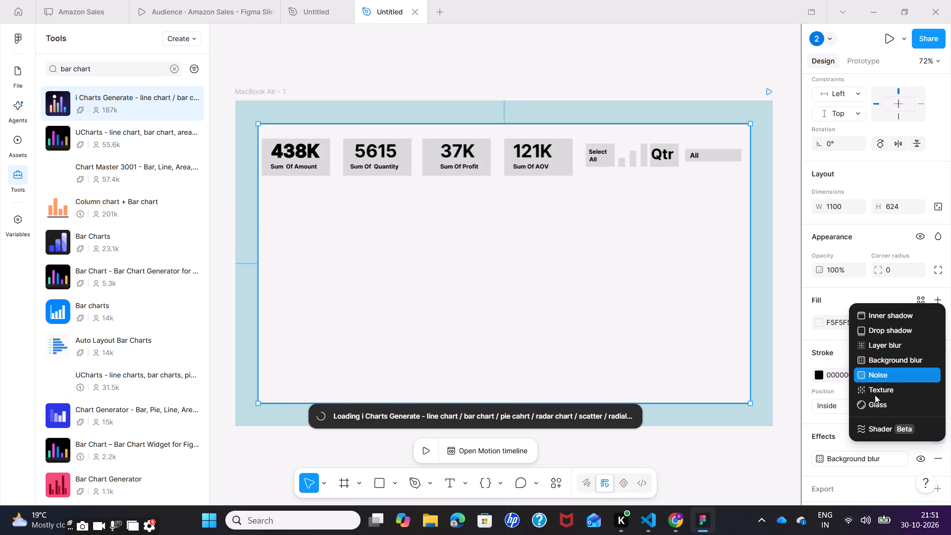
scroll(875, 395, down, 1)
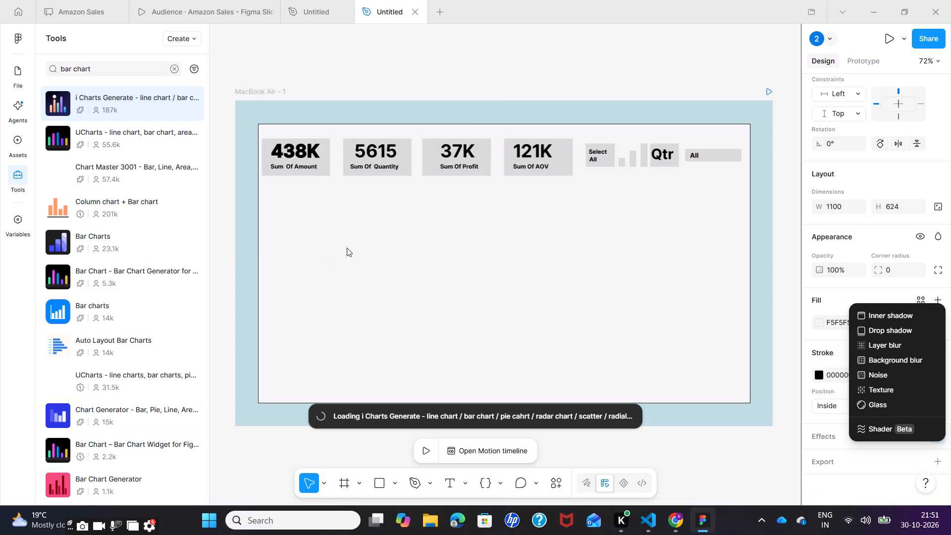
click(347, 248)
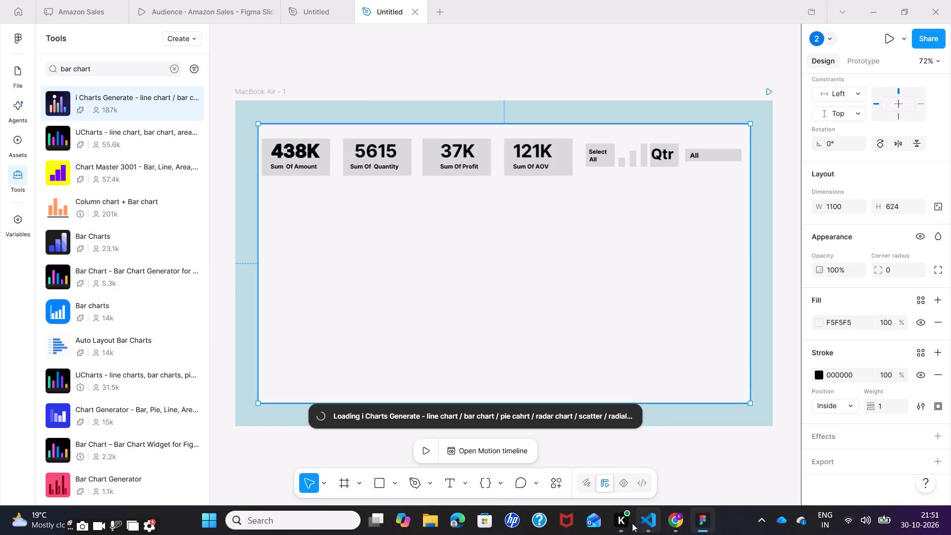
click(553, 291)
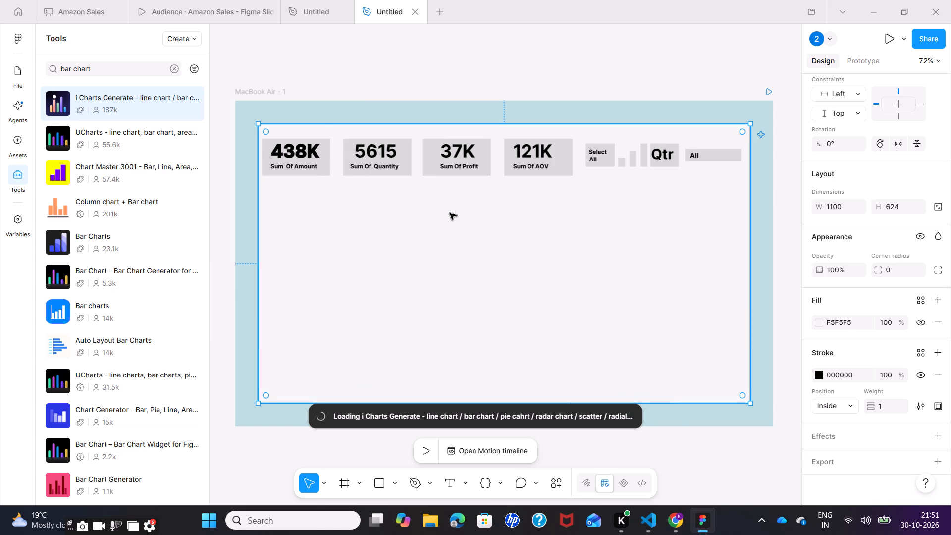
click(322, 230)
Draw a grey chart rectangle about 460 × 245 at about X 79, Y 209, below the 438K and 5615 cards.
click(379, 481)
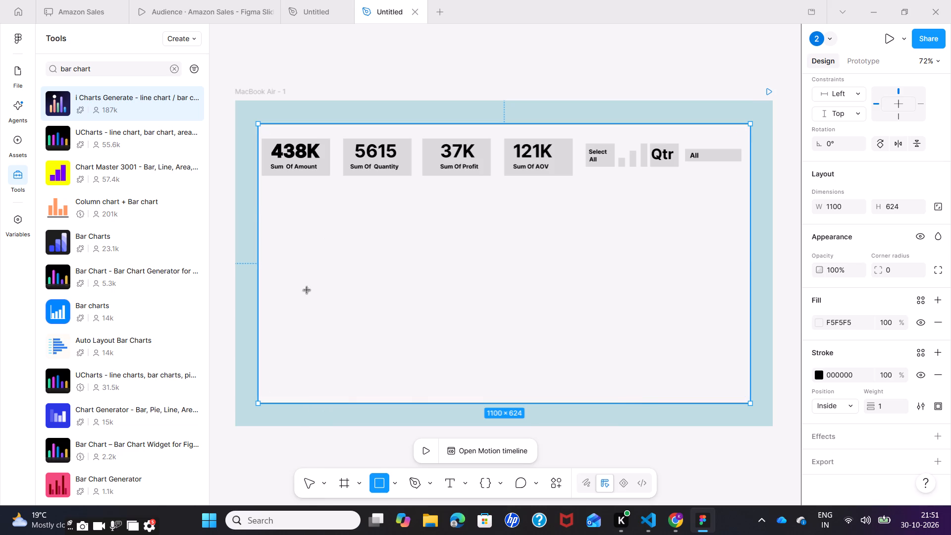
drag(270, 194, 278, 199)
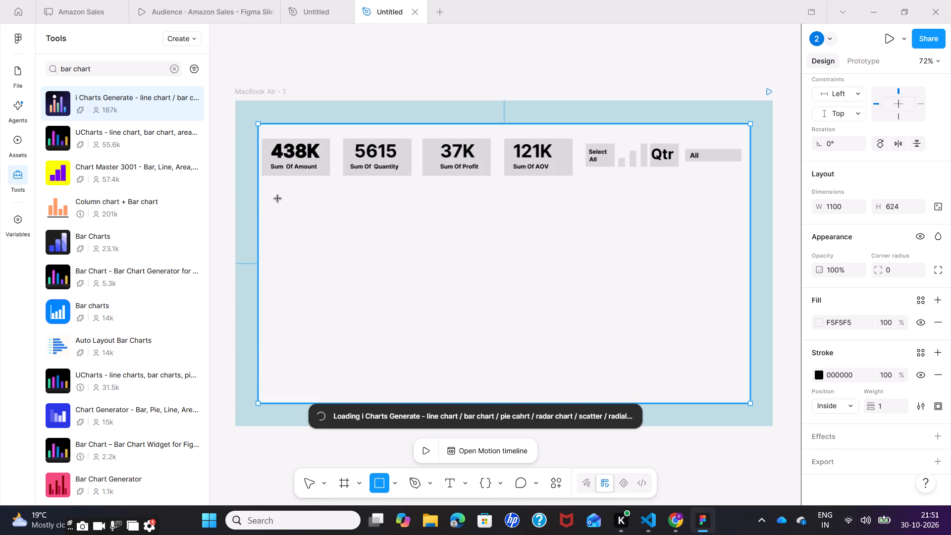
drag(278, 199, 476, 303)
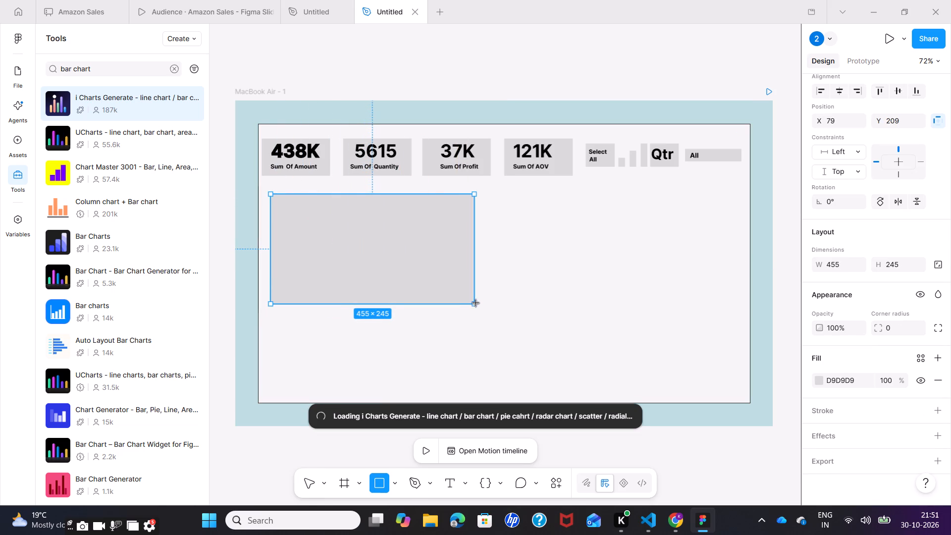
drag(476, 303, 477, 303)
click(470, 339)
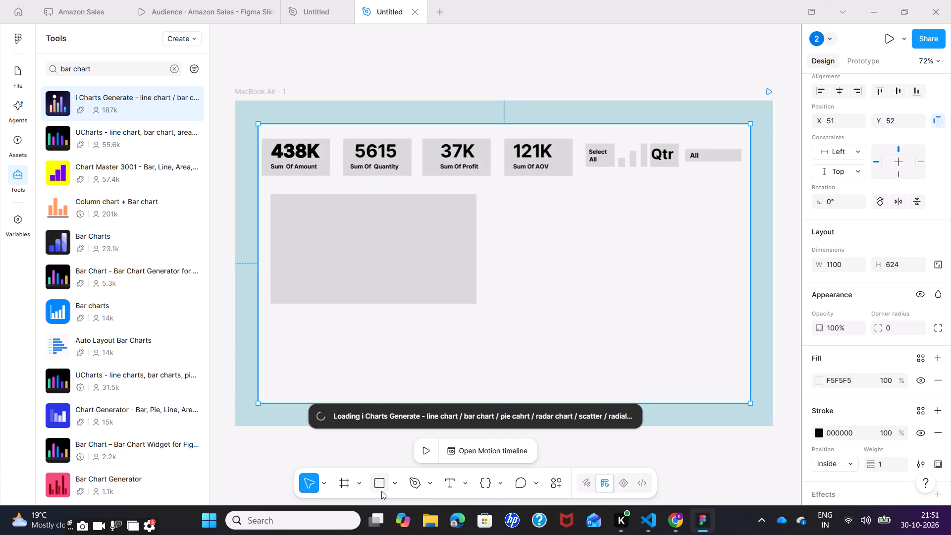
Draw a second grey rectangle about 316 × 238 beside the wide chart rectangle, below the 121K card.
click(381, 486)
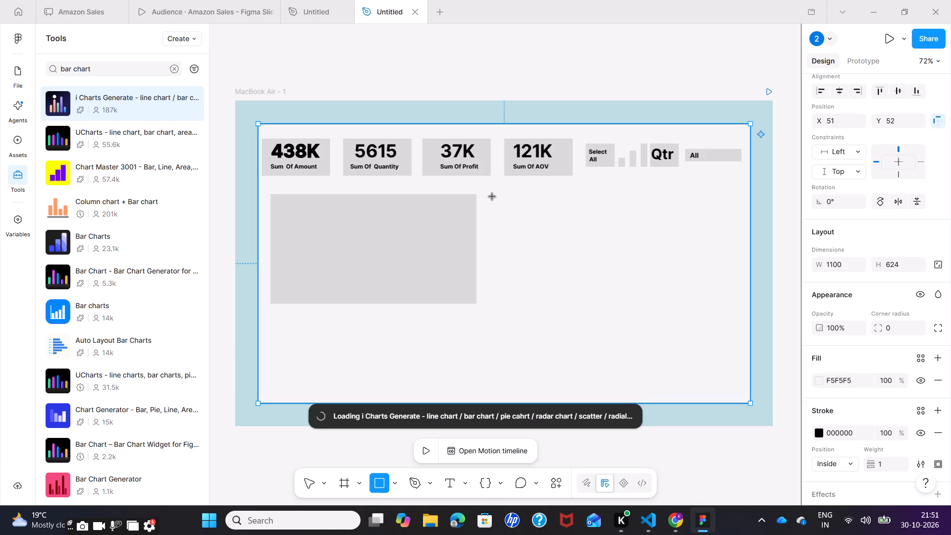
drag(491, 197, 575, 285)
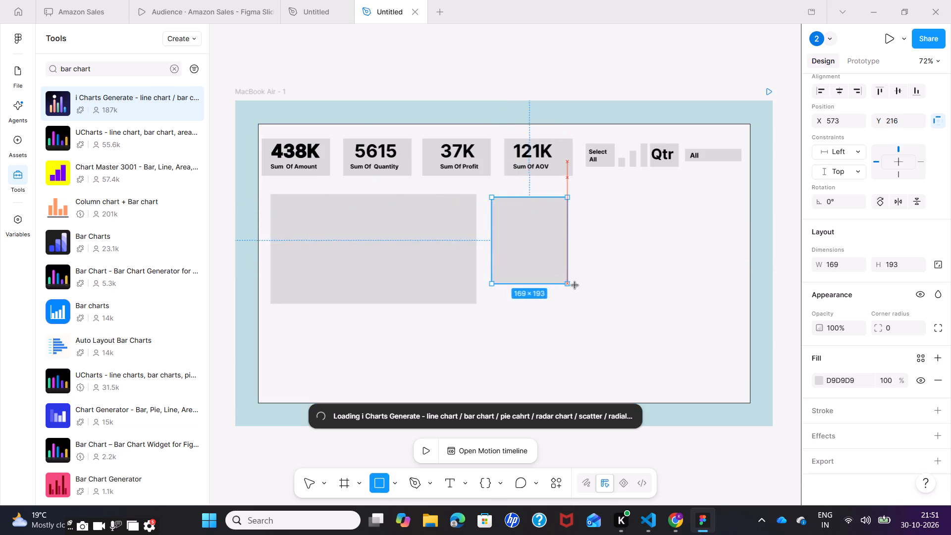
drag(575, 285, 638, 298)
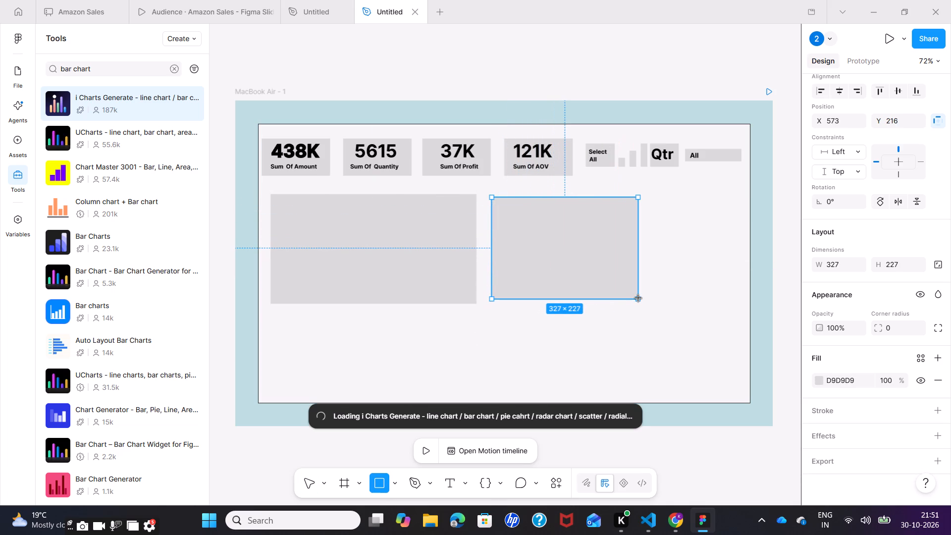
drag(638, 298, 634, 304)
Move the second chart rectangle to X 561, Y 209 and extend its height to 245, matching the wide one.
drag(601, 288, 593, 283)
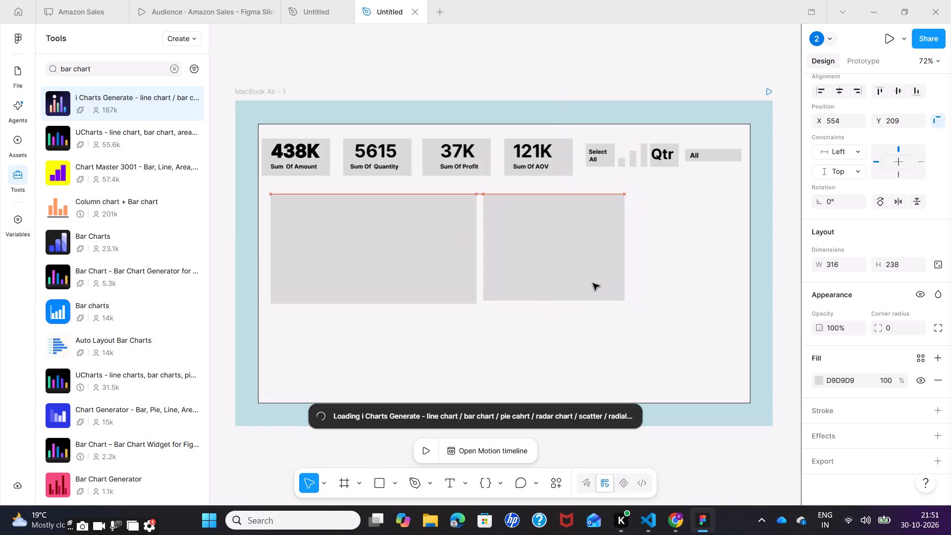
drag(593, 283, 594, 284)
click(563, 301)
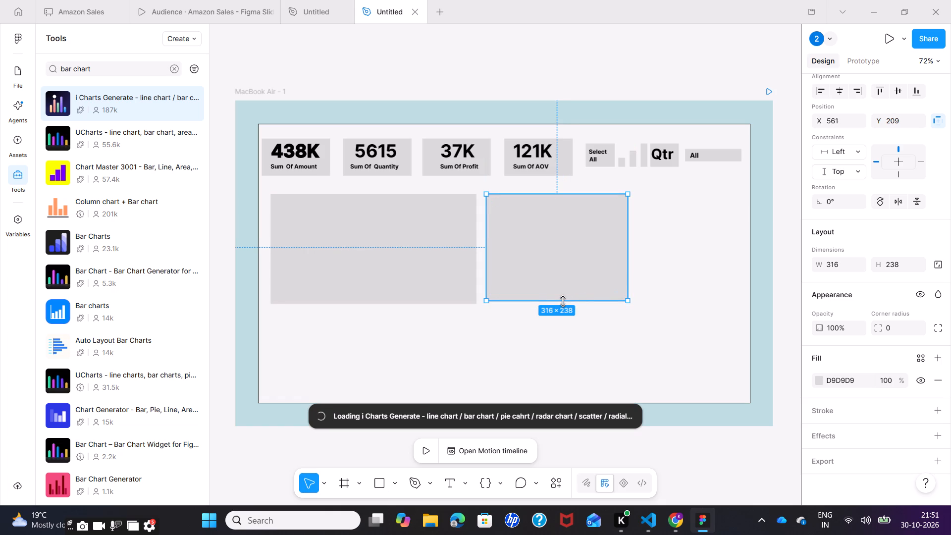
click(440, 345)
Move the wide chart rectangle to X 68 and the second one to X 547, keeping both at Y 209.
click(435, 290)
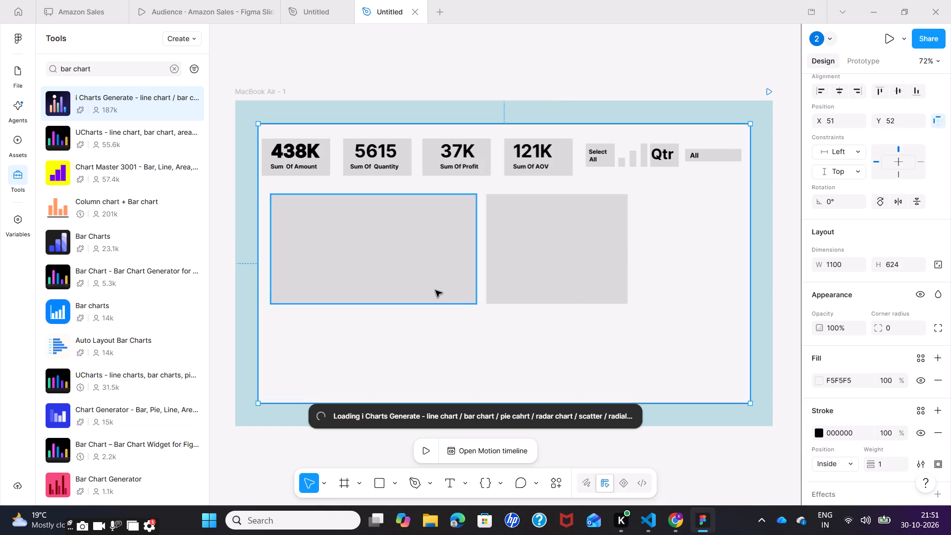
drag(430, 278, 424, 278)
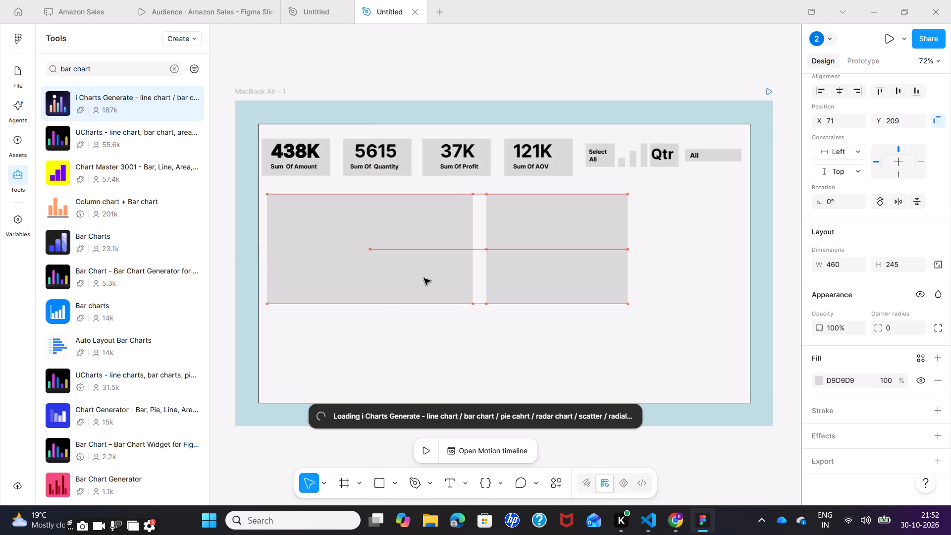
drag(424, 278, 424, 278)
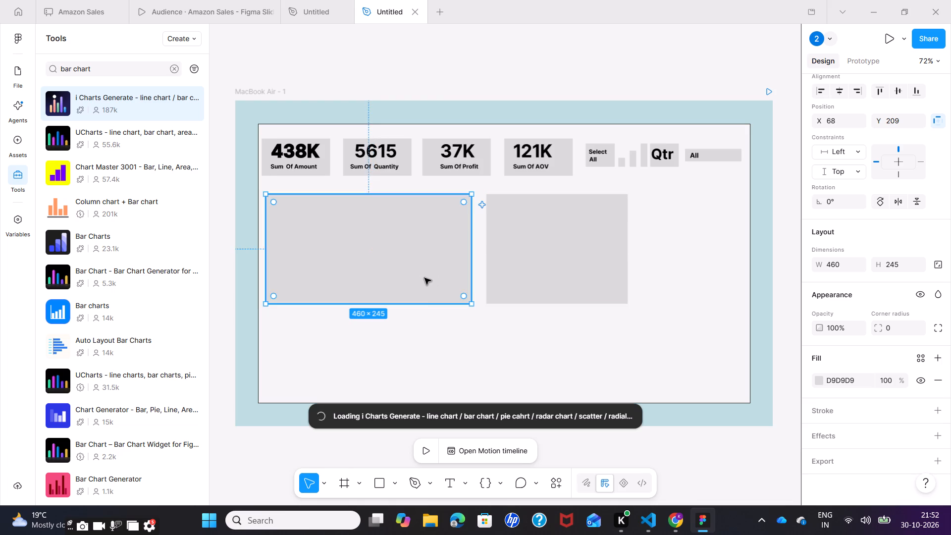
click(407, 332)
click(528, 268)
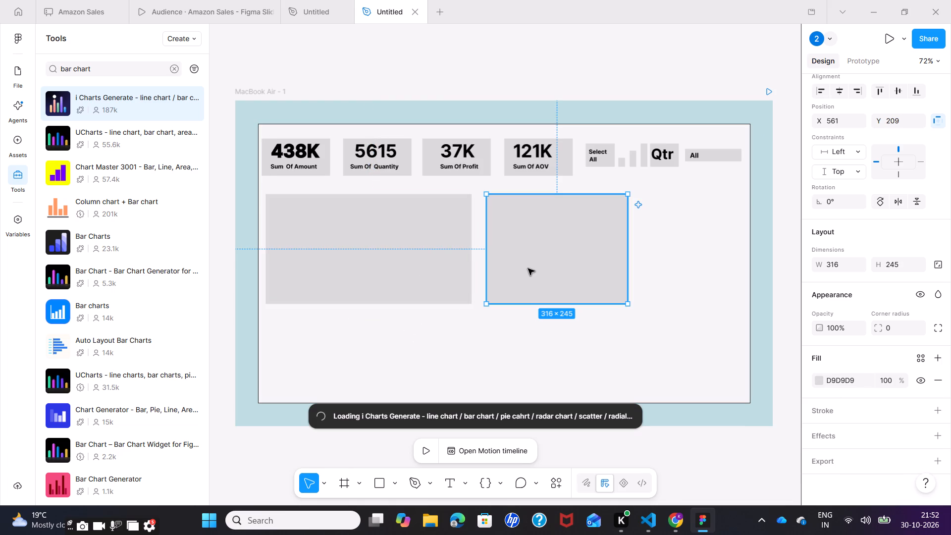
drag(528, 268, 522, 267)
click(456, 320)
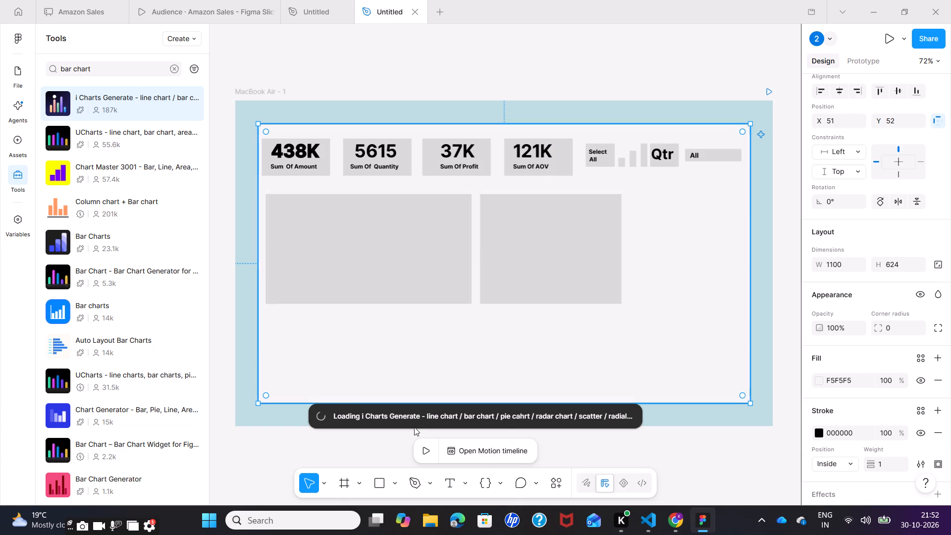
Draw a third grey chart rectangle about 249 × 242 at X 882, Y 212, ending level with the "All" bar.
click(379, 482)
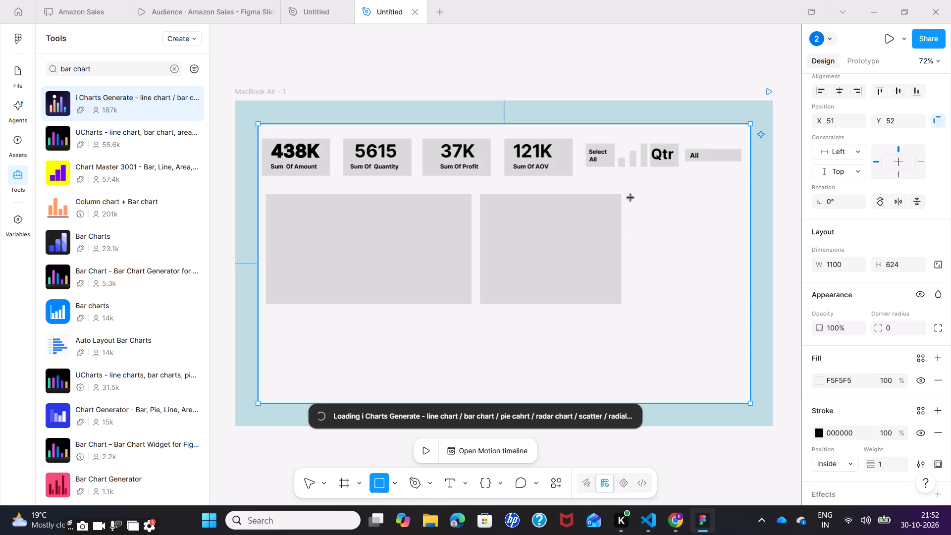
drag(631, 195, 642, 213)
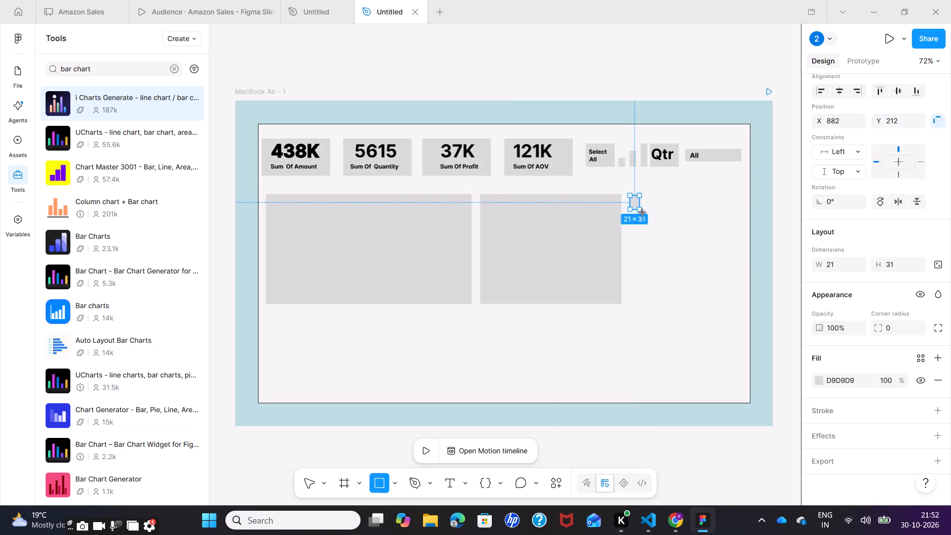
drag(642, 213, 728, 302)
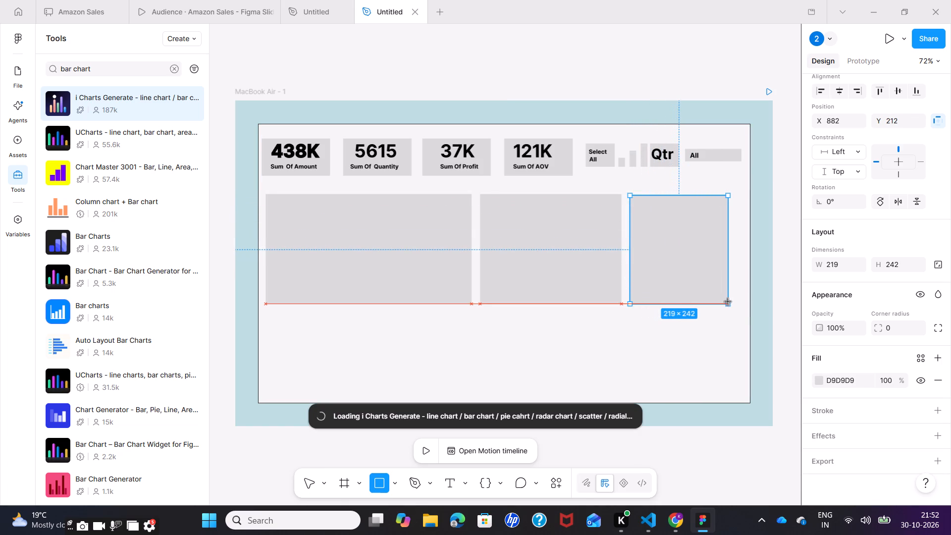
drag(728, 302, 741, 303)
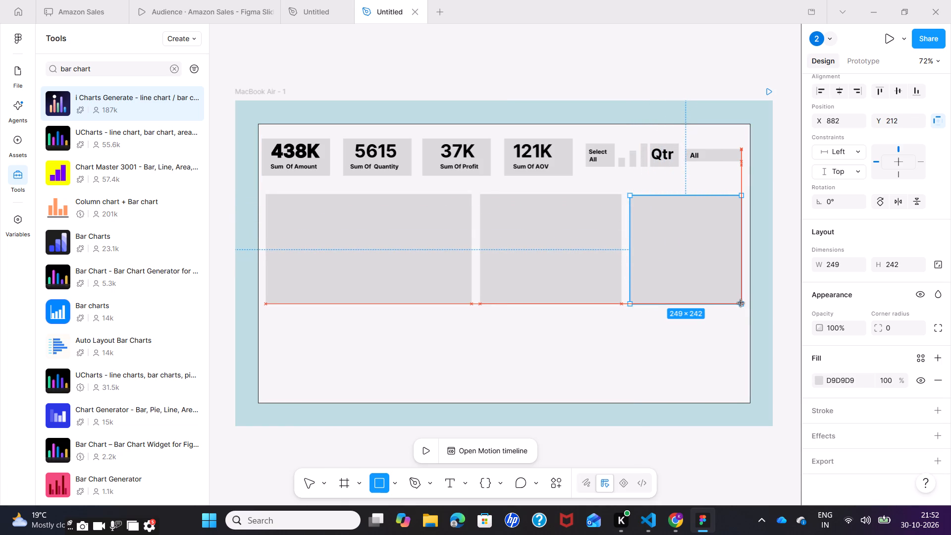
drag(741, 303, 740, 303)
click(643, 366)
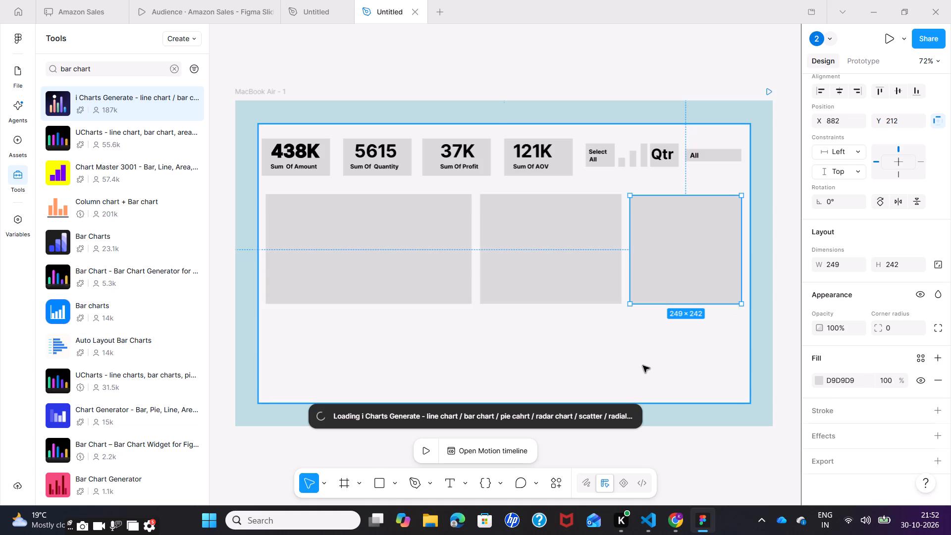
Enlarge the third chart rectangle to 256 × 245 by extending its upper-left corner to X 875, Y 209.
click(647, 282)
click(626, 195)
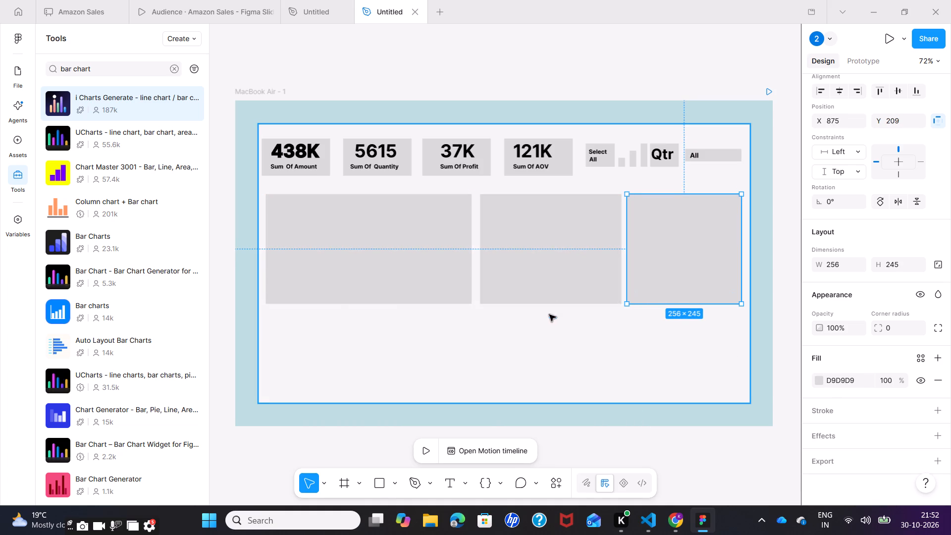
click(532, 352)
Shorten all three chart rectangles in the upper row to a height of about 218, keeping their top edges in place.
scroll(432, 355, down, 1)
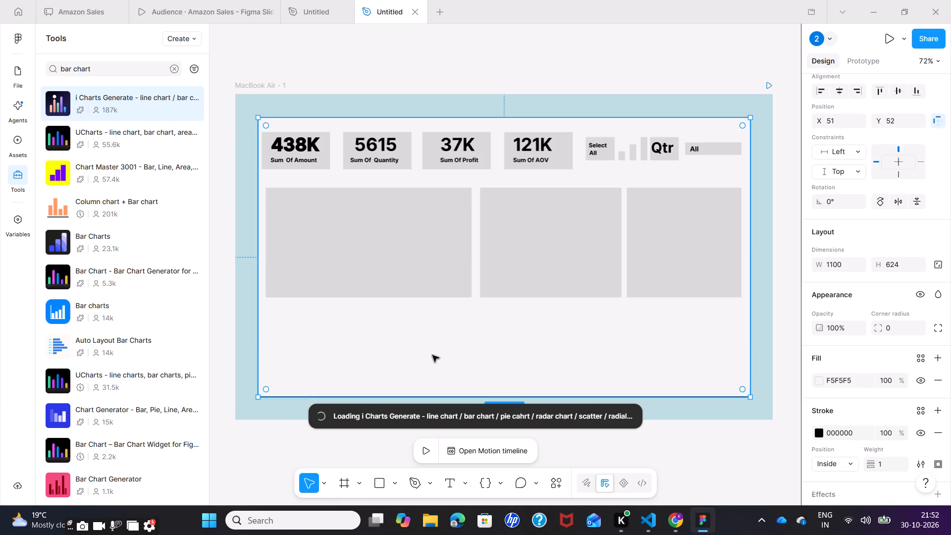
click(364, 268)
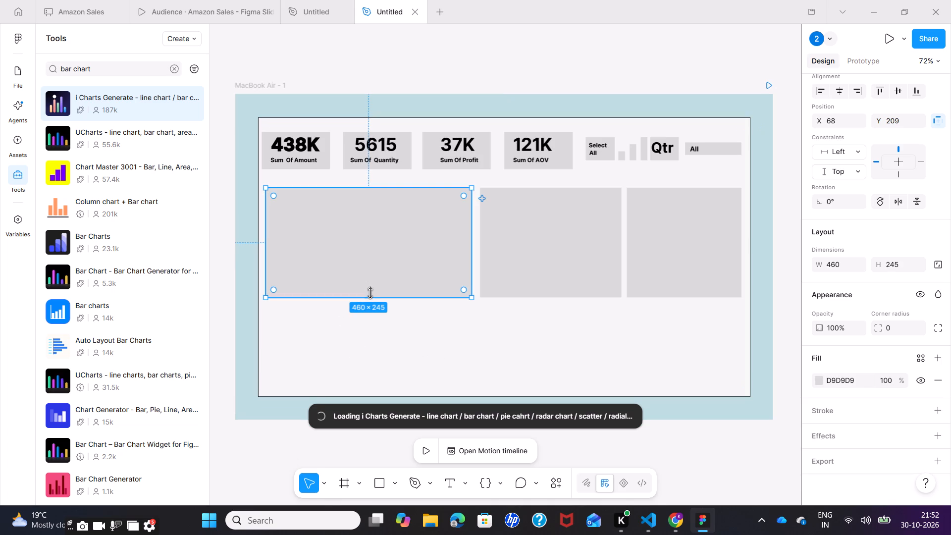
drag(370, 296, 371, 285)
click(534, 278)
drag(548, 300, 546, 290)
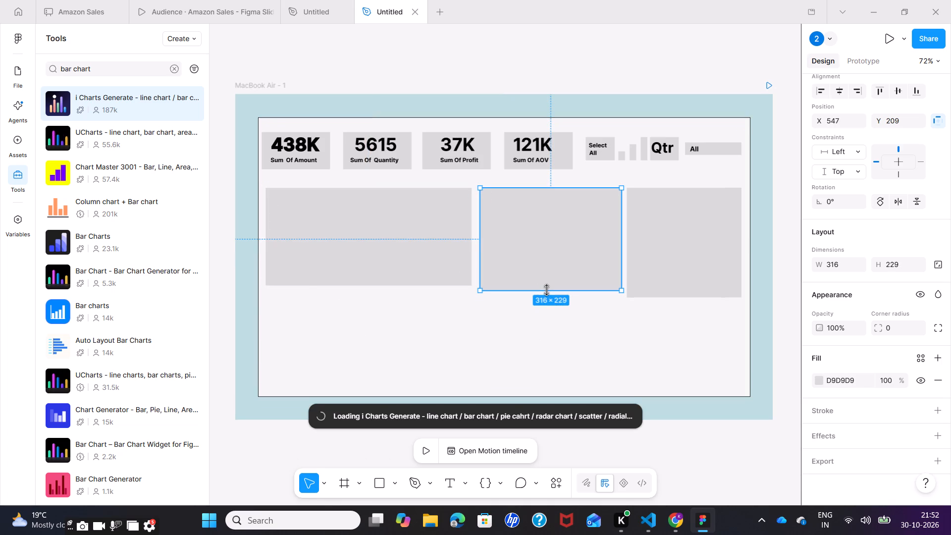
drag(546, 290, 546, 287)
click(523, 366)
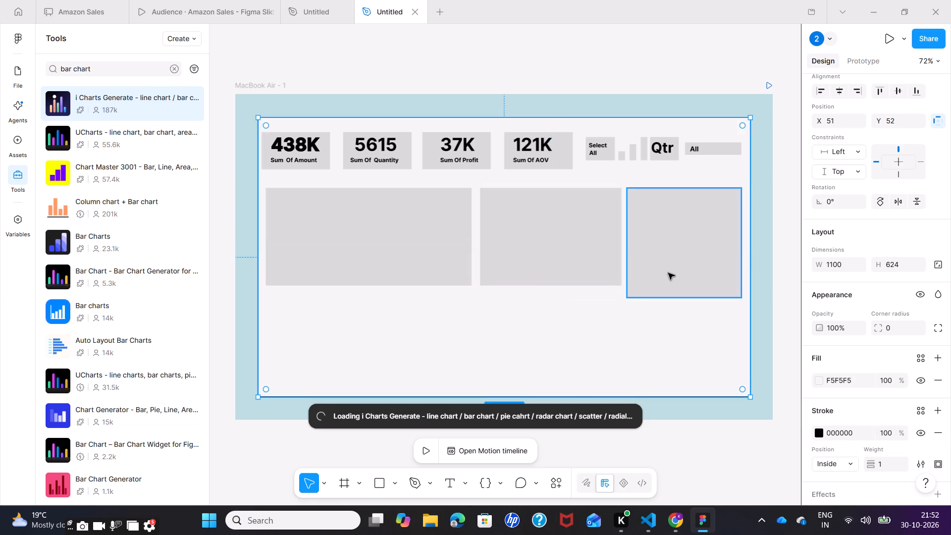
click(668, 273)
drag(680, 301, 678, 289)
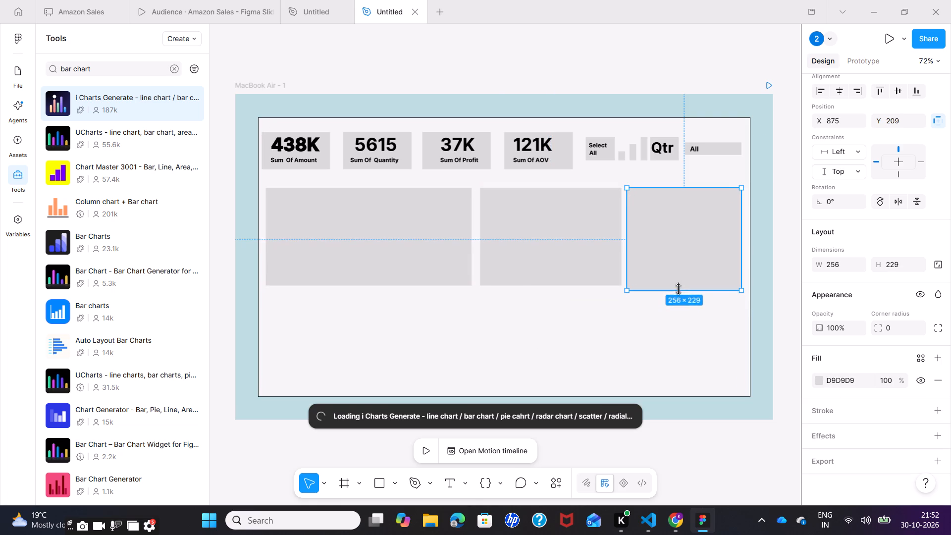
drag(678, 289, 677, 287)
click(517, 332)
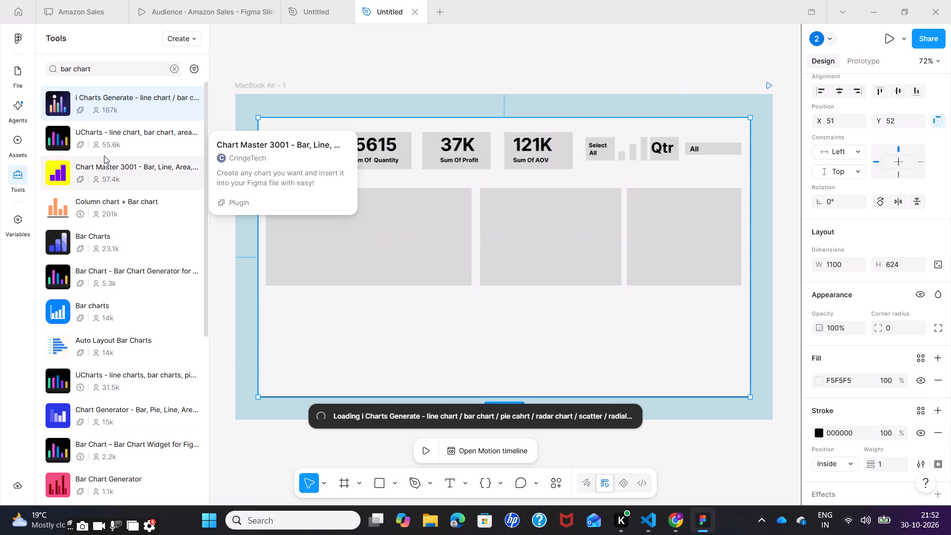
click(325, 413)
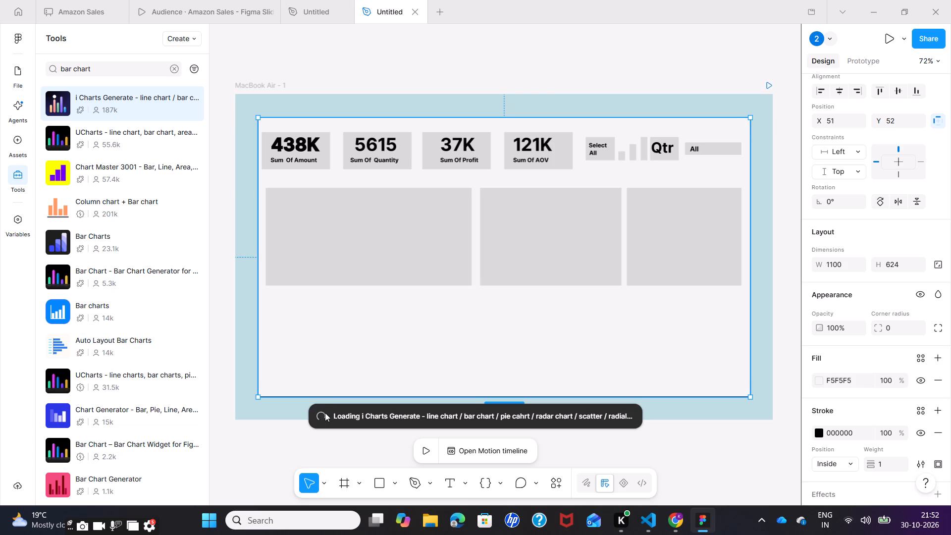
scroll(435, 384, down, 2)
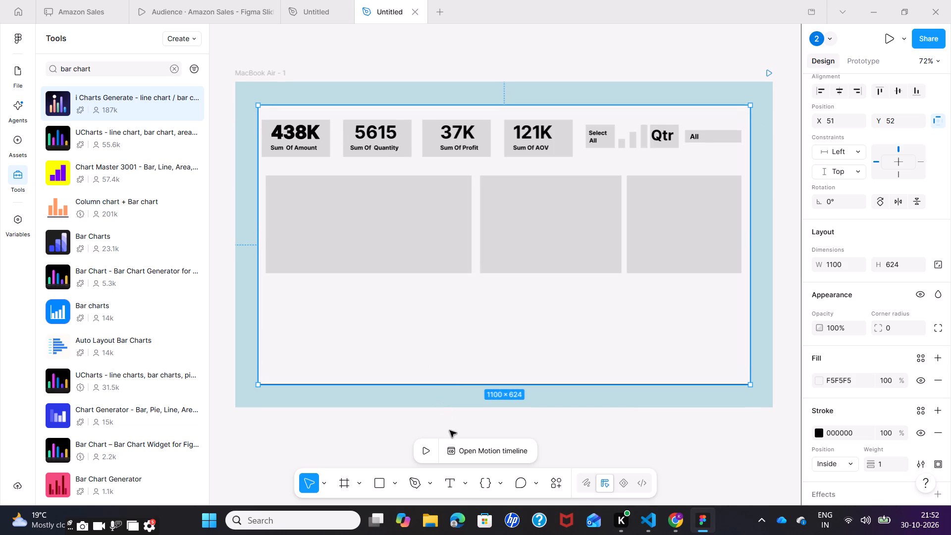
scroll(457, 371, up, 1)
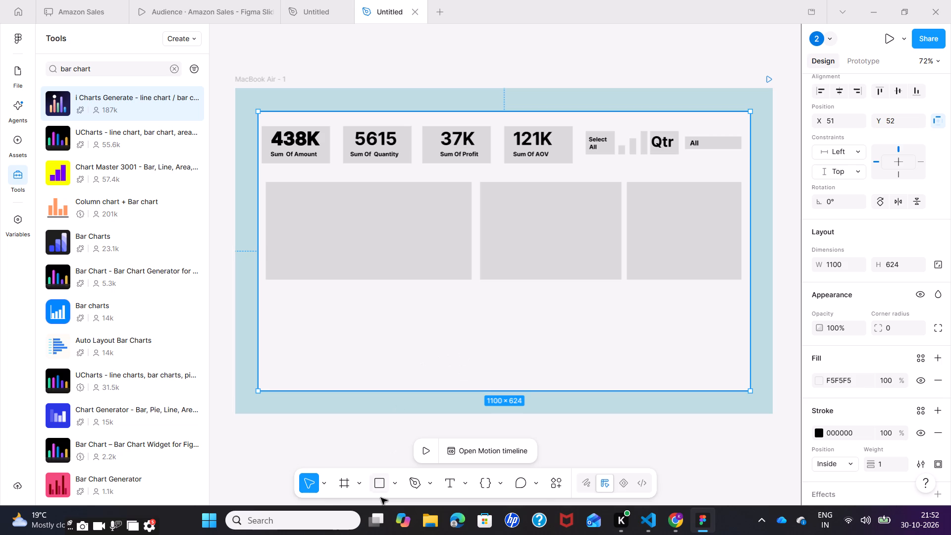
Draw a grey chart rectangle about 453 × 225 at X 75, Y 440, below the wide one and ending level with its right edge.
click(382, 482)
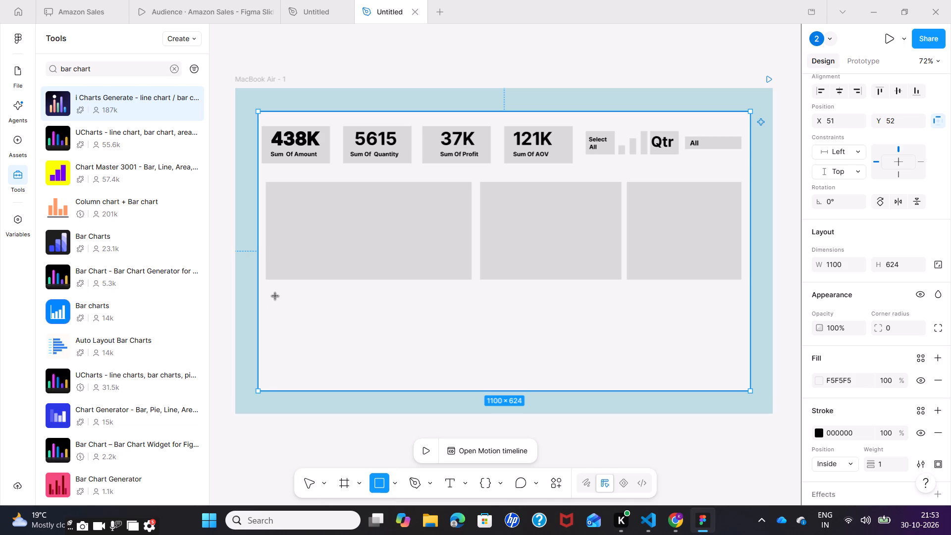
drag(268, 285, 465, 382)
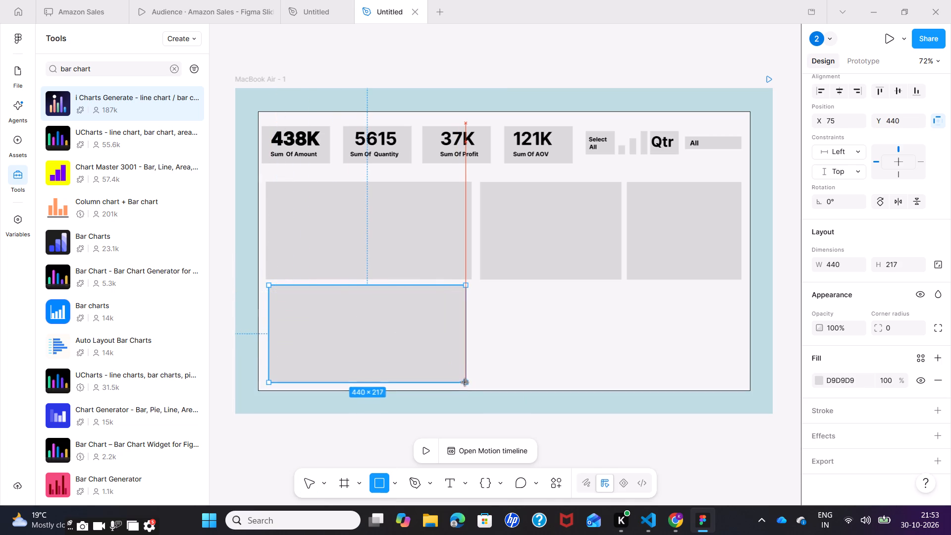
drag(465, 382, 470, 386)
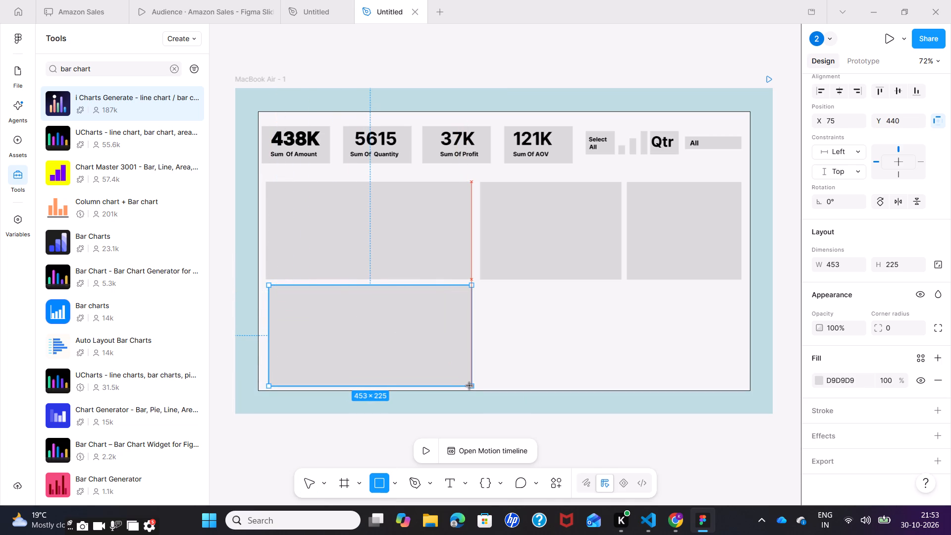
drag(470, 386, 471, 386)
click(500, 367)
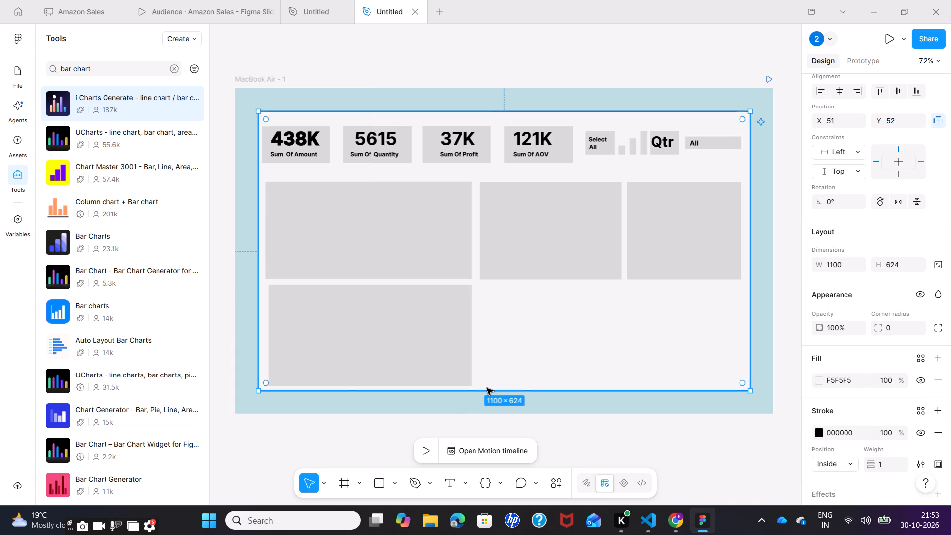
Draw a second lower-row chart rectangle about 578 × 217 at X 553, Y 448, ending level with the third upper rectangle.
click(380, 485)
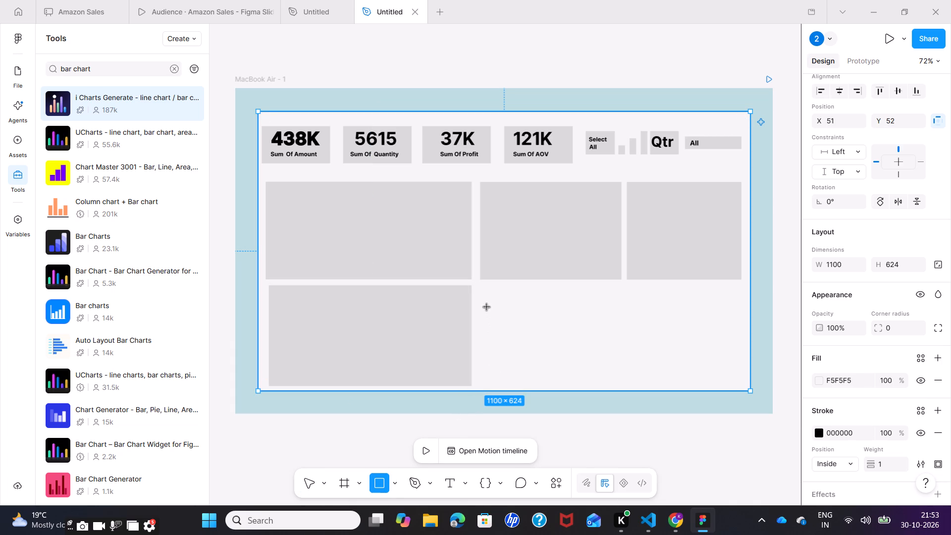
drag(483, 289, 485, 291)
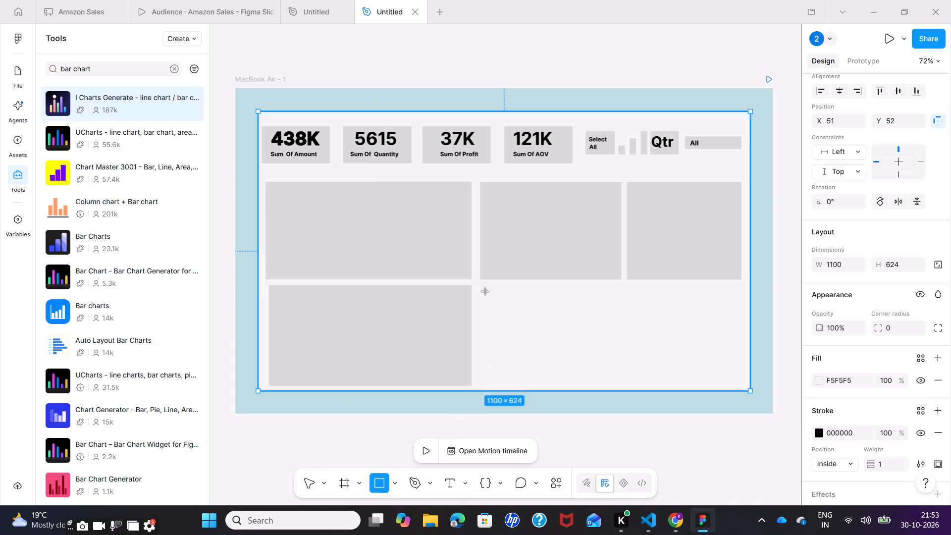
drag(485, 291, 727, 387)
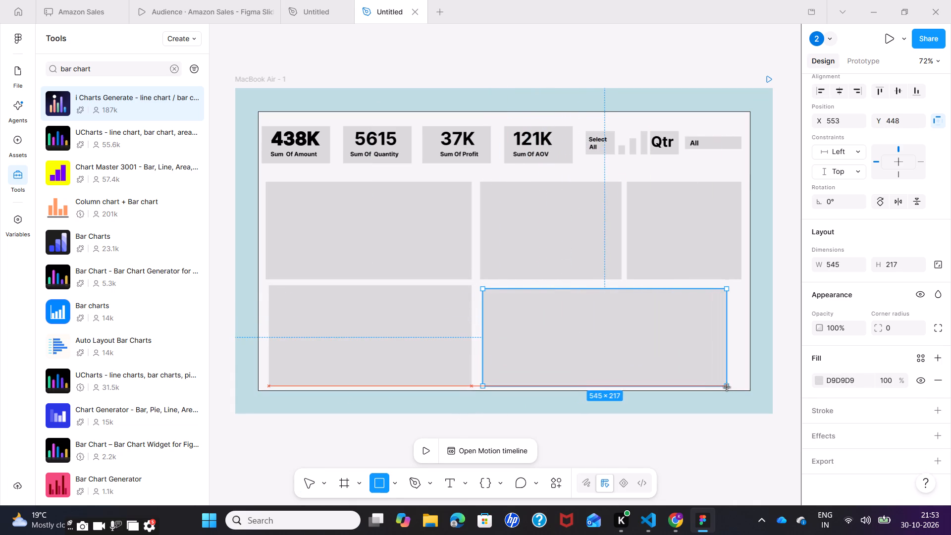
drag(727, 387, 742, 385)
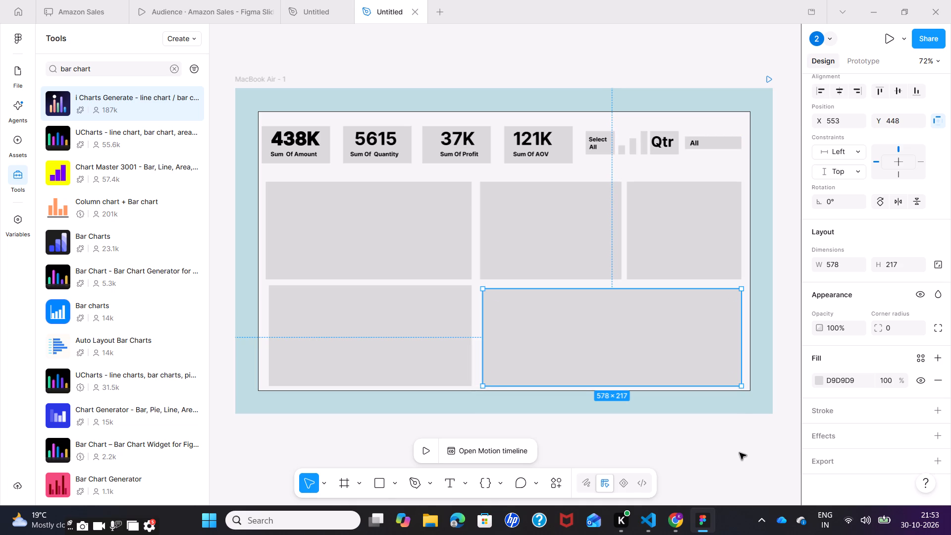
click(739, 453)
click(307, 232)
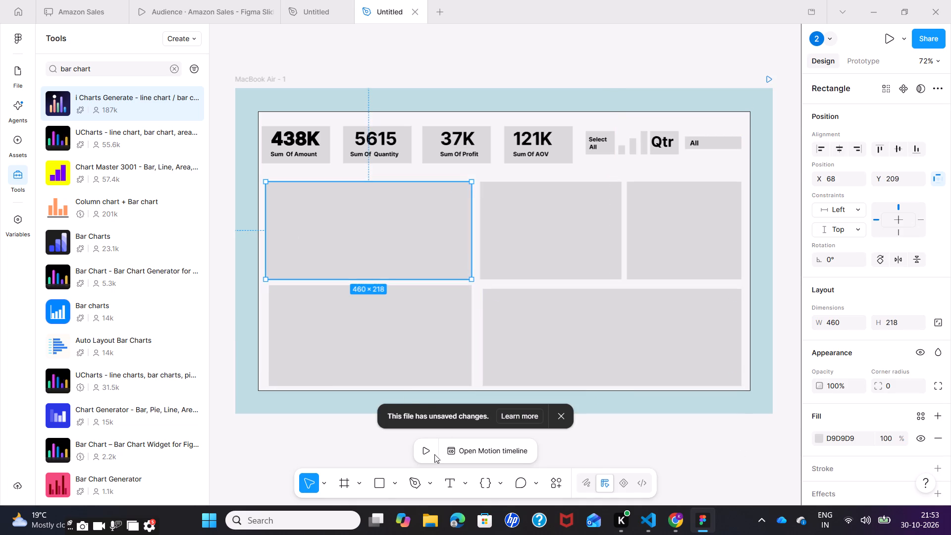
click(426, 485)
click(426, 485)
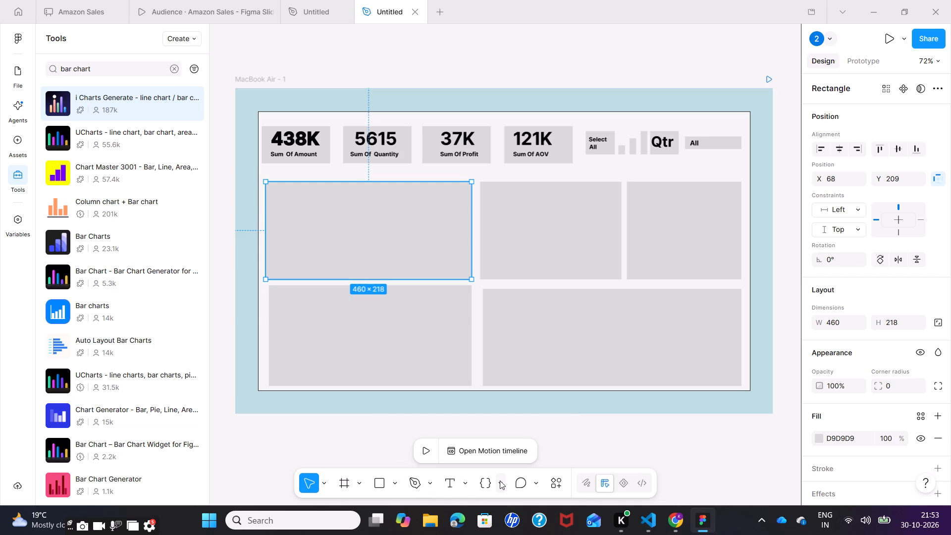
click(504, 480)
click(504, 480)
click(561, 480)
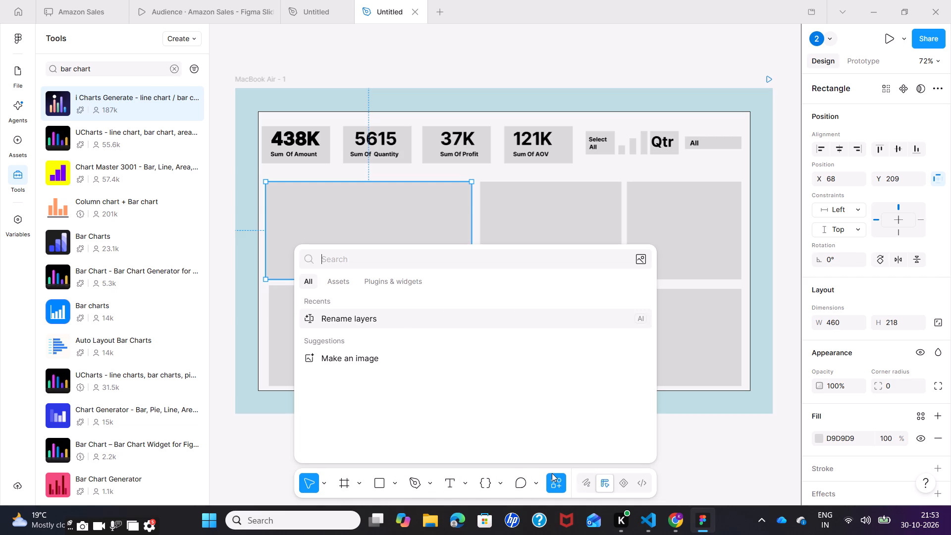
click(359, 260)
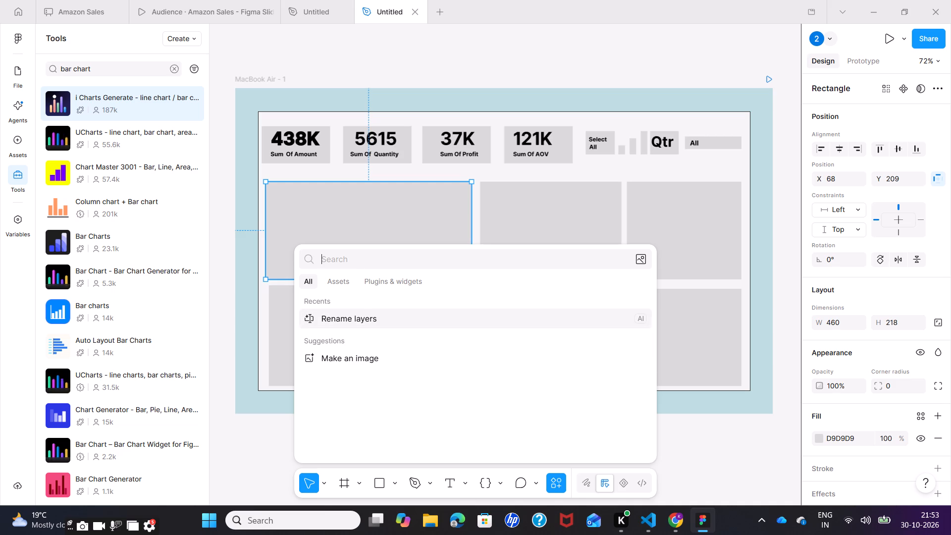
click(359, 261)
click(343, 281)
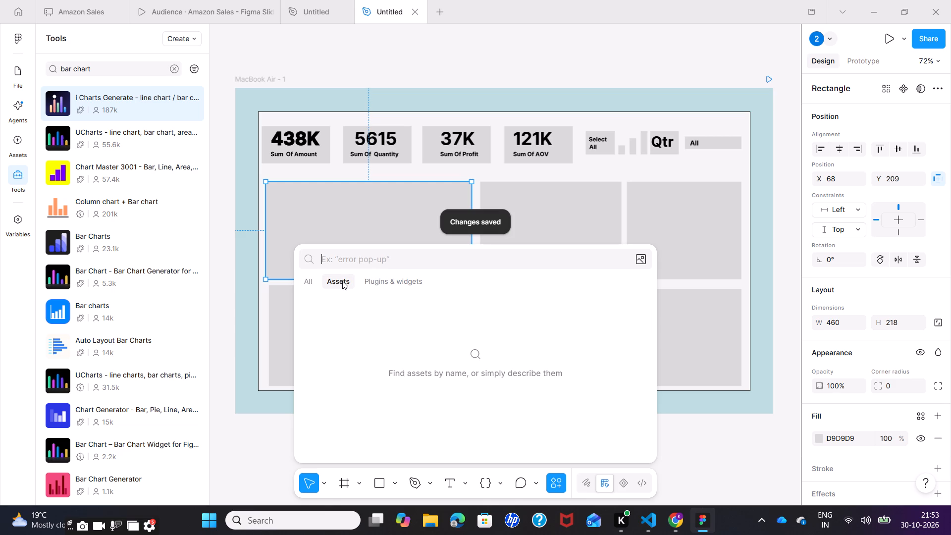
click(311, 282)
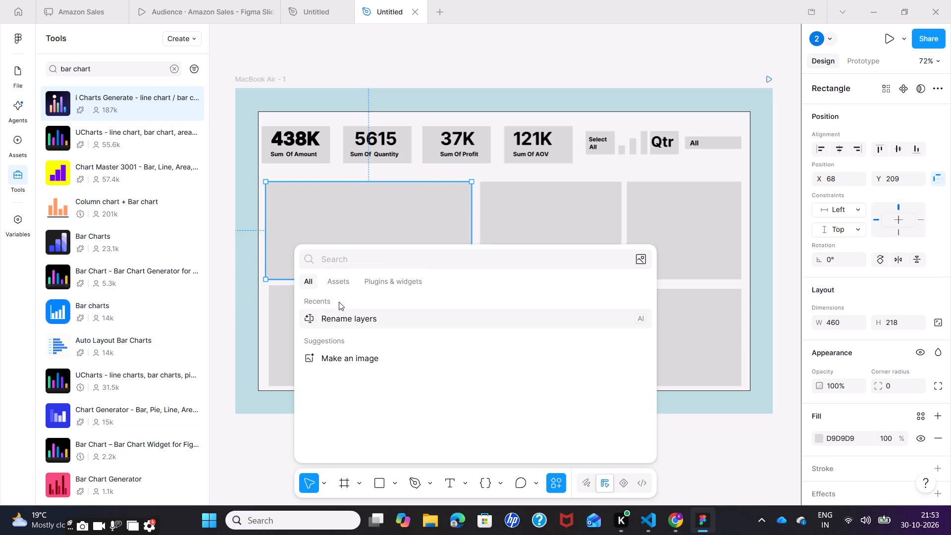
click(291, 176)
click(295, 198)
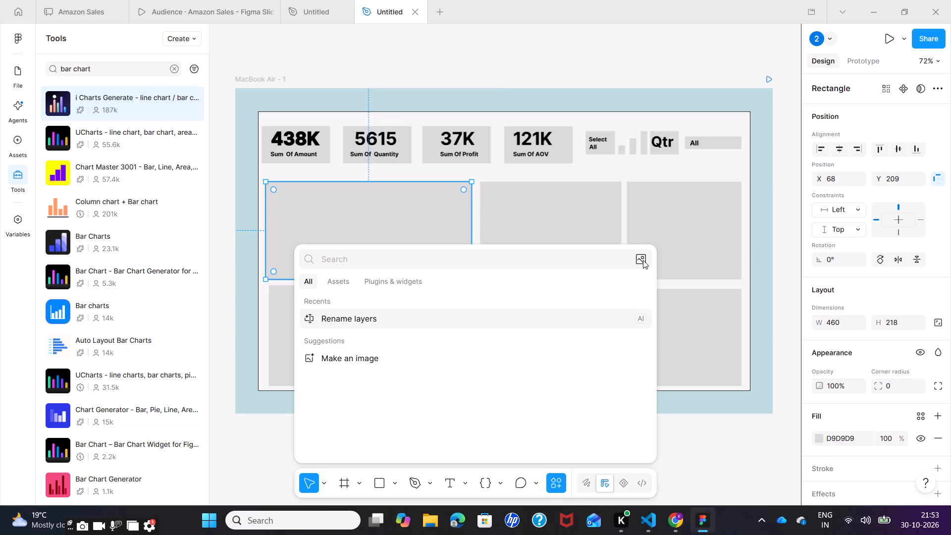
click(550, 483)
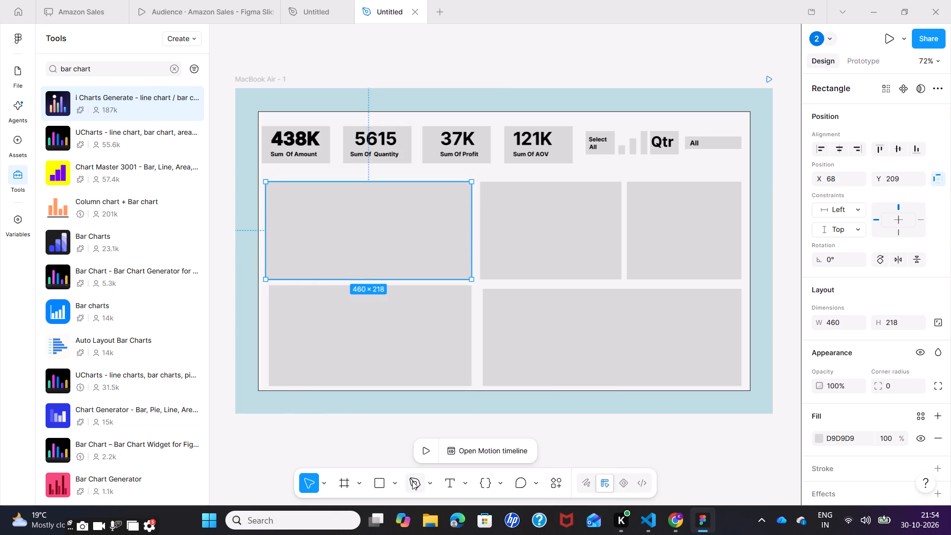
Draw a text box about 386 × 32 at X 86, Y 227 along the top of the wide upper chart rectangle.
click(447, 482)
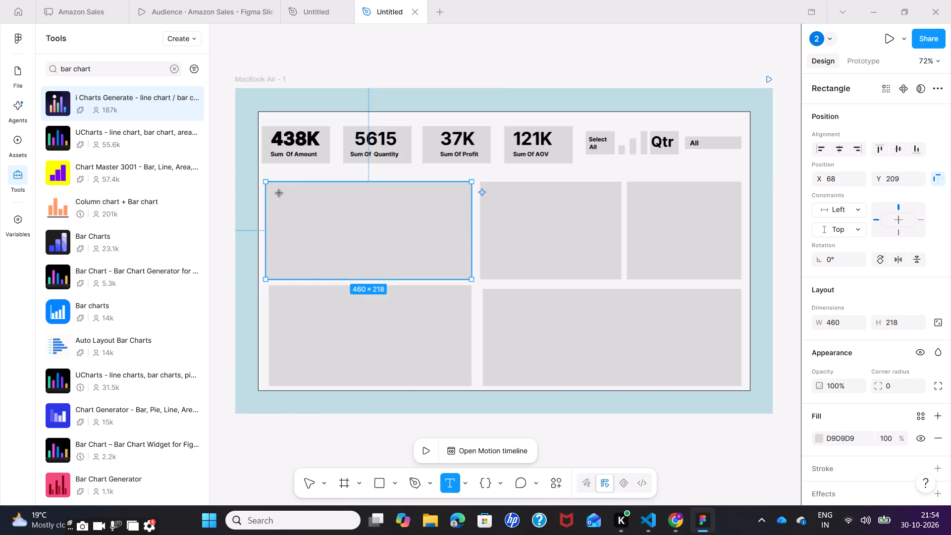
drag(273, 189, 325, 211)
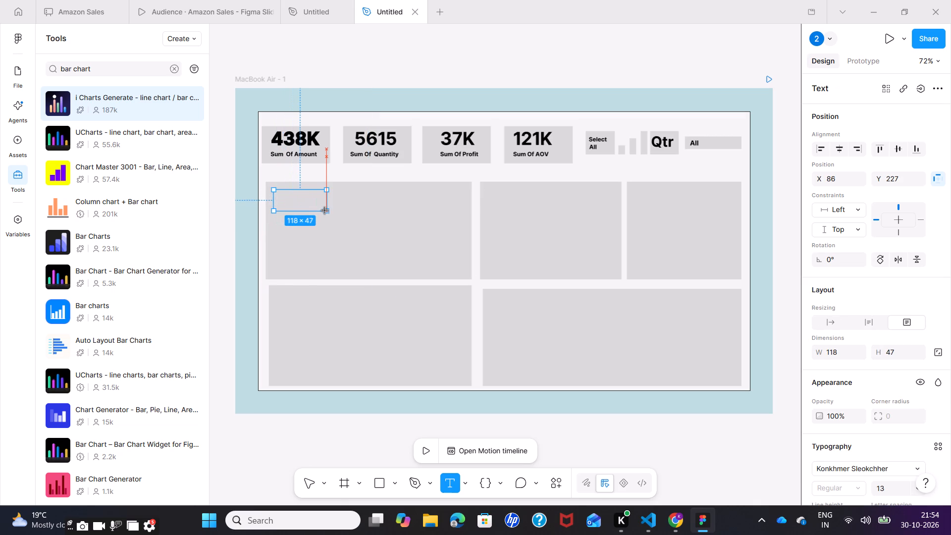
drag(325, 211, 429, 200)
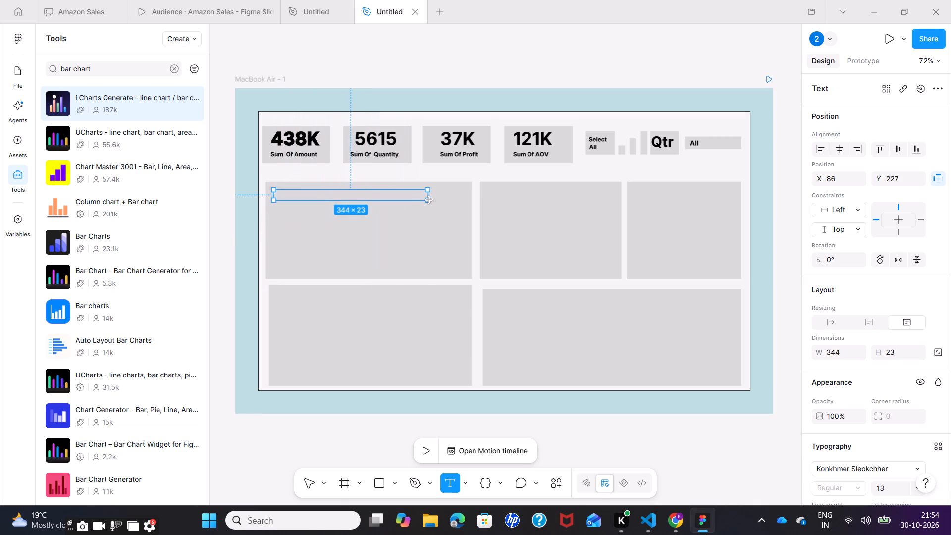
drag(429, 200, 437, 200)
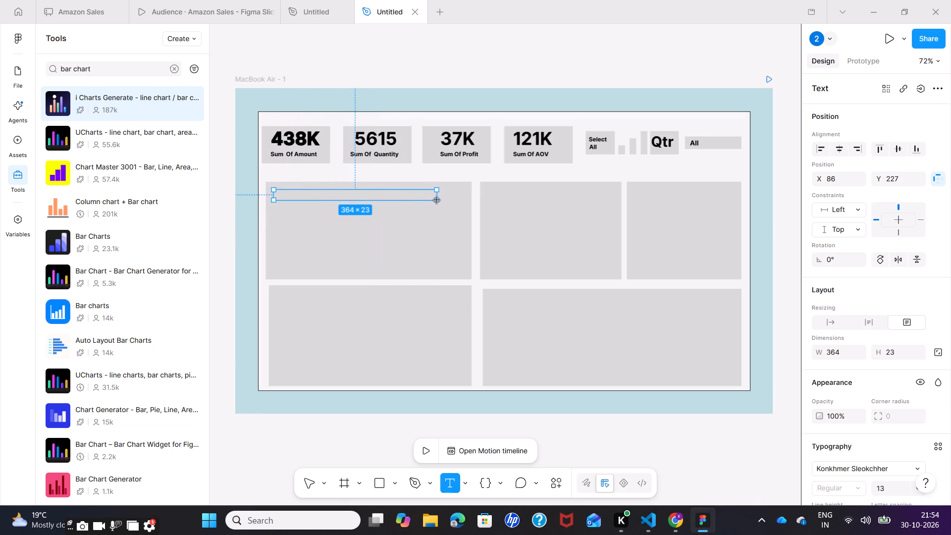
drag(437, 200, 446, 204)
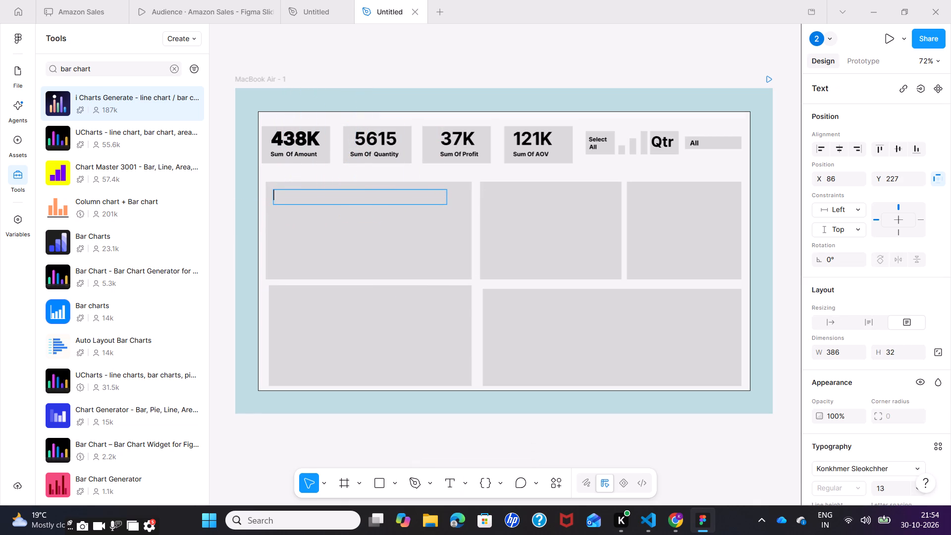
Enter the title "Sum Of Amount by State" in the new text box.
click(437, 196)
text(Sum)
key(space)
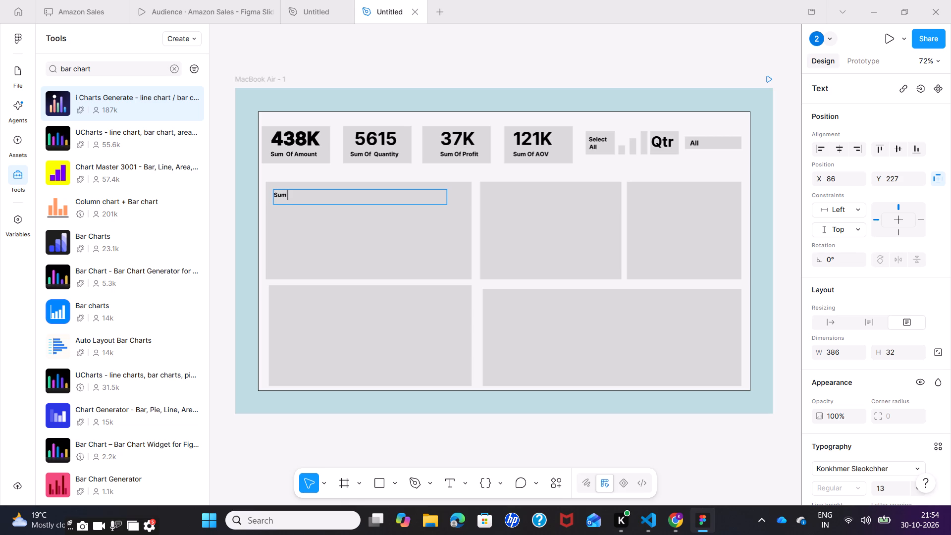
text(Of)
key(space)
text(Amount)
key(space)
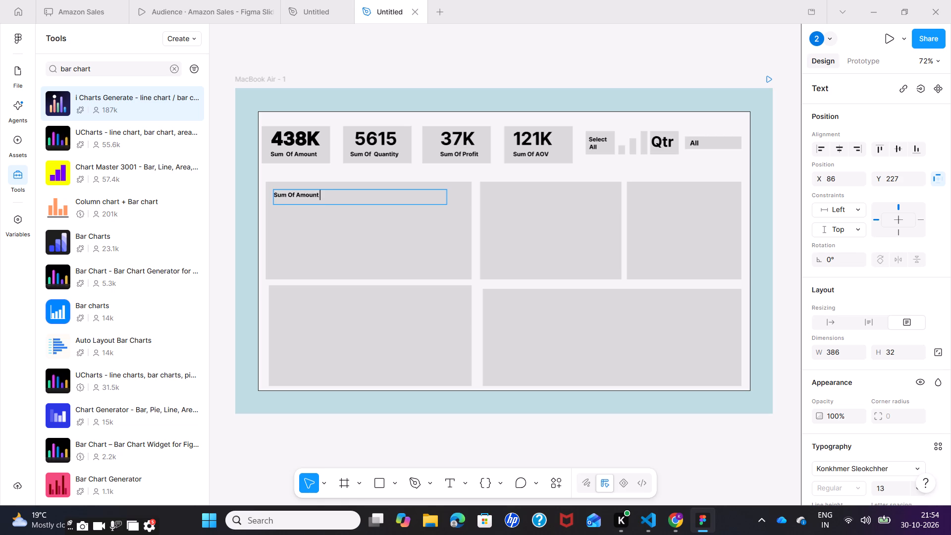
text(by)
key(space)
text(Sa)
key(BackSpace)
text(tate)
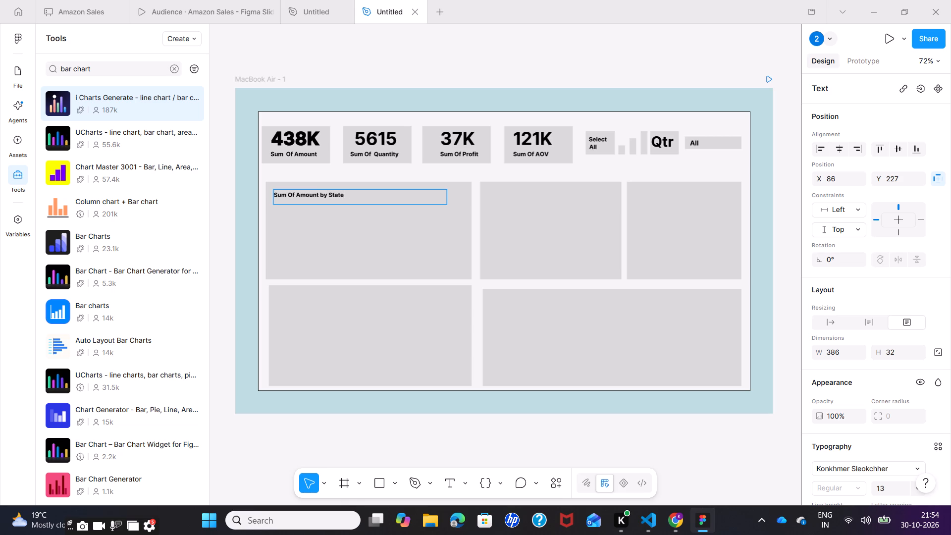
click(423, 195)
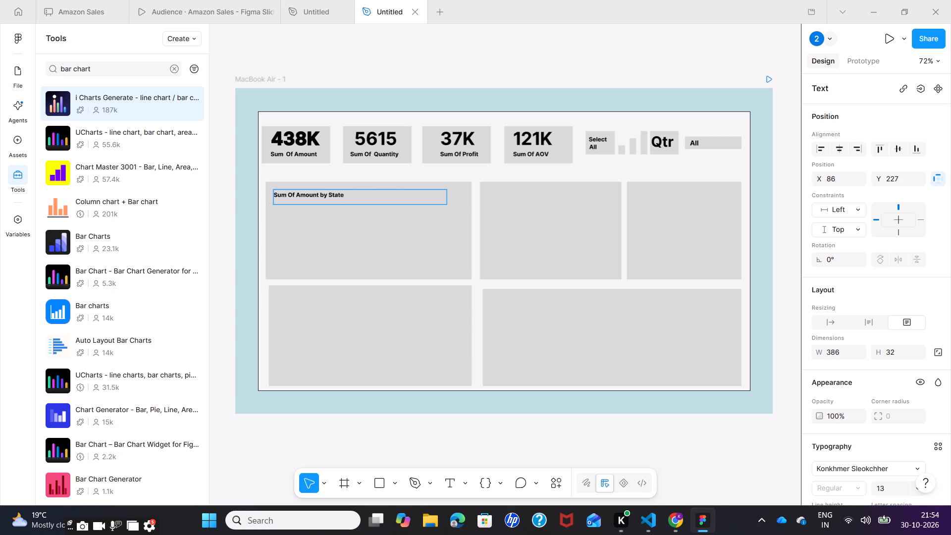
click(439, 191)
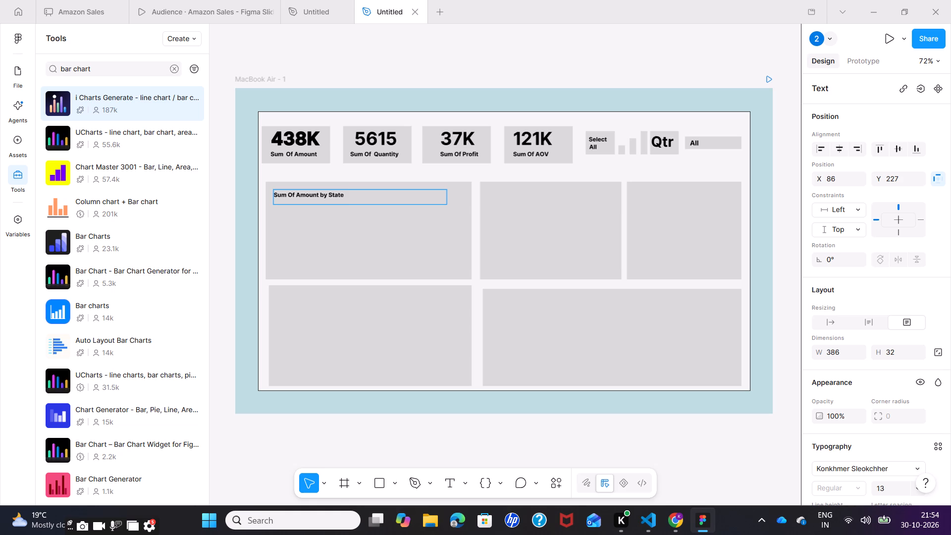
click(444, 190)
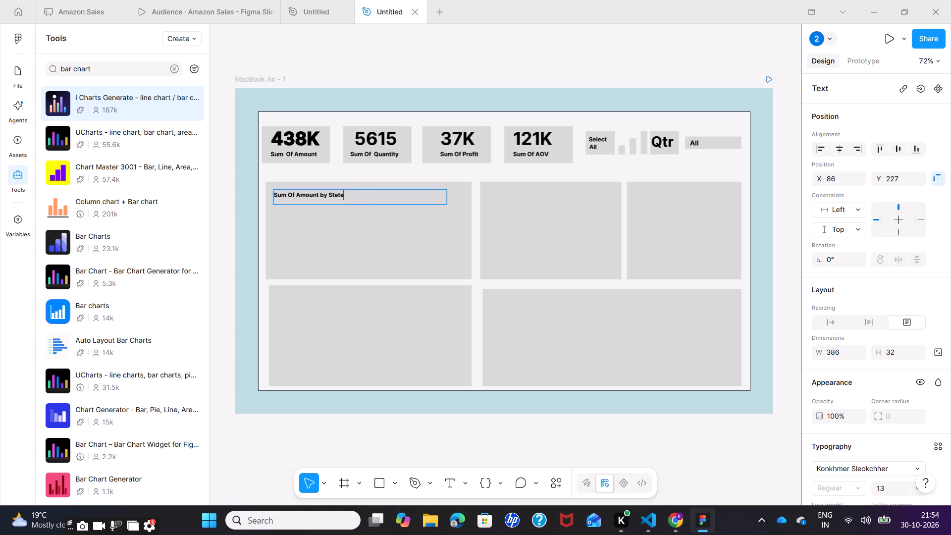
click(444, 203)
Set the font size of the whole "Sum Of Amount by State" title to 16.
click(444, 189)
double_click(444, 193)
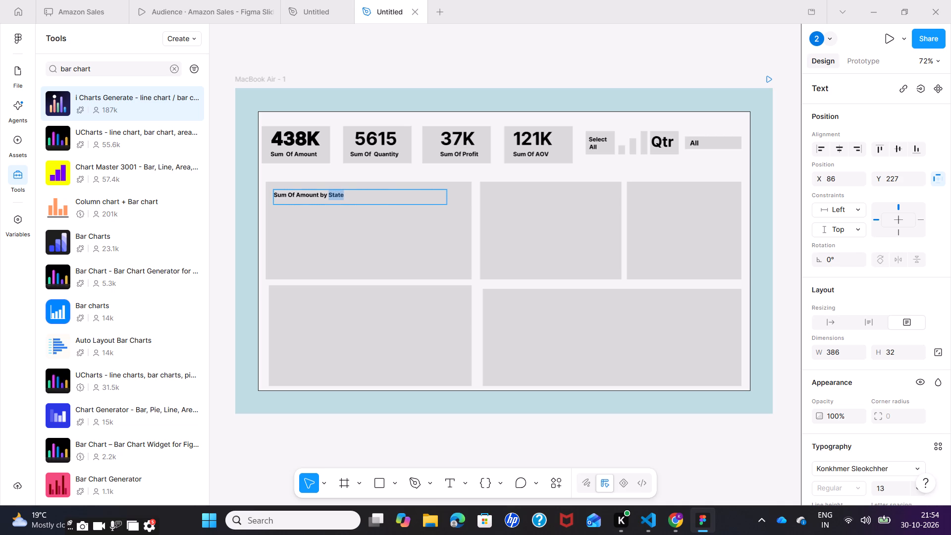
click(422, 193)
click(419, 194)
key(ctrl+a)
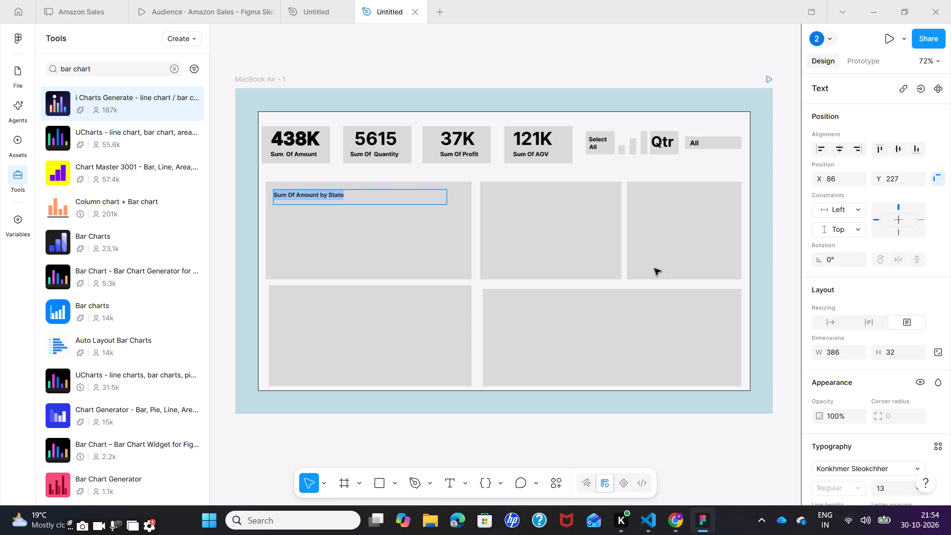
scroll(912, 425, down, 2)
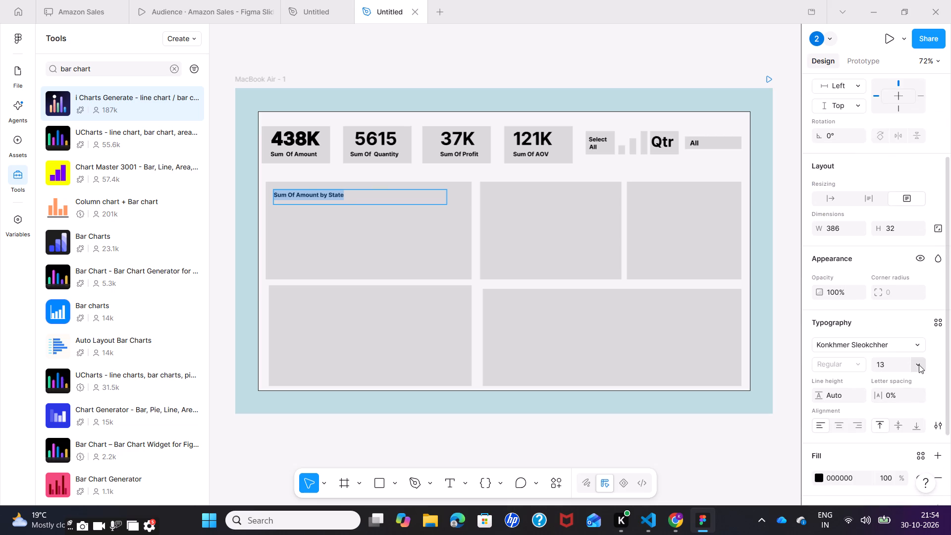
click(919, 365)
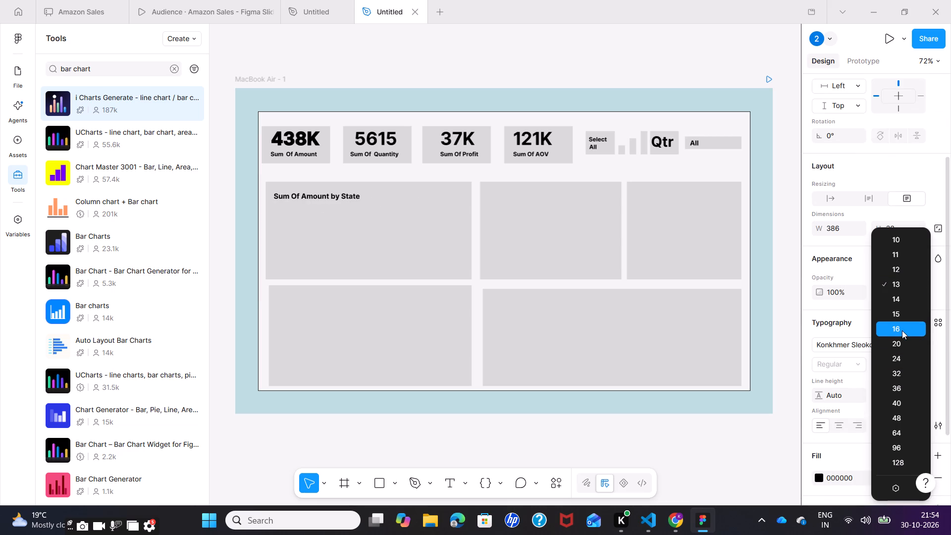
click(902, 330)
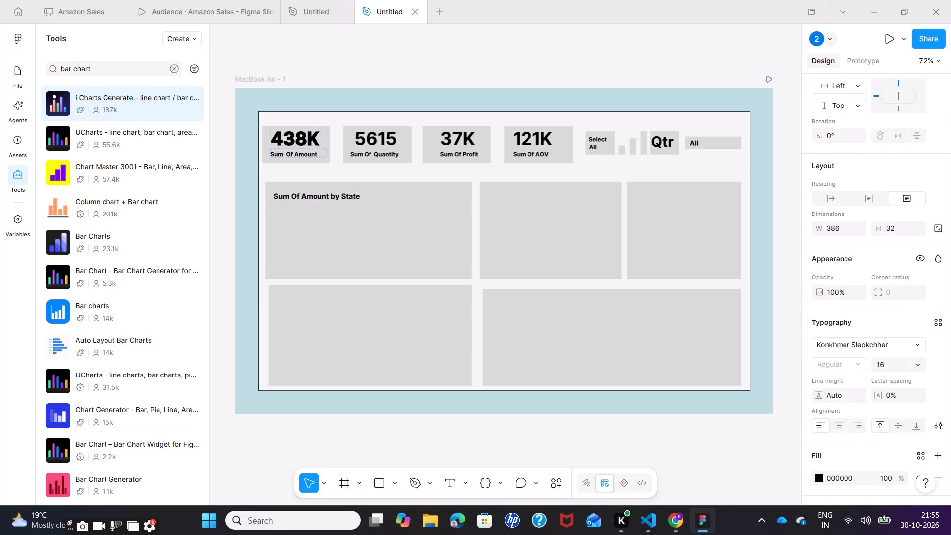
Widen the "Sum Of Amount by State" text box by its upper-right corner and raise its top edge slightly.
click(296, 191)
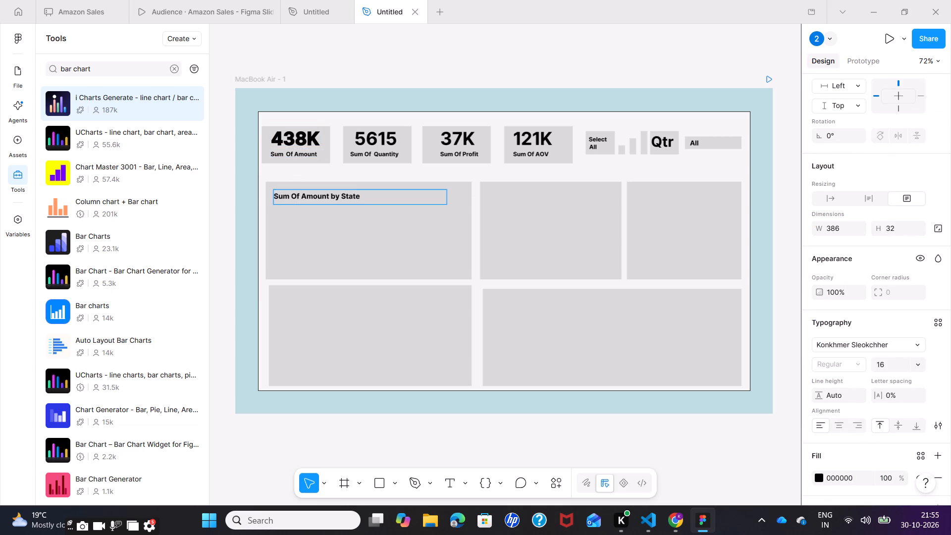
click(367, 202)
click(364, 219)
click(377, 230)
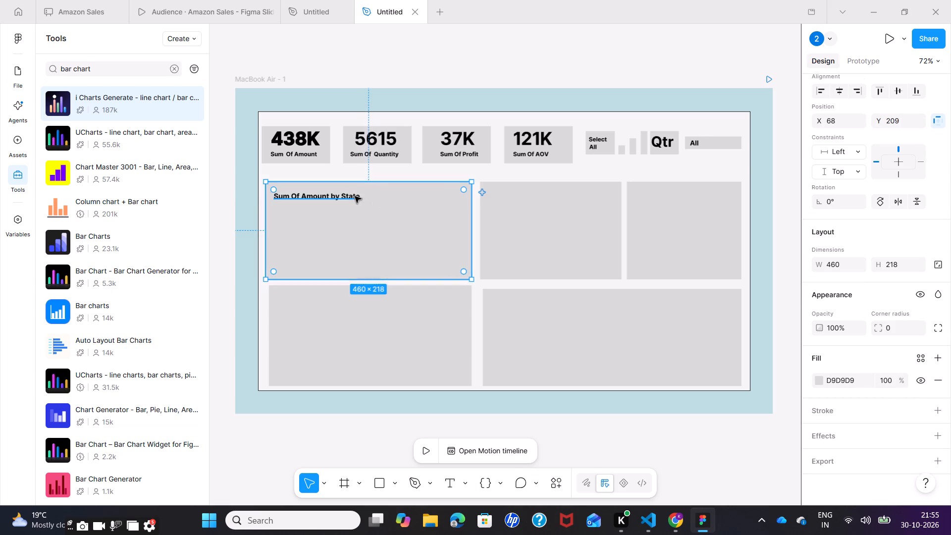
click(355, 196)
drag(447, 189, 456, 189)
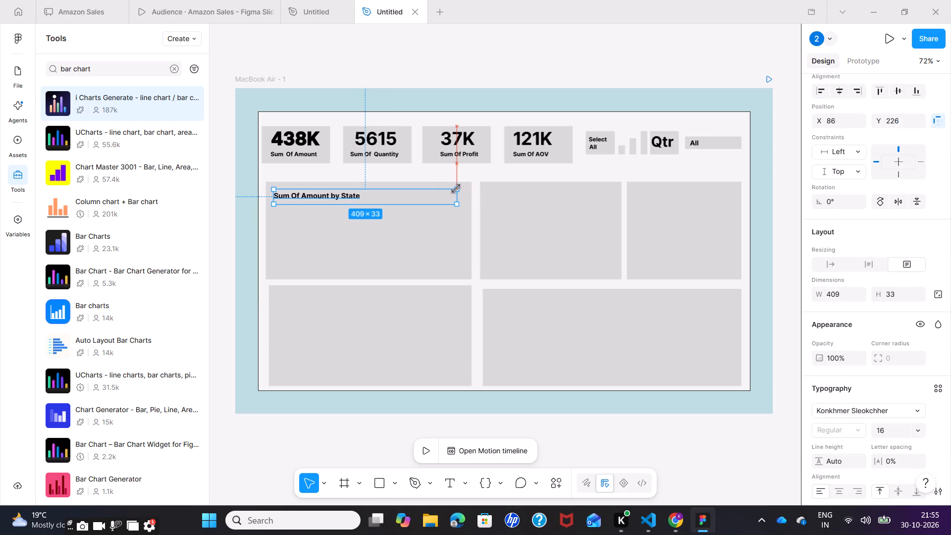
drag(456, 189, 509, 187)
click(345, 255)
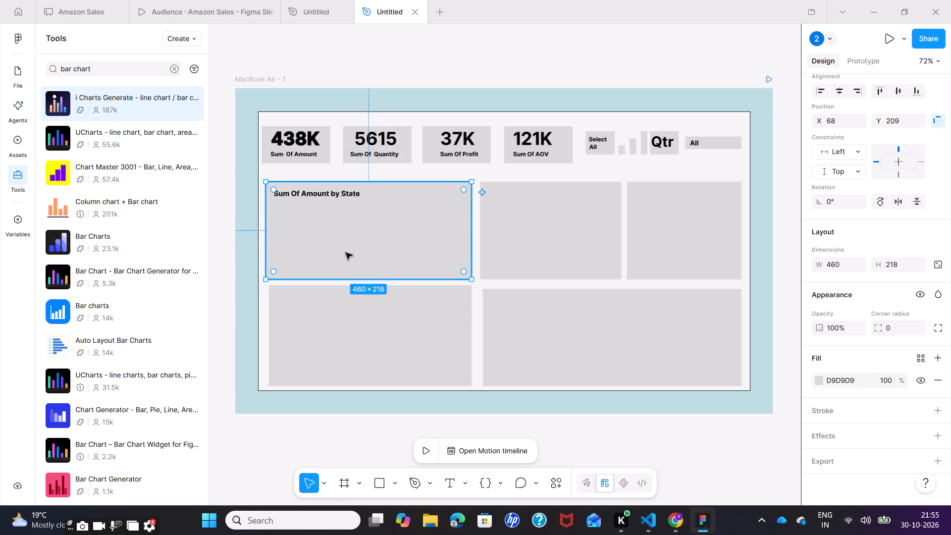
click(347, 252)
Add the text "Sum Of Quantity by Category" at X 683, Y 304 inside the second upper chart rectangle.
click(557, 218)
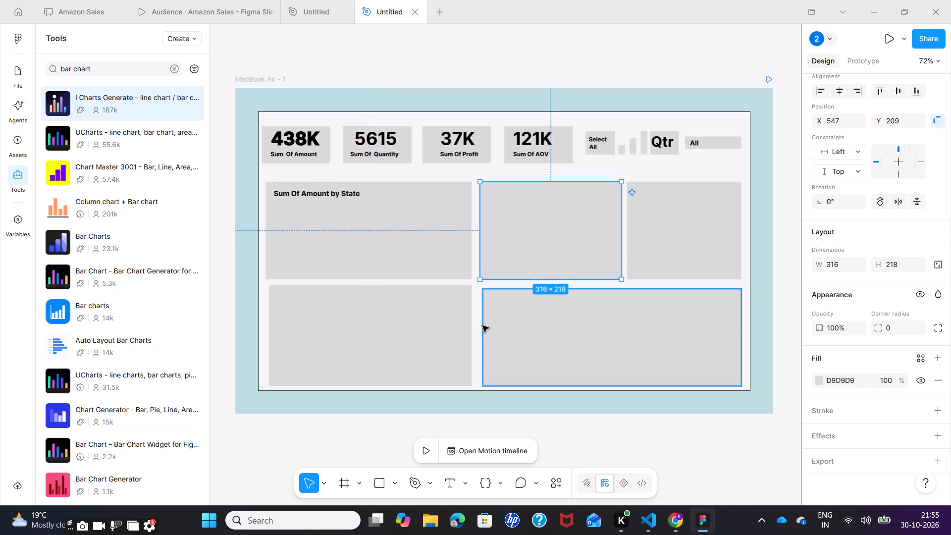
click(449, 482)
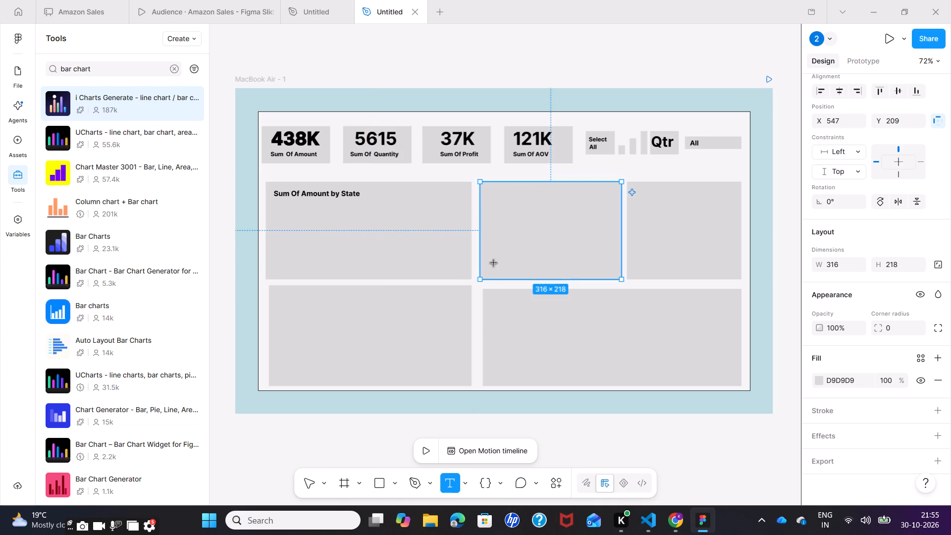
click(541, 224)
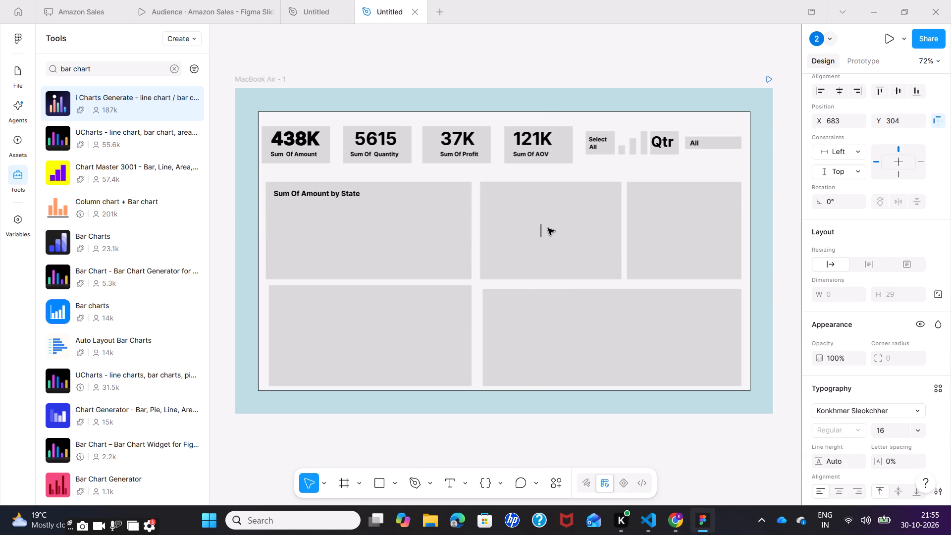
text(Sum)
key(space)
key(shift+o)
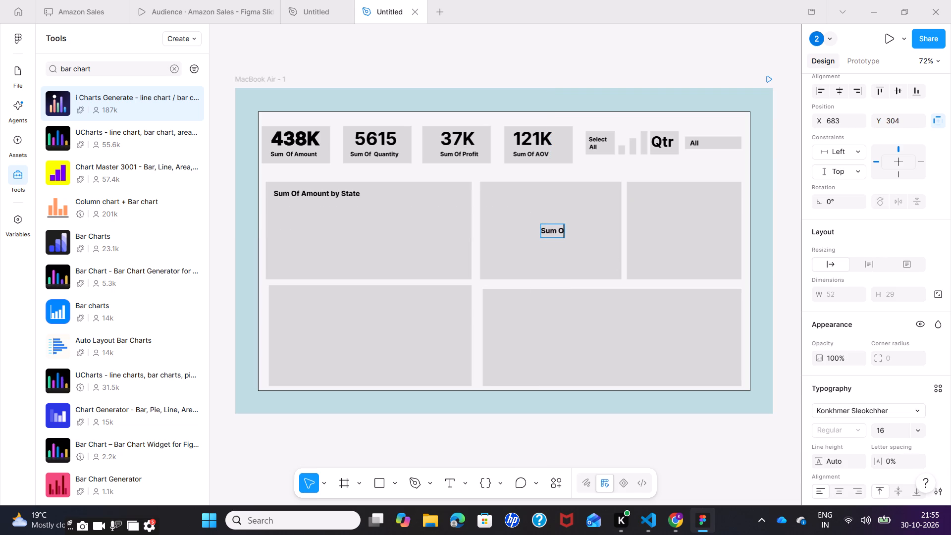
text(f)
key(space)
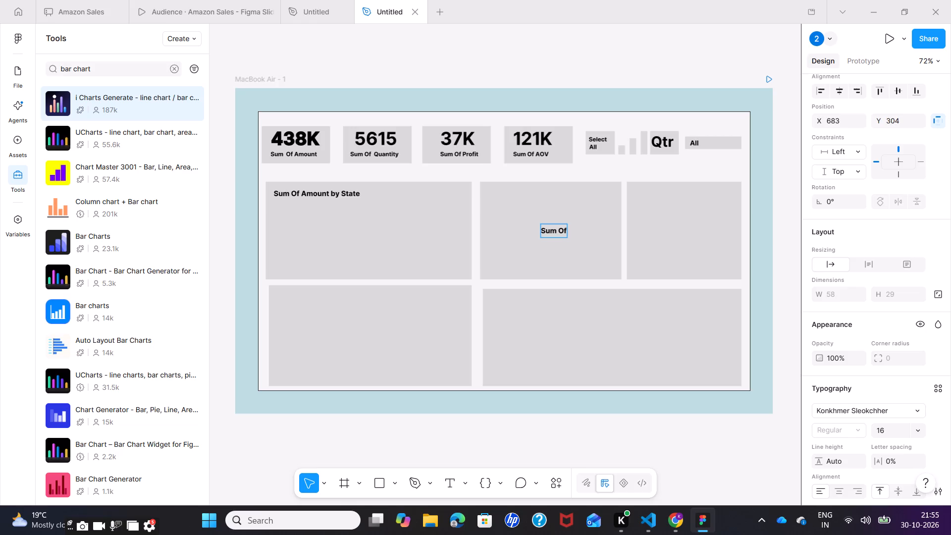
key(shift+q)
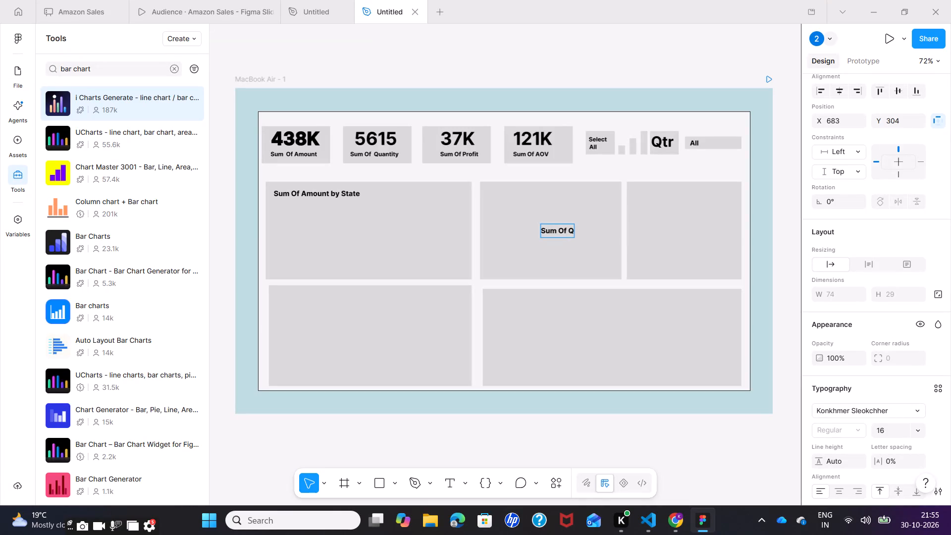
key(u)
text(antity)
key(space)
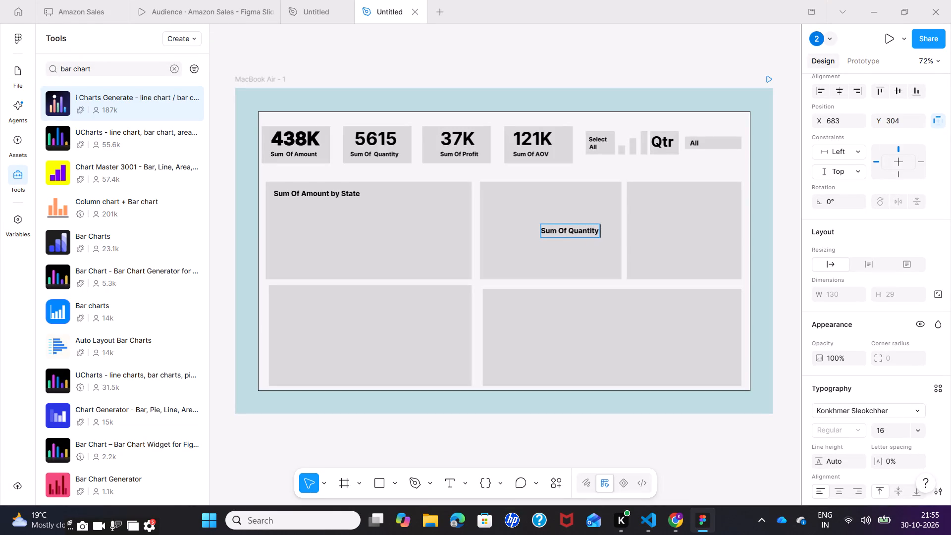
text(by)
key(space)
text(Ca)
text(tegory)
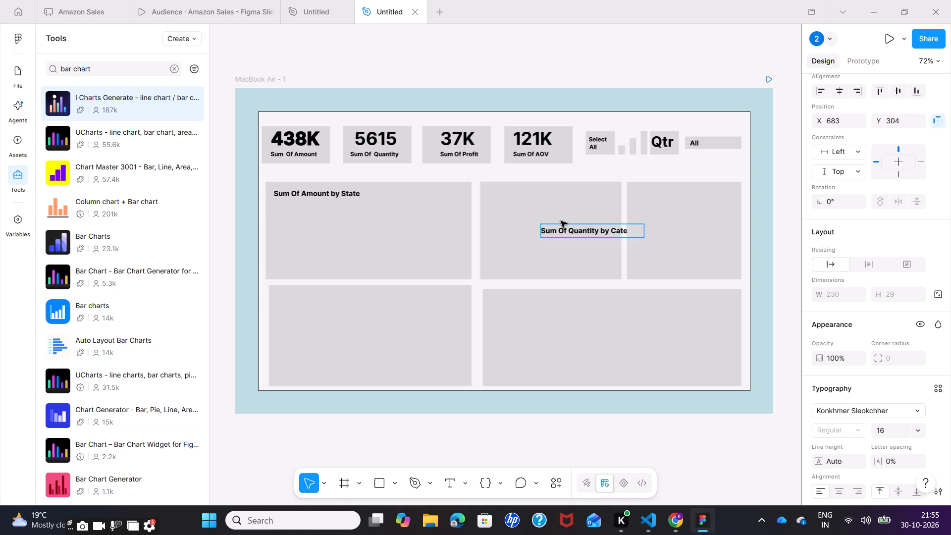
Move the "Sum Of Quantity by Category" title to the upper-left corner of the second upper chart rectangle, level with "Sum Of Amount by State".
drag(568, 221, 556, 220)
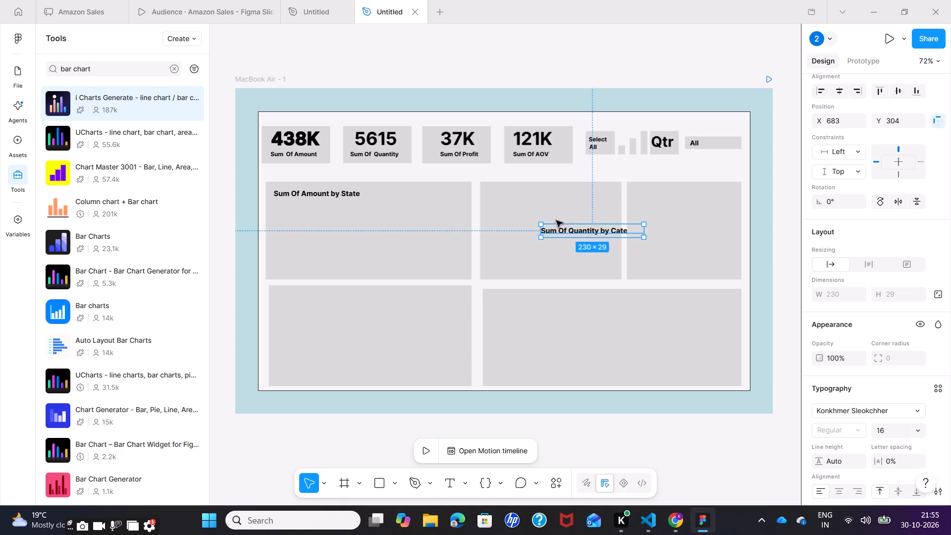
drag(556, 220, 538, 213)
drag(562, 224, 505, 196)
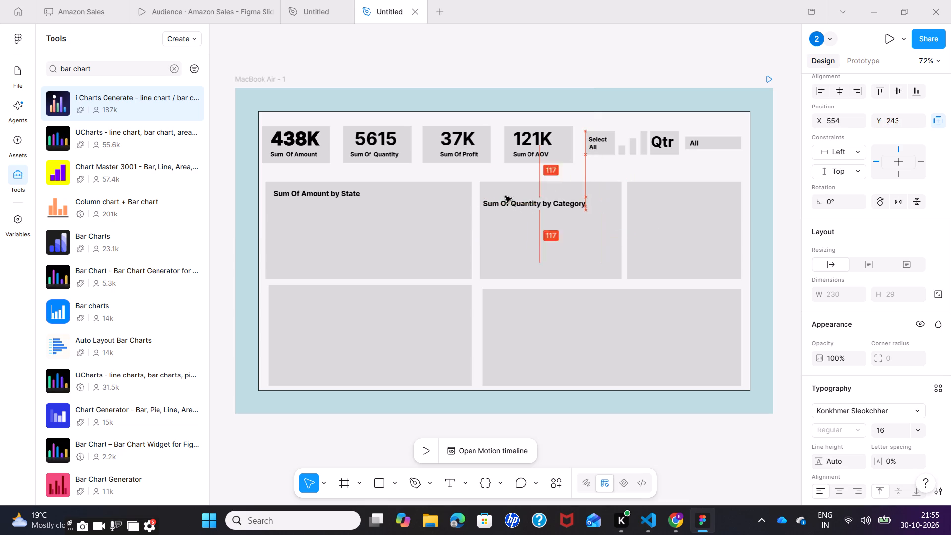
drag(505, 196, 505, 185)
click(506, 221)
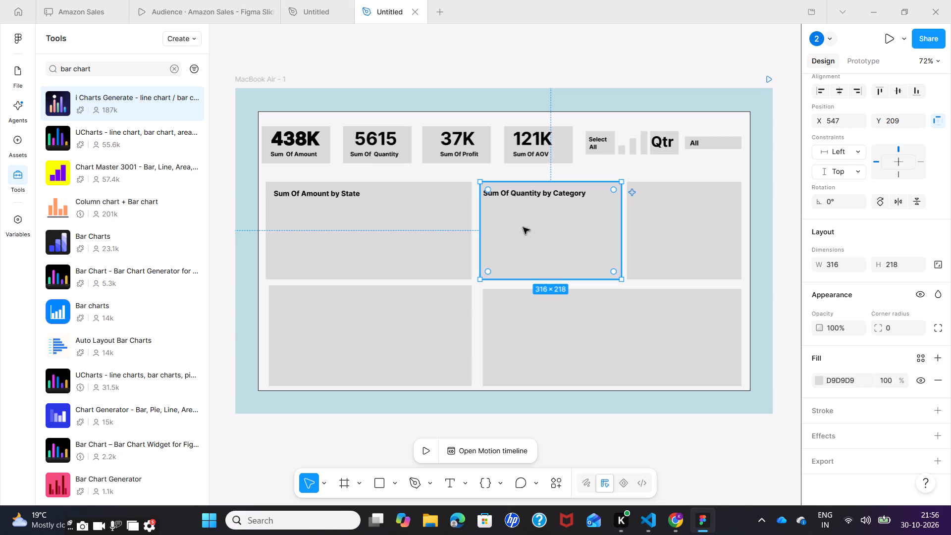
Add a 231 × 25 text box at X 888, Y 224 in the third upper chart rectangle reading "Profit by Month".
scroll(523, 227, up, 1)
click(573, 330)
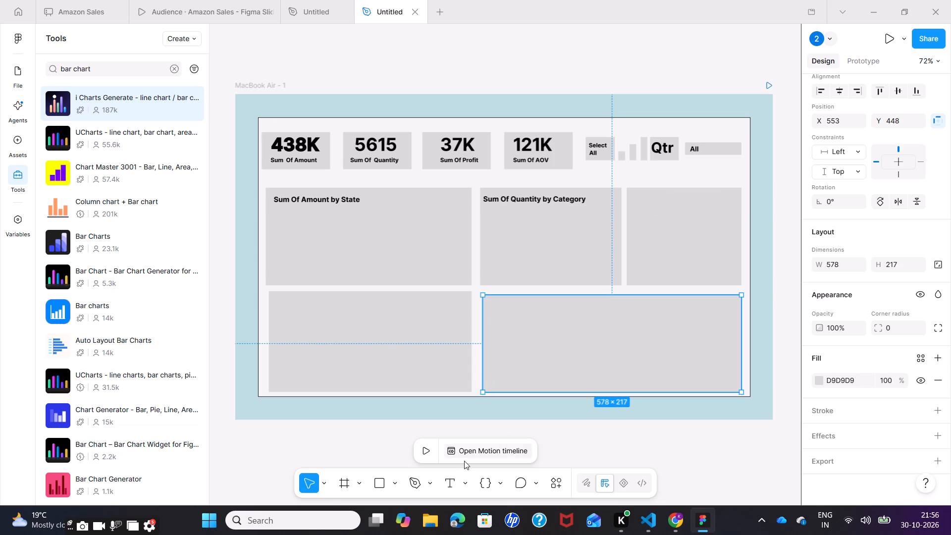
click(449, 481)
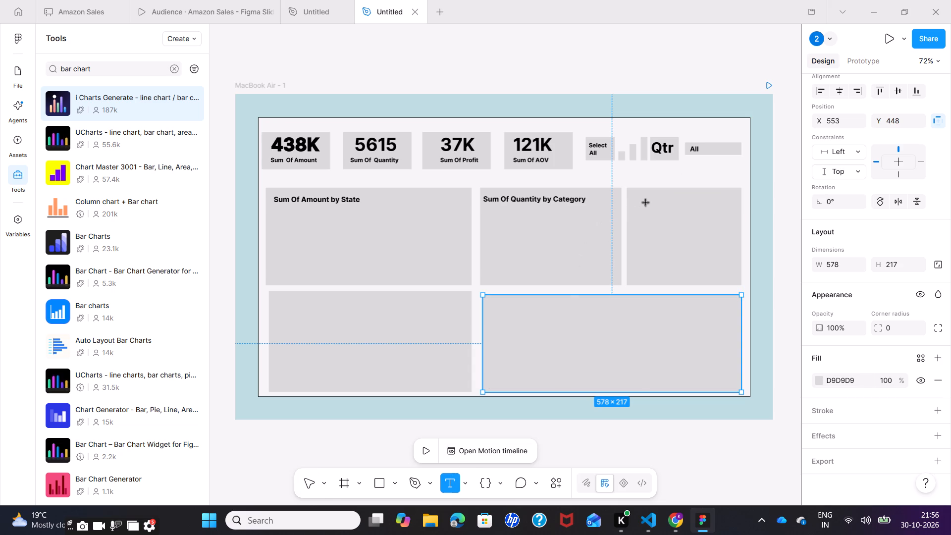
drag(633, 194, 656, 202)
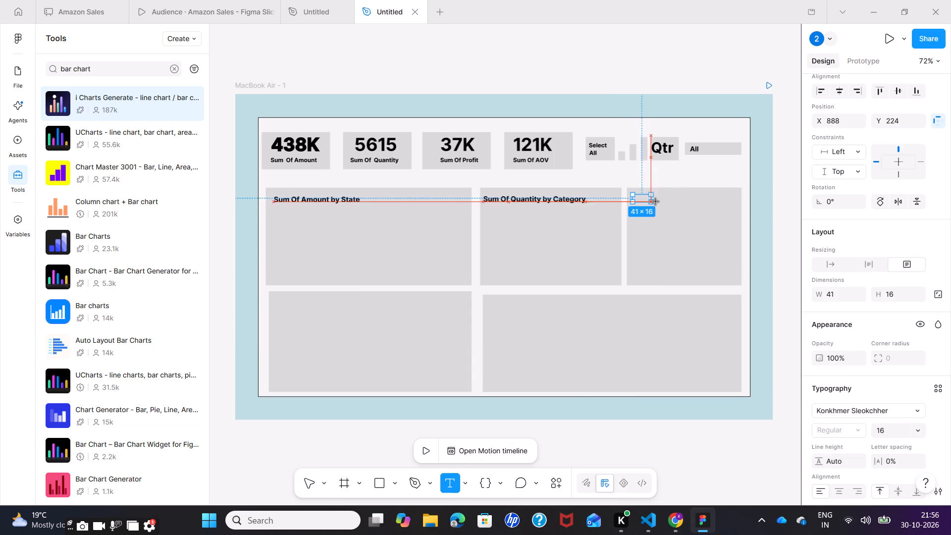
drag(656, 202, 736, 203)
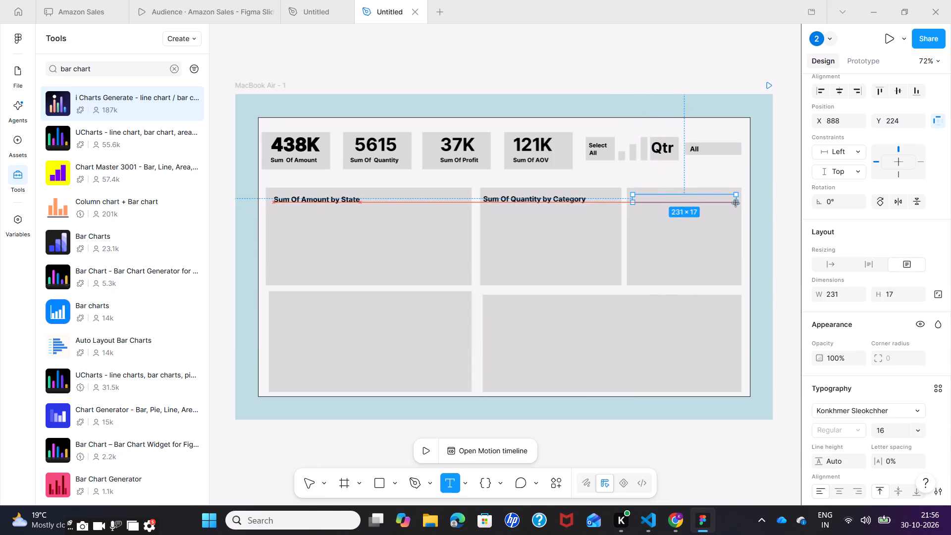
drag(736, 203, 736, 208)
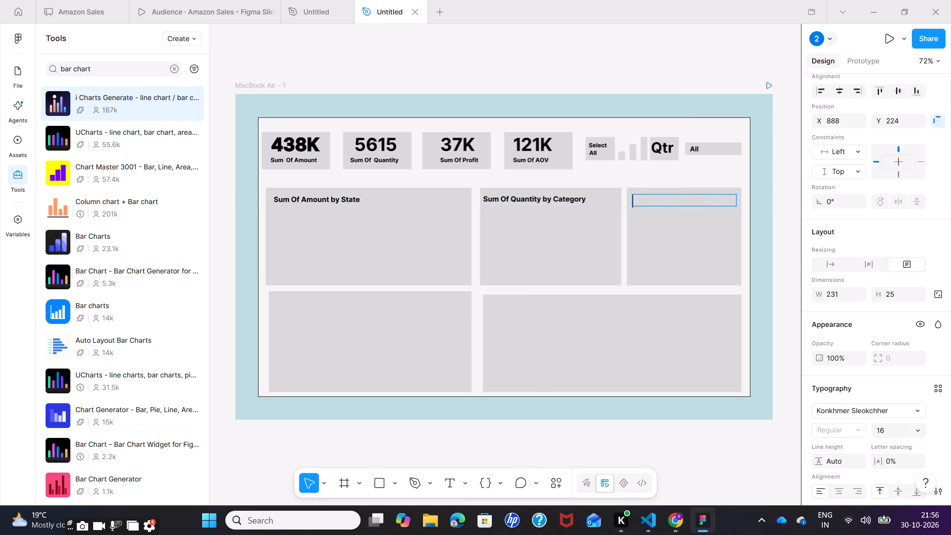
key(shift+p)
text(rofit)
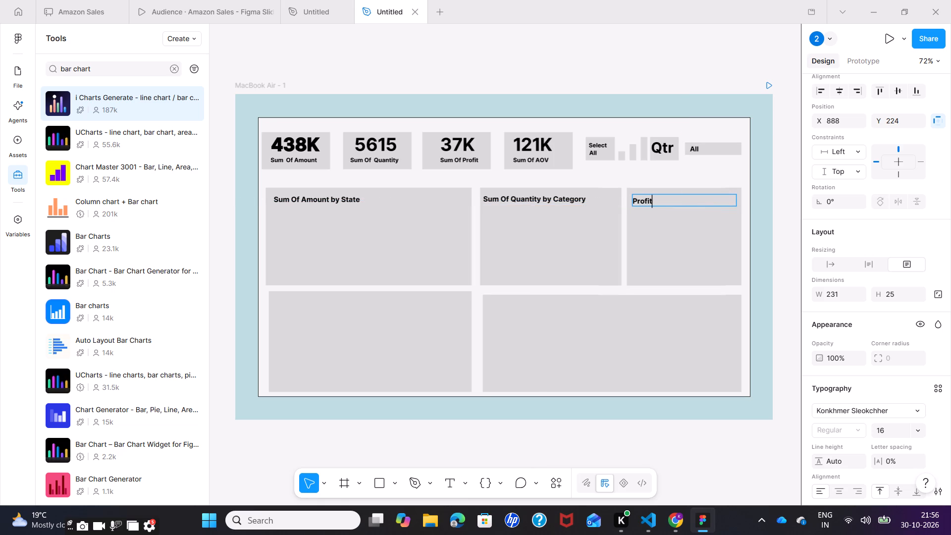
key(space)
text(by)
key(space)
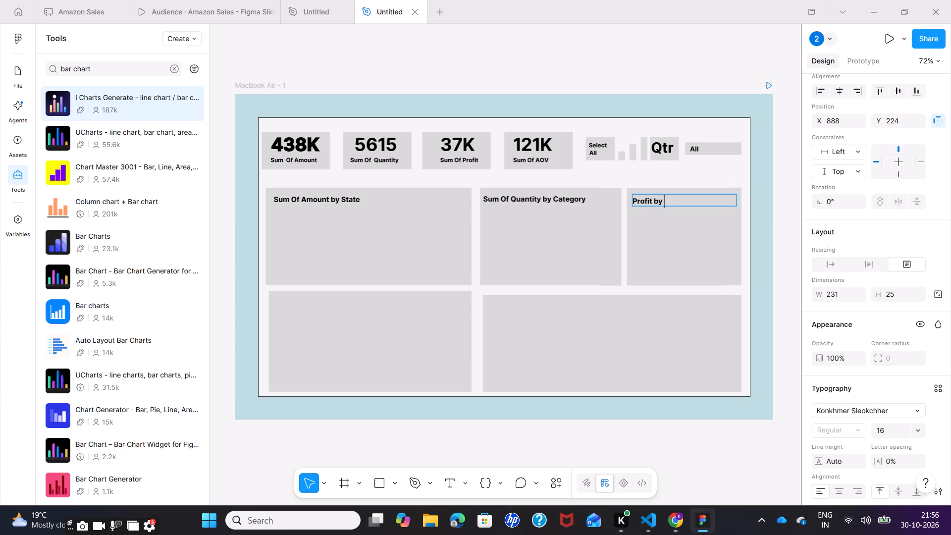
text(Month)
click(666, 232)
click(567, 243)
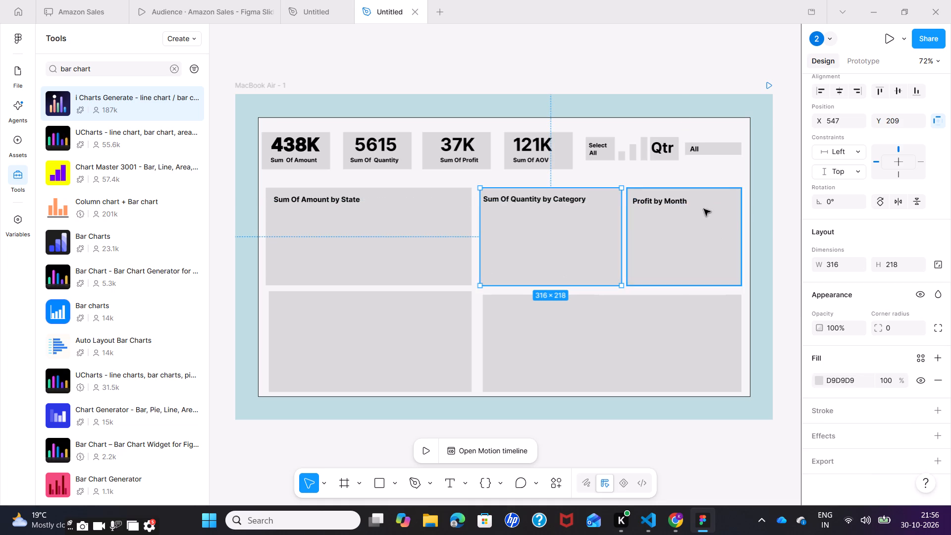
Move the "Profit by Month" title to about X 882, Y 220, level with the neighbouring chart titles.
click(672, 201)
click(672, 196)
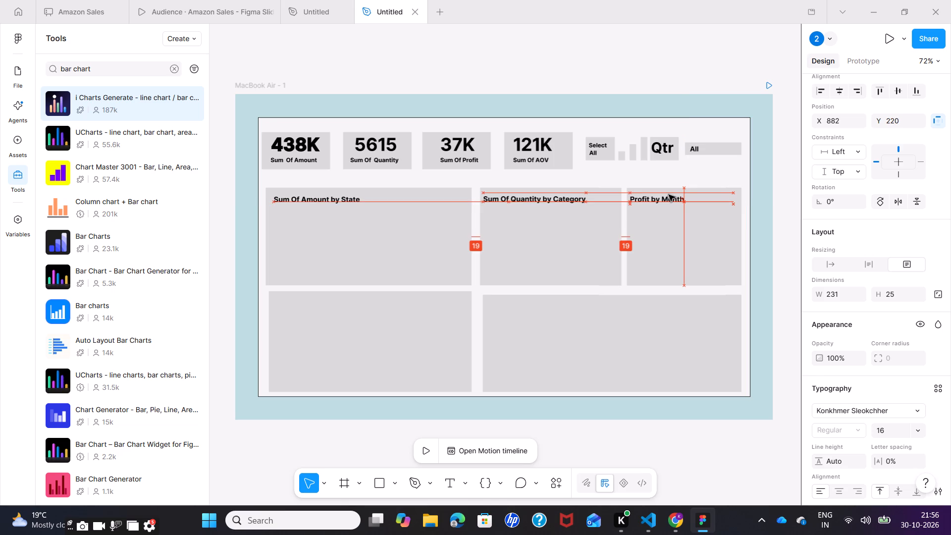
click(660, 234)
Enlarge the first lower chart rectangle to 460 × 228 at X 68, Y 437, aligning its left edge with the rectangle above.
click(353, 352)
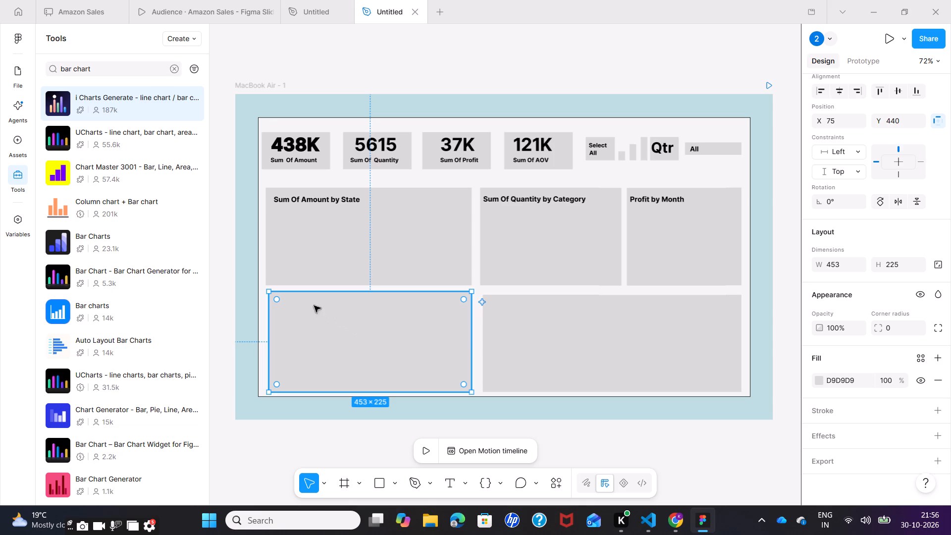
click(244, 413)
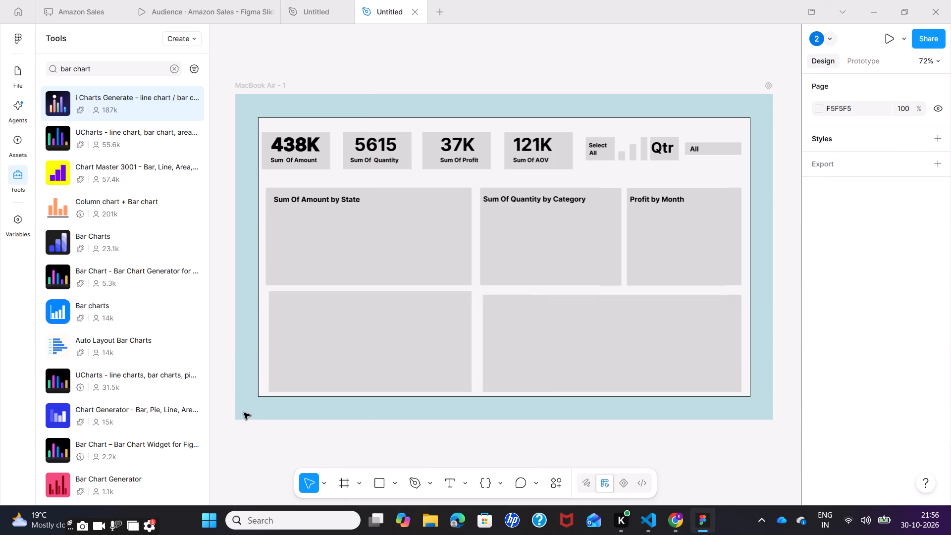
click(304, 353)
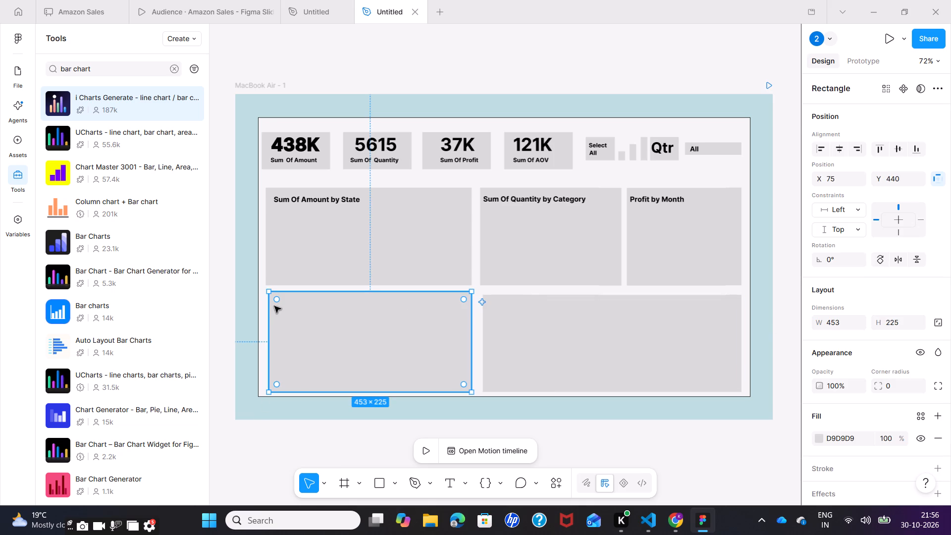
click(267, 291)
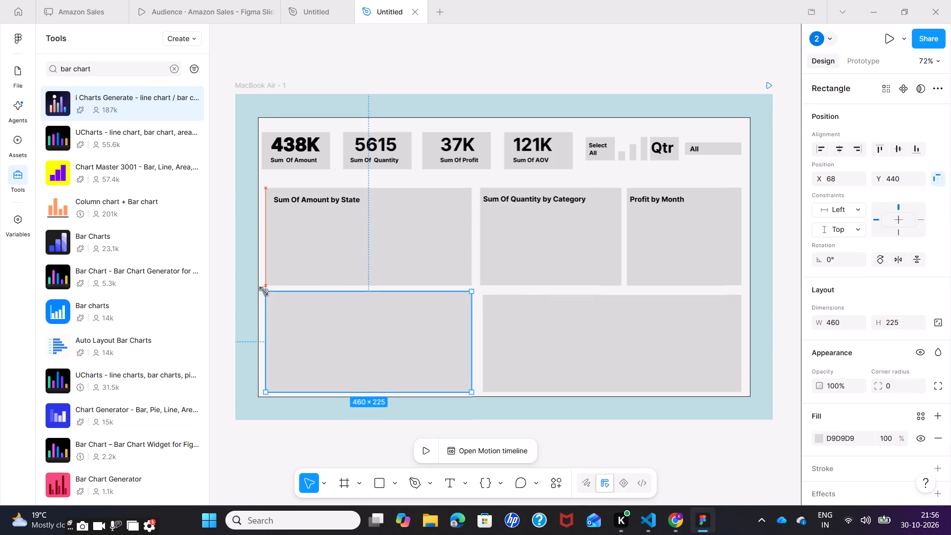
click(471, 290)
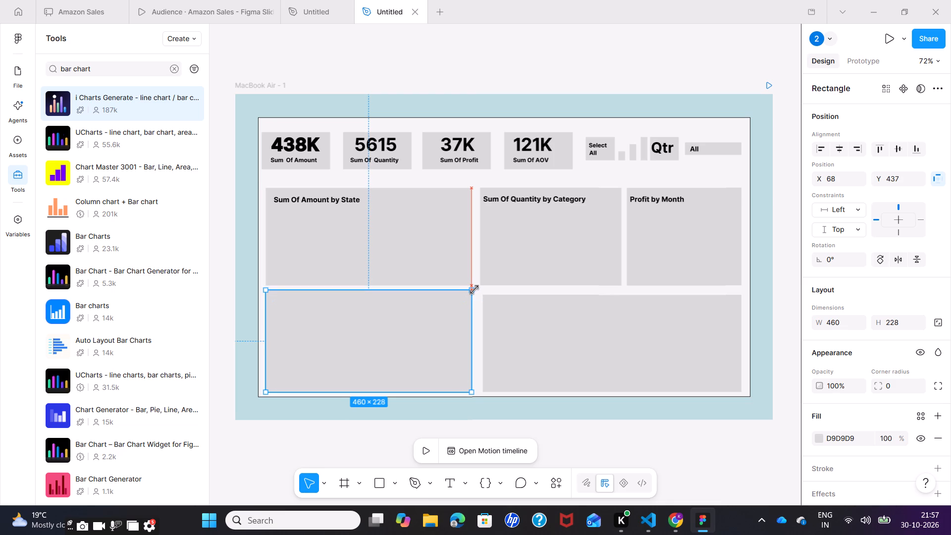
click(437, 406)
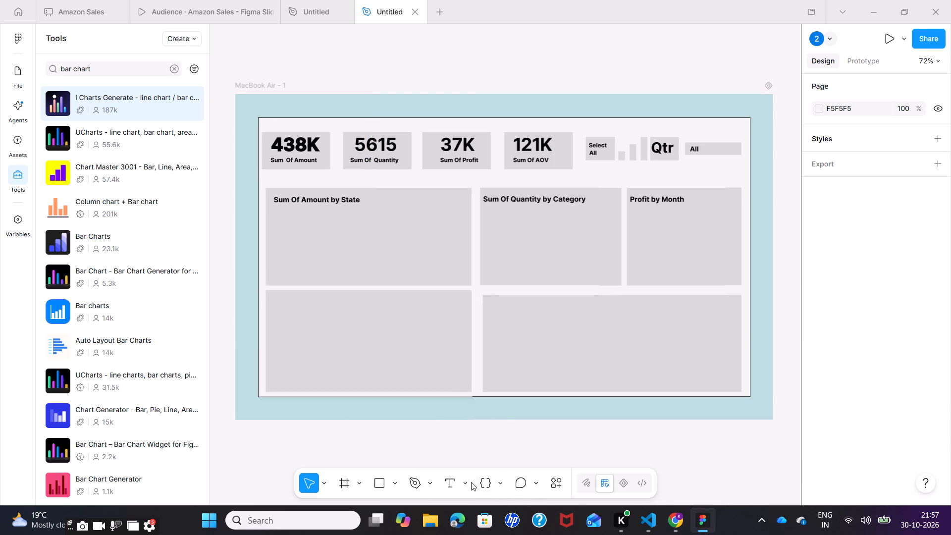
Draw a text box about 433 × 31 at X 82, Y 452 along the top of the first lower chart rectangle.
click(456, 479)
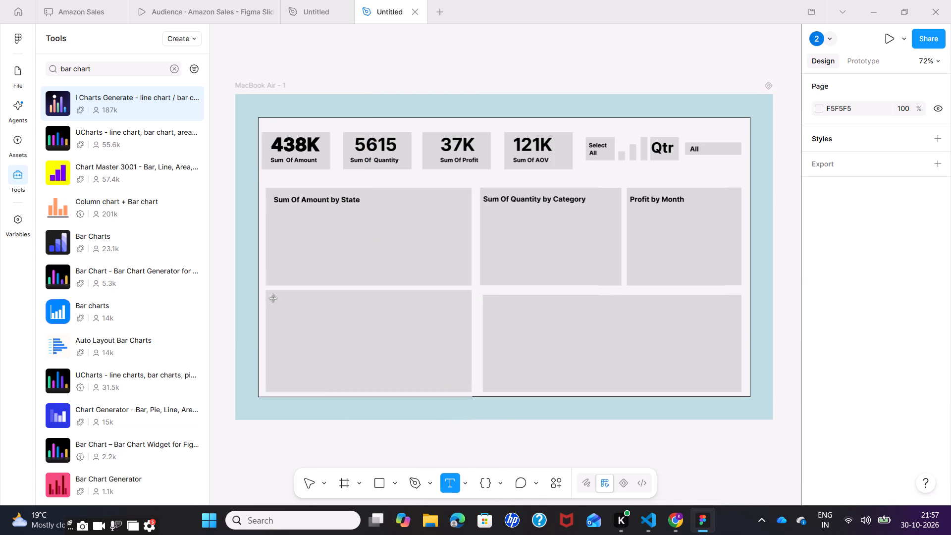
drag(272, 297, 342, 320)
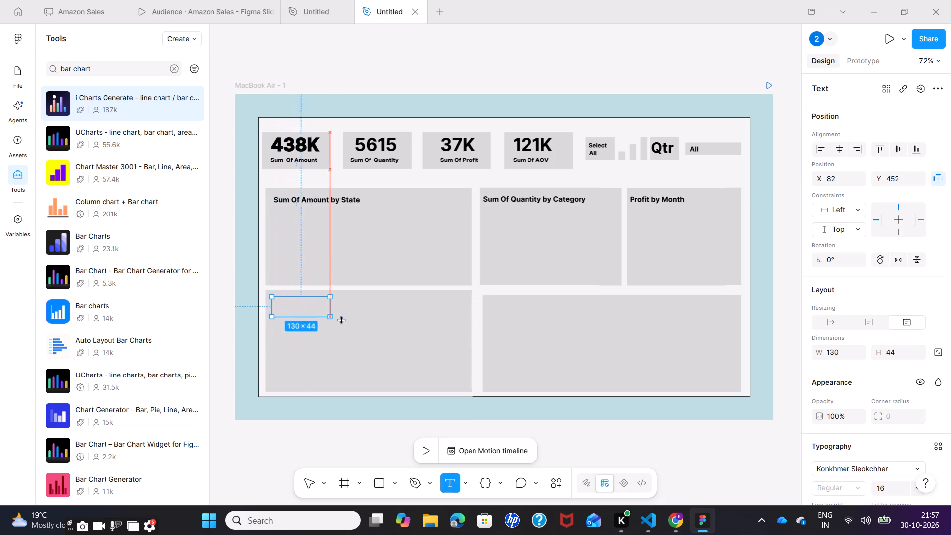
drag(342, 320, 436, 311)
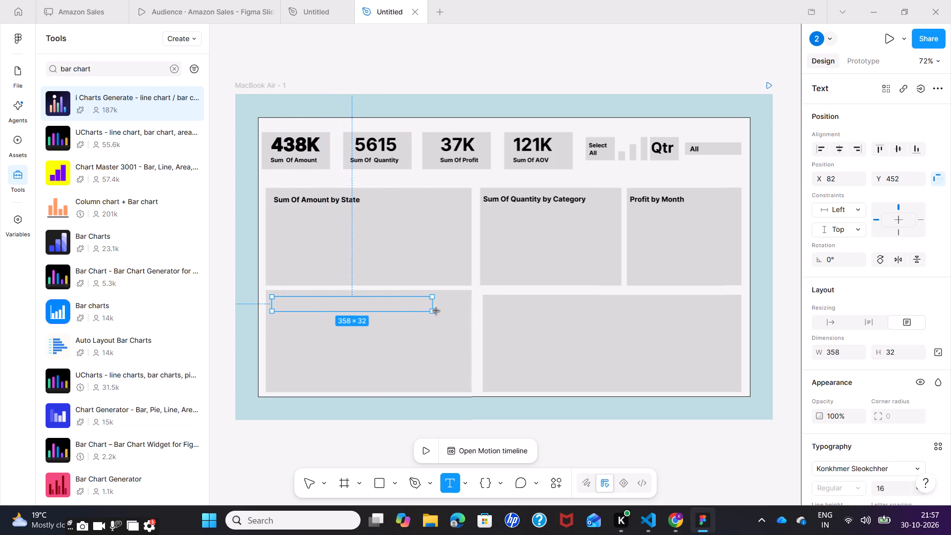
drag(436, 311, 472, 311)
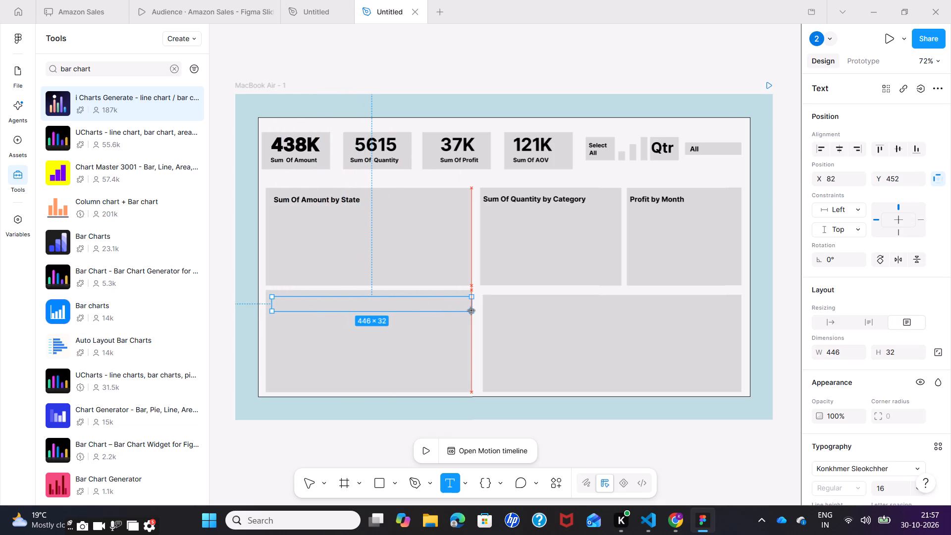
drag(472, 311, 468, 310)
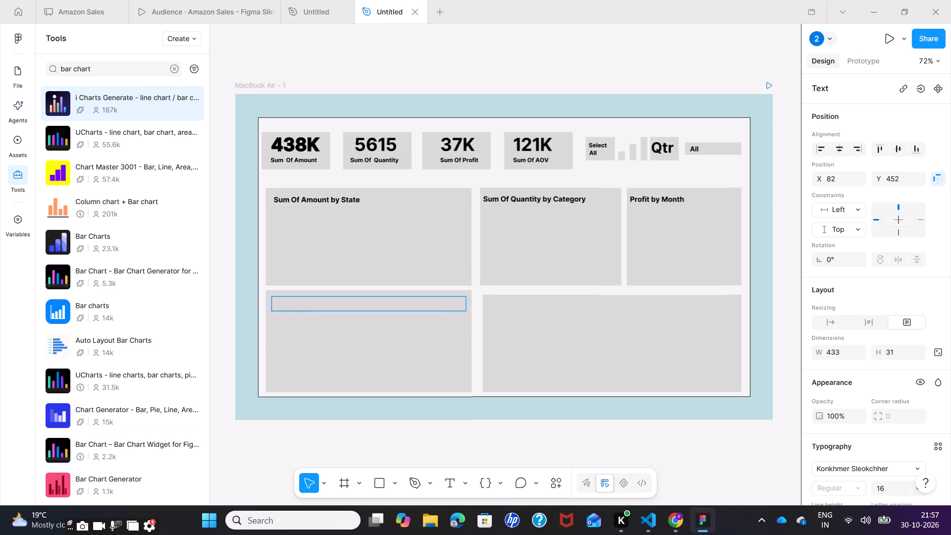
Enter the title "Sum Of Amount By CustomerName" in the new text box and finish editing it.
text(Sum)
key(space)
text(Of)
key(space)
text(Amount)
key(space)
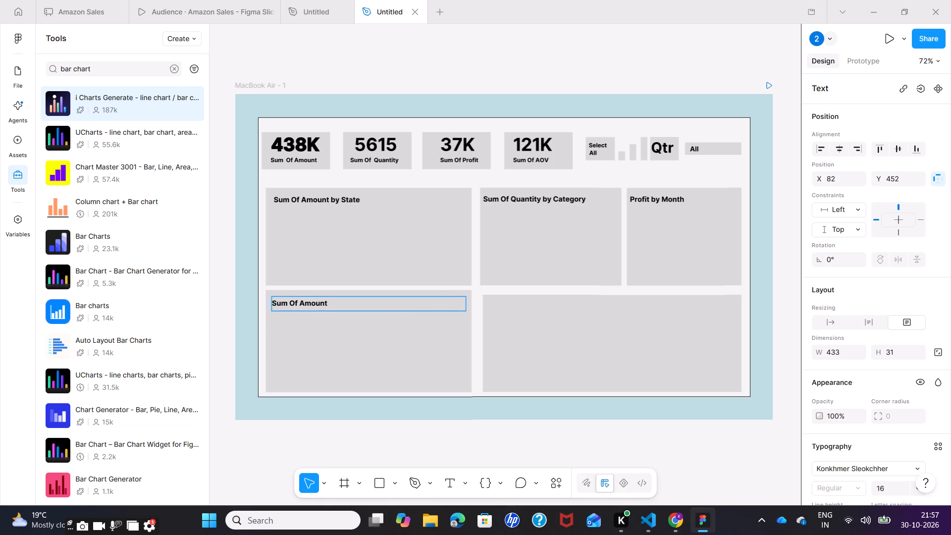
text(By)
key(space)
text(Cus)
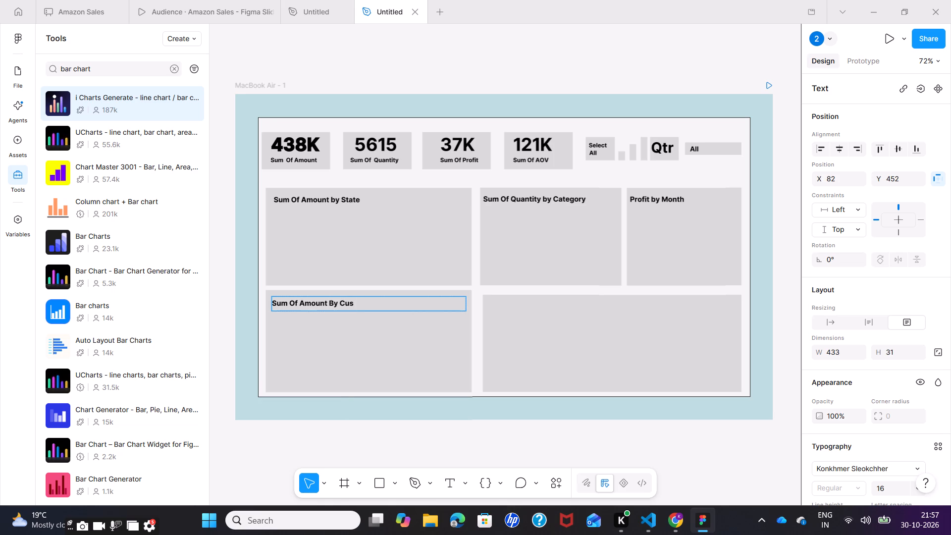
text(tomer)
text(Name)
click(299, 362)
click(563, 325)
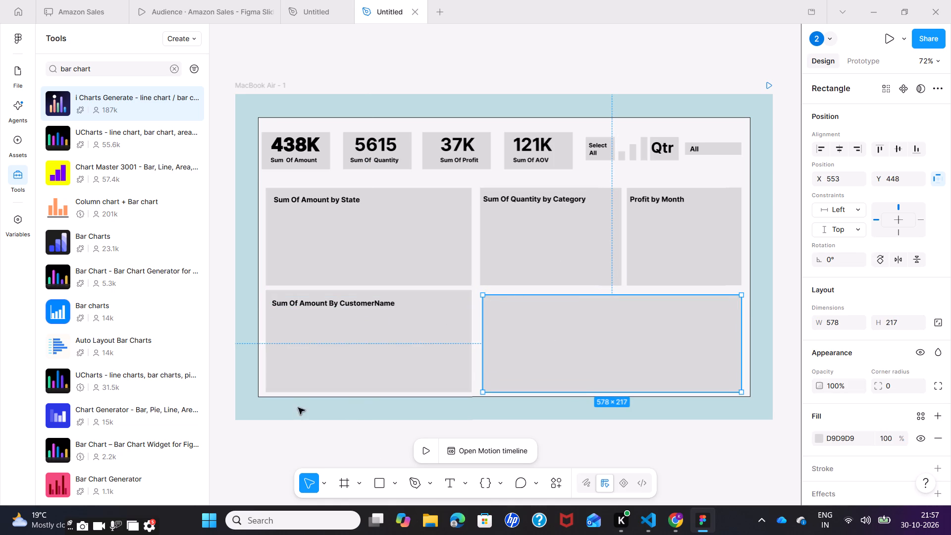
Draw a text box about 484 × 35 at X 574, Y 455 along the top of the second lower chart rectangle.
click(447, 487)
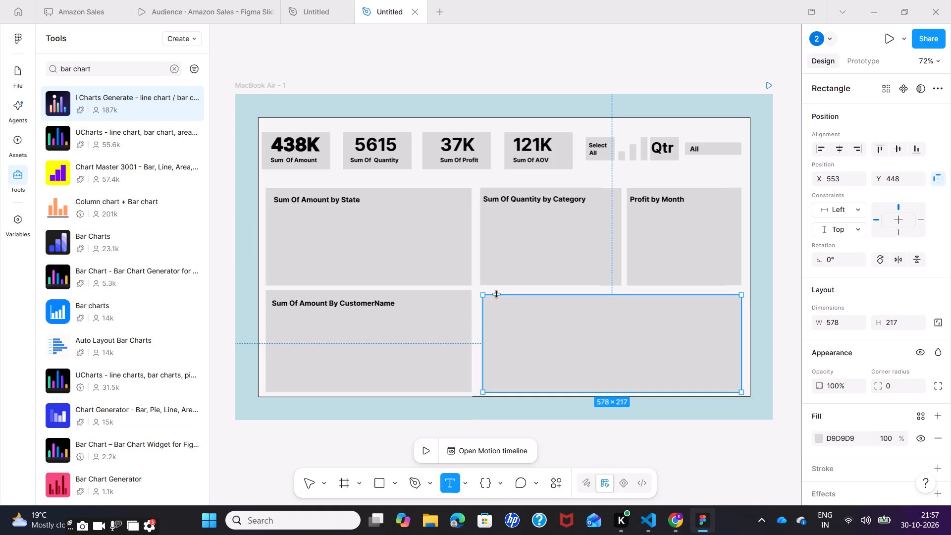
drag(492, 298, 534, 317)
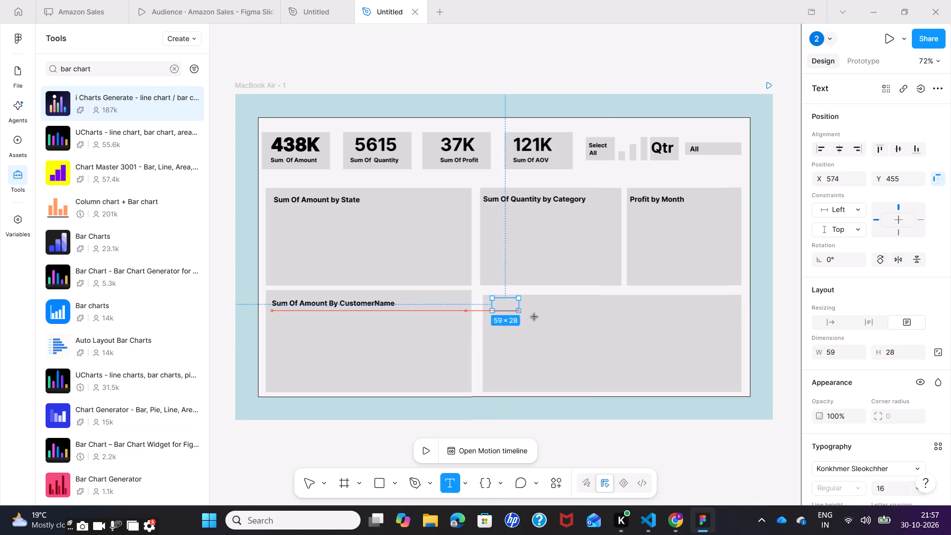
drag(534, 317, 709, 313)
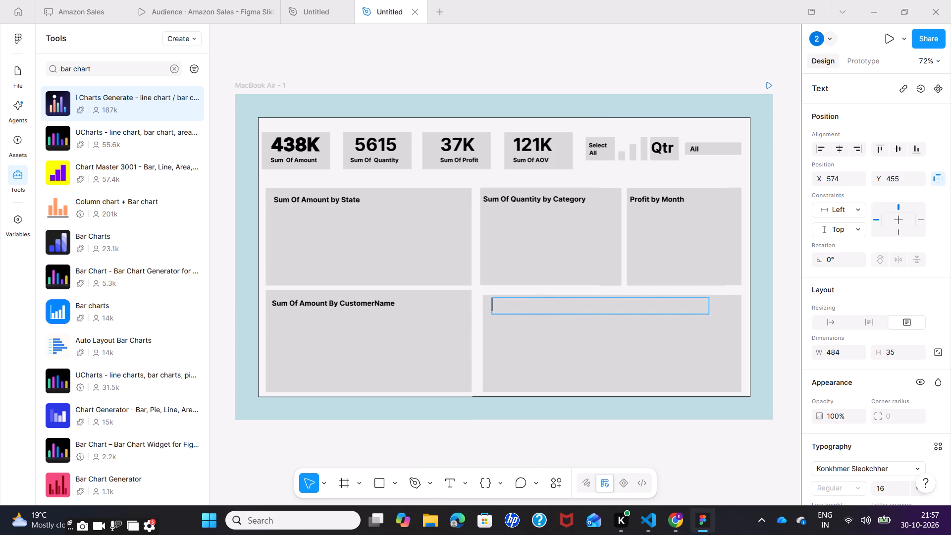
Enter the title "Sum of Profit by Sub-Category" in the new text box and finish editing it.
text(Sum)
key(space)
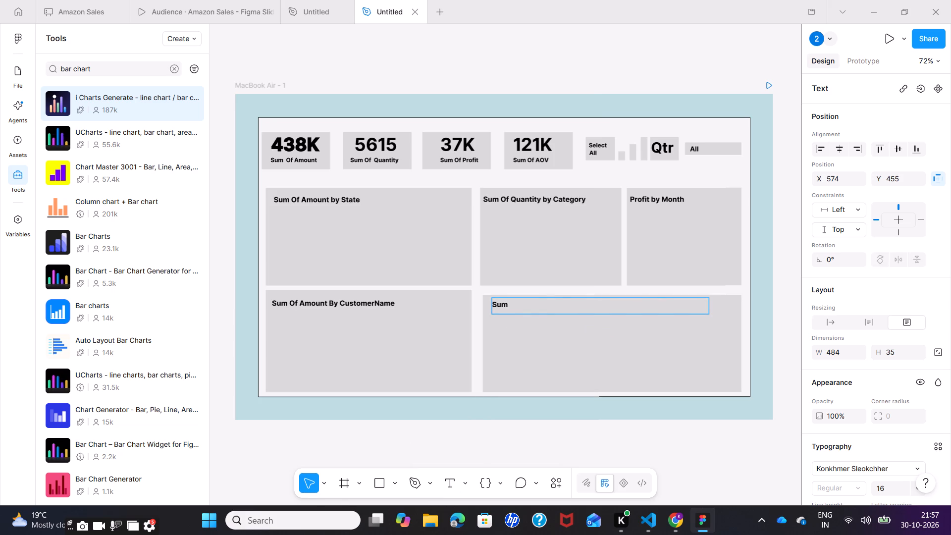
text(of)
key(space)
key(shift+p)
text(rofit)
key(space)
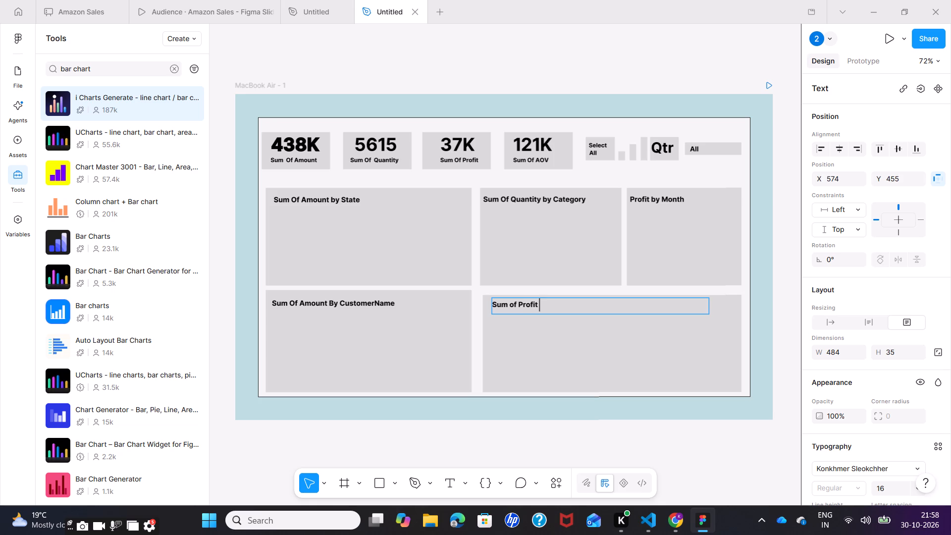
text(by)
key(space)
text(Sub)
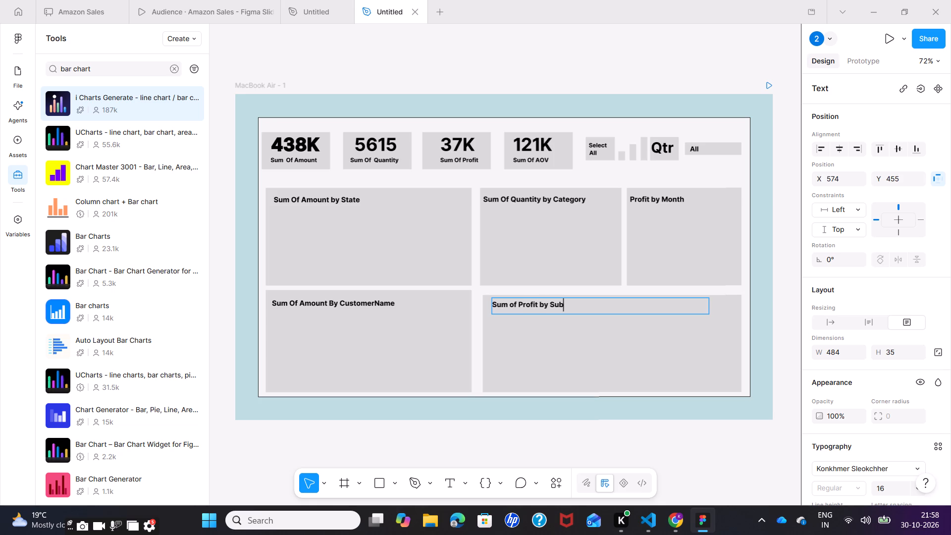
key(minus)
key(shift+c)
text(ate)
text(gory)
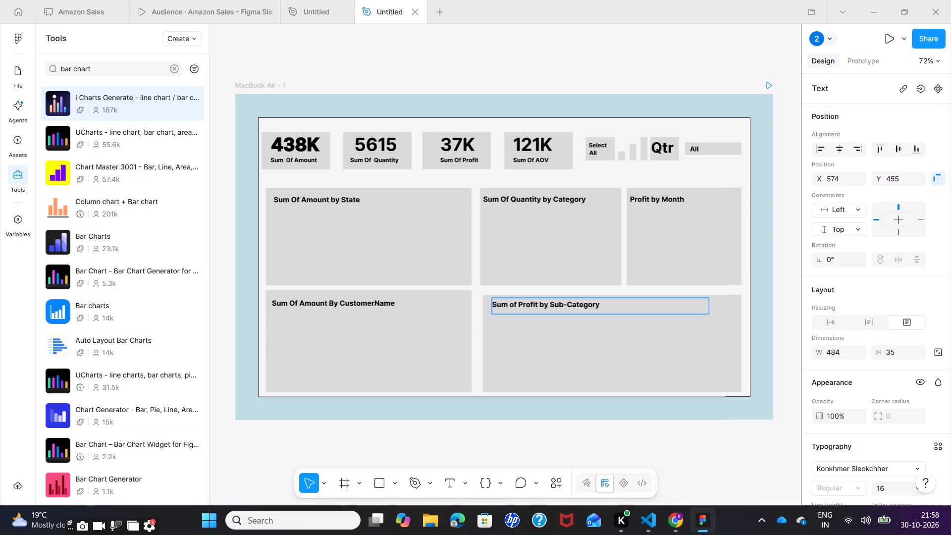
click(553, 352)
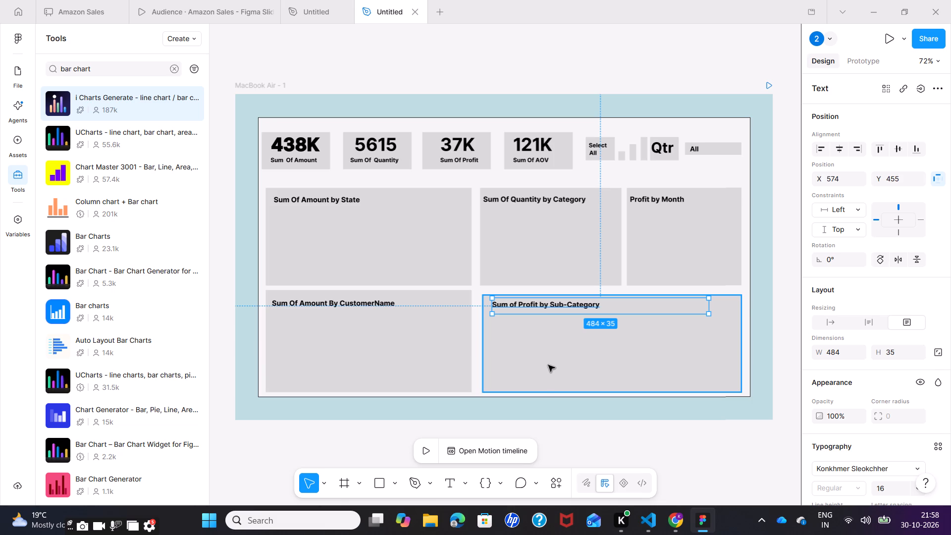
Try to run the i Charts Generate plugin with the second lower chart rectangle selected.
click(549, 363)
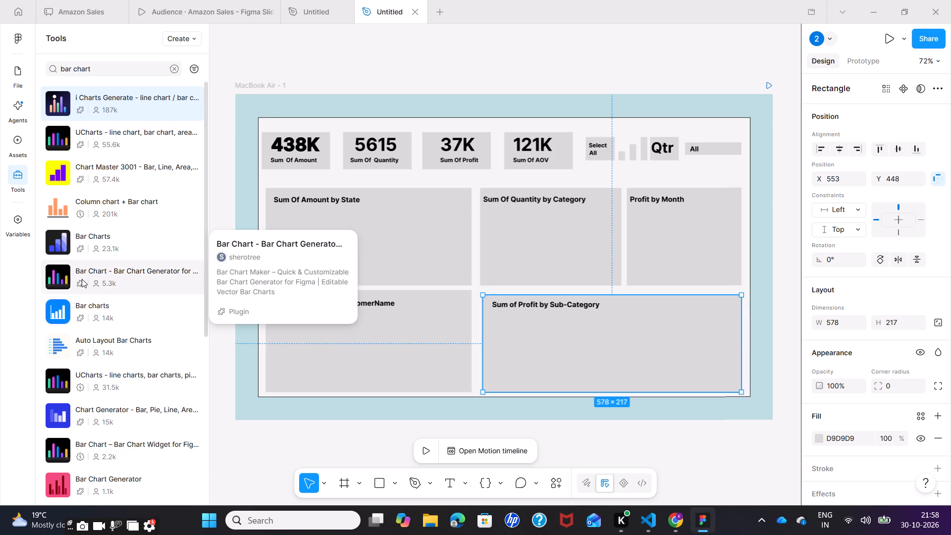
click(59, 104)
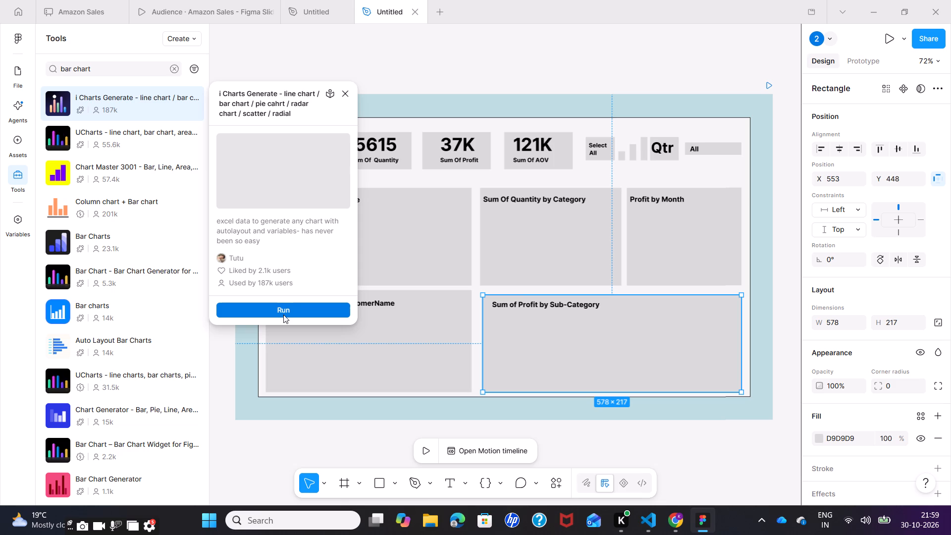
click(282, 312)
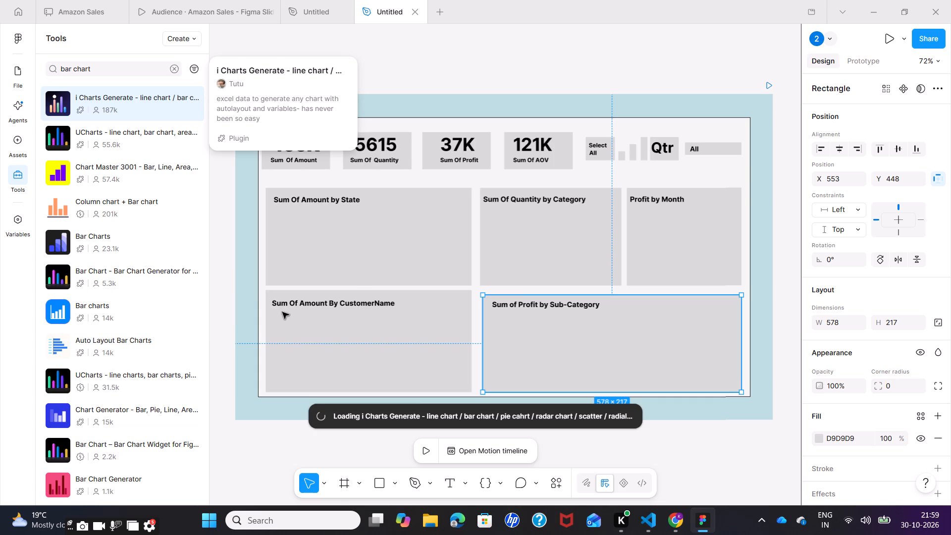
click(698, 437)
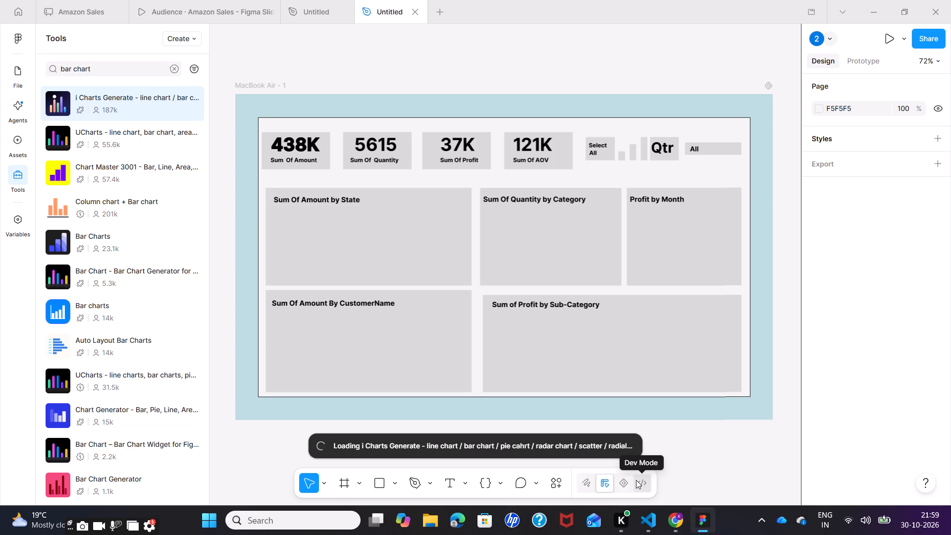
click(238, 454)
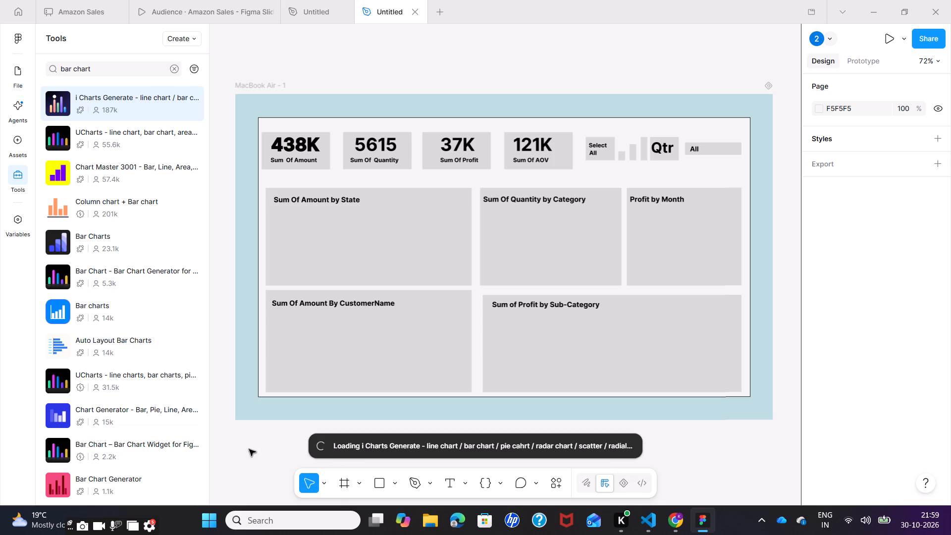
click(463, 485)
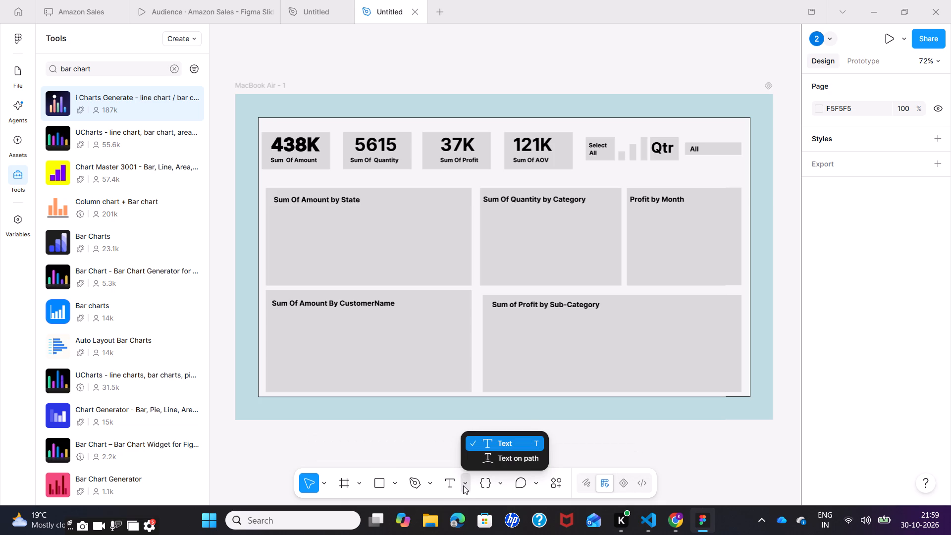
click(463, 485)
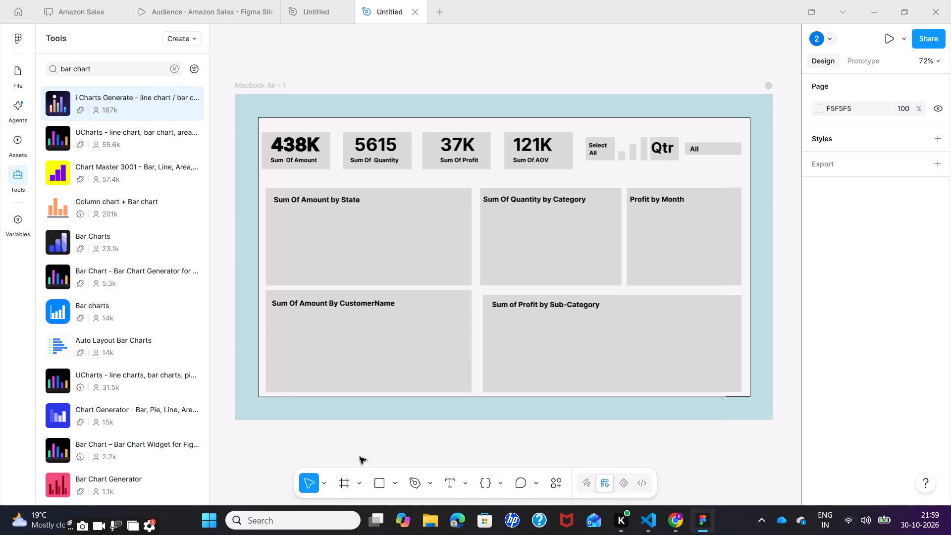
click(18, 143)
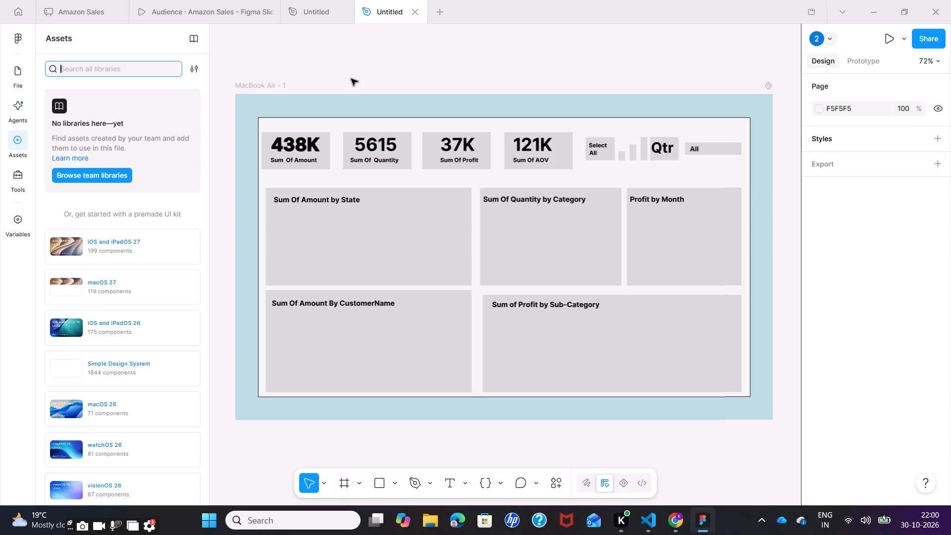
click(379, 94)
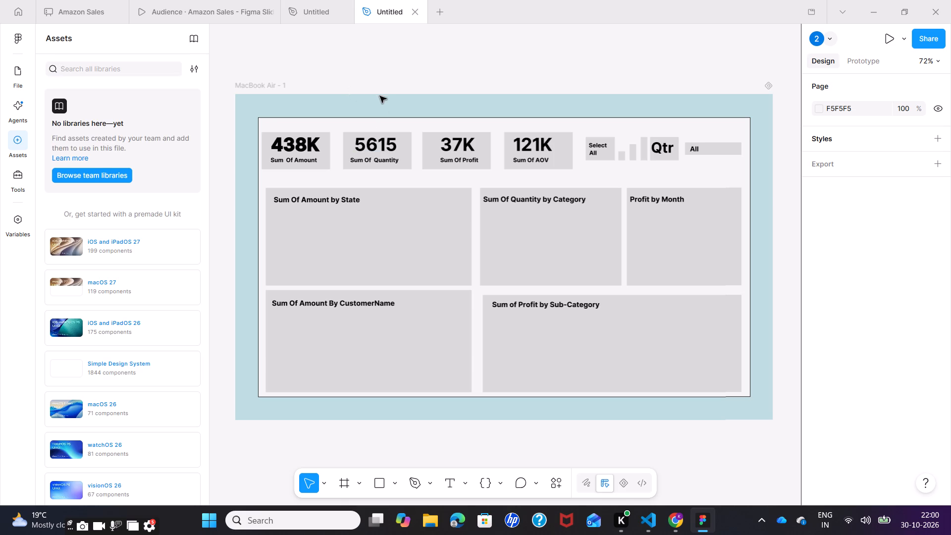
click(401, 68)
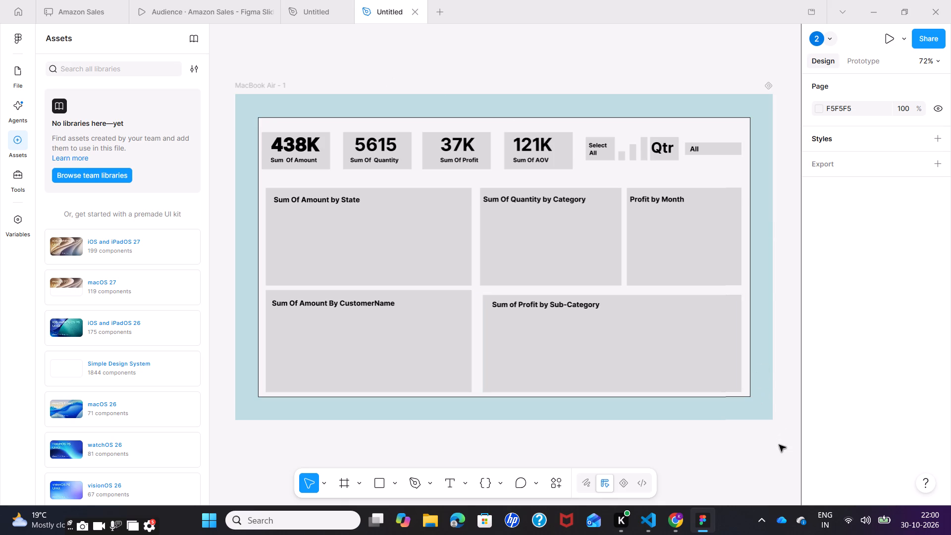